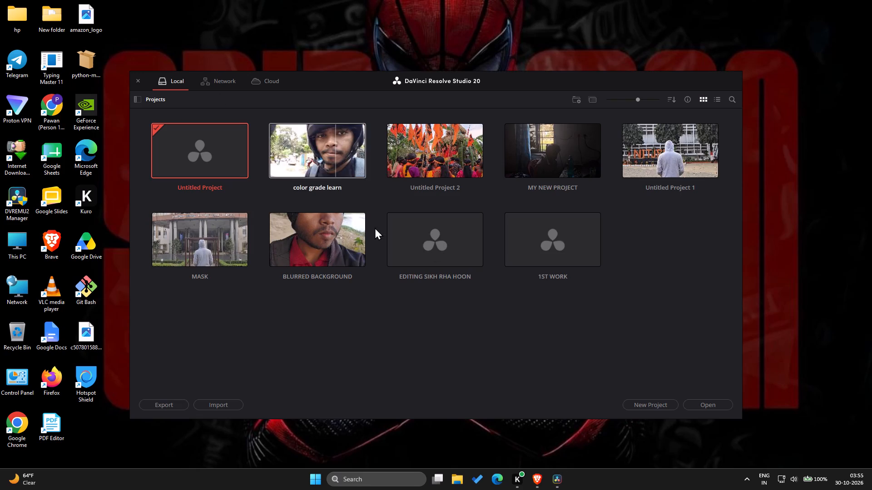
Create a new local project named "JUST A CINEMATIC COLOR GRADE", keeping the default media location.
{"action": "left_click", "coordinate": [649, 406]}
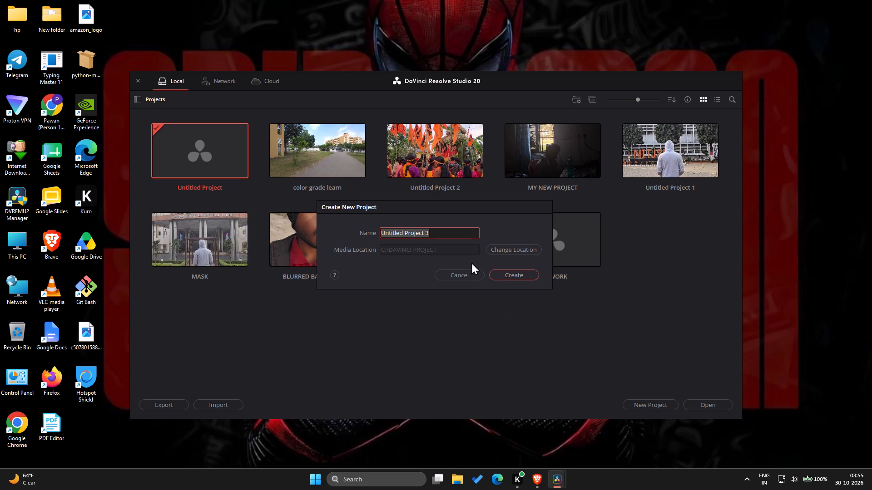
{"action": "key", "text": "BackSpace"}
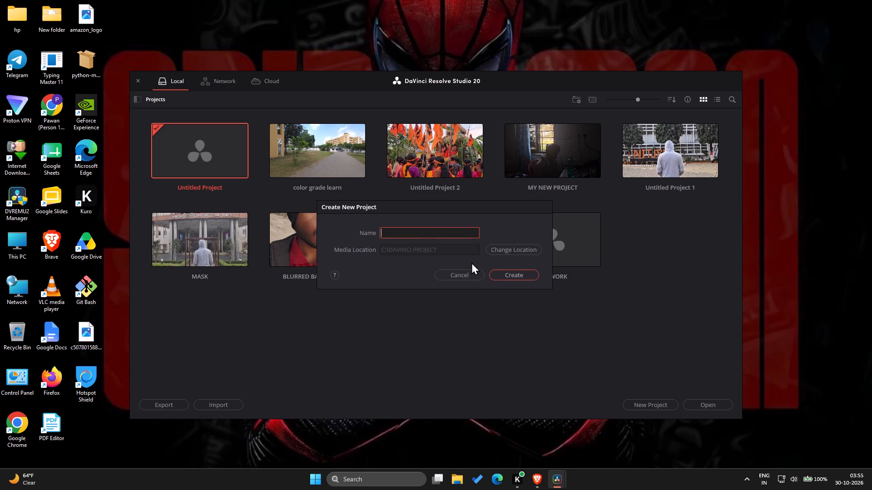
{"action": "type", "text": "JUST"}
{"action": "key", "text": "space"}
{"action": "type", "text": "A CINEMATIC"}
{"action": "key", "text": "space"}
{"action": "type", "text": "COLOR"}
{"action": "key", "text": "space"}
{"action": "type", "text": "GRA"}
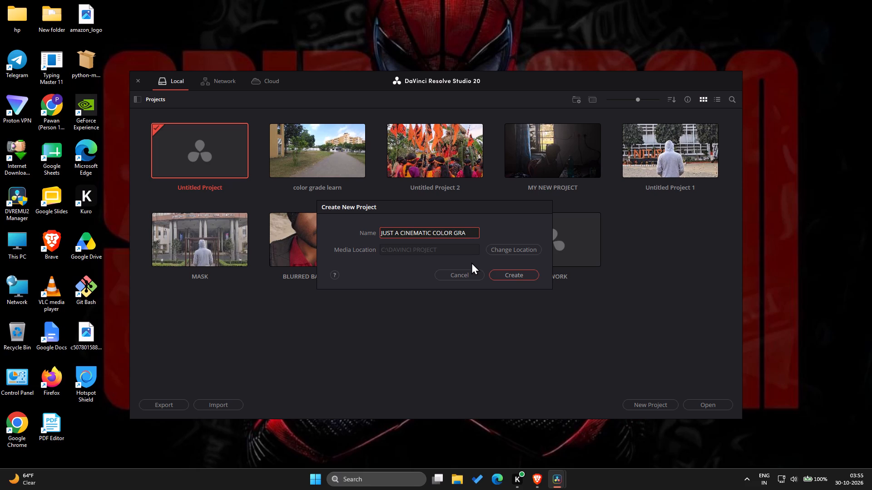
{"action": "type", "text": "DE"}
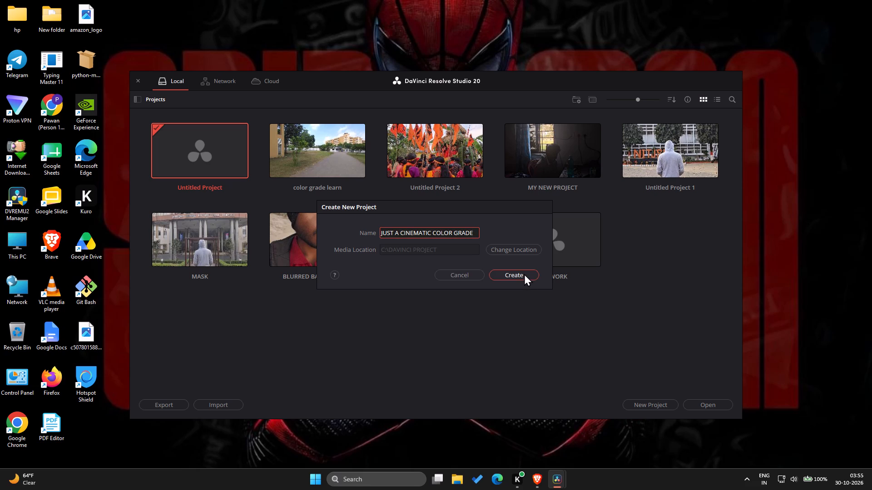
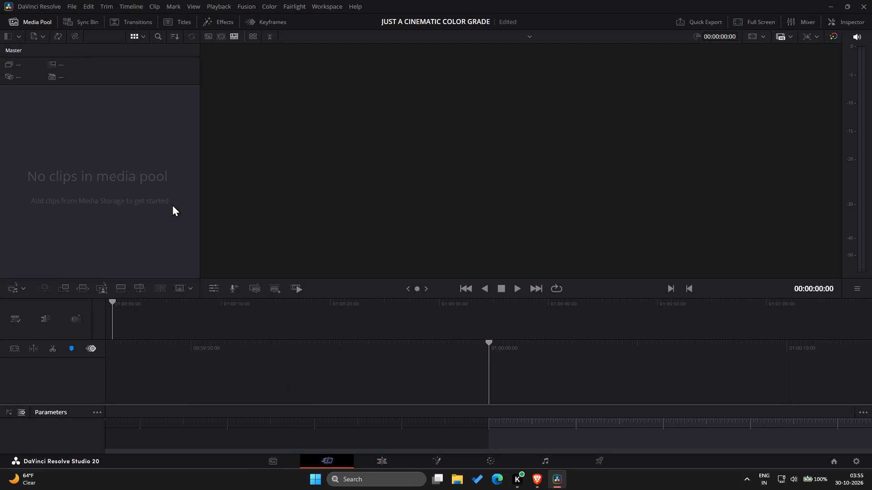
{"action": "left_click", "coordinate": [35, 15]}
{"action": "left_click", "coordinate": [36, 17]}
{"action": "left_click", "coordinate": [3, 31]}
On the Media page, search the Windows (C:) drive for "MEGH" and open the Meghalya folder.
{"action": "left_click", "coordinate": [274, 460]}
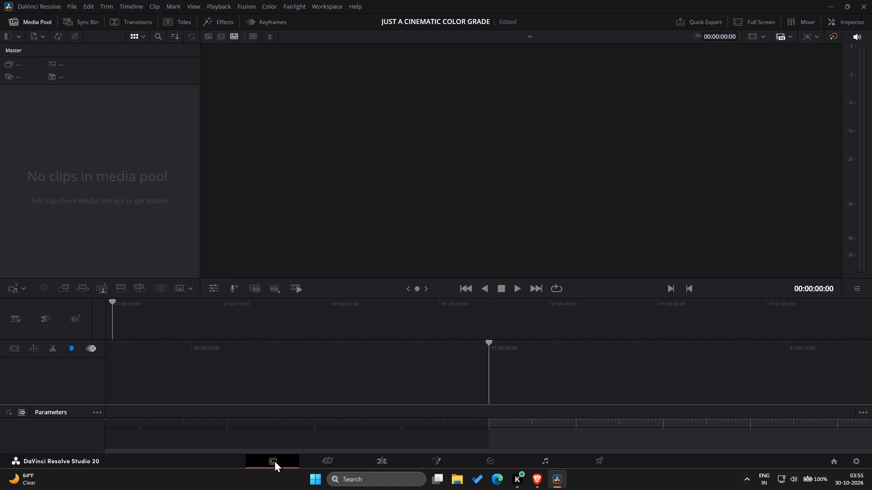
{"action": "left_click", "coordinate": [31, 47]}
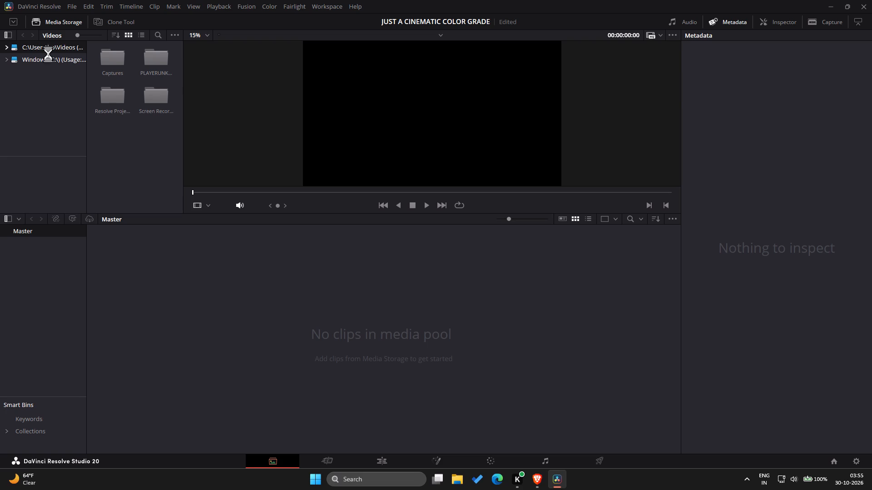
{"action": "left_click", "coordinate": [48, 54]}
{"action": "scroll", "coordinate": [157, 132], "scroll_direction": "down", "scroll_amount": 2}
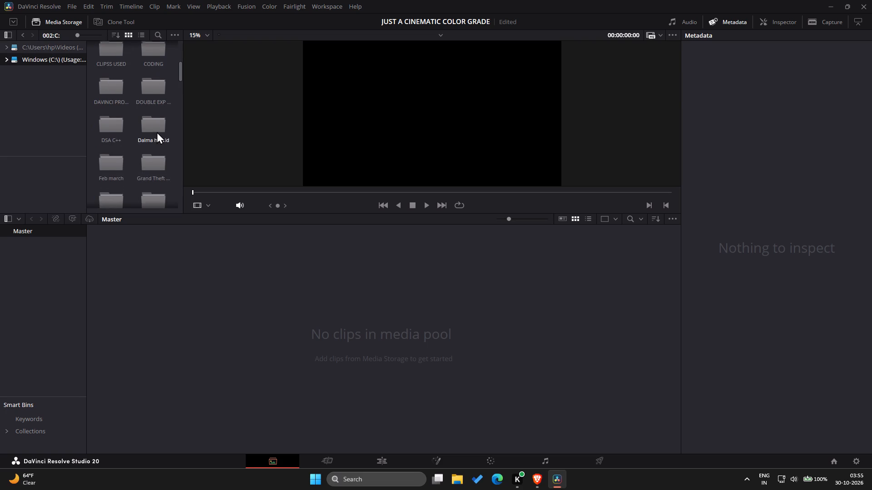
{"action": "scroll", "coordinate": [157, 132], "scroll_direction": "down", "scroll_amount": 3}
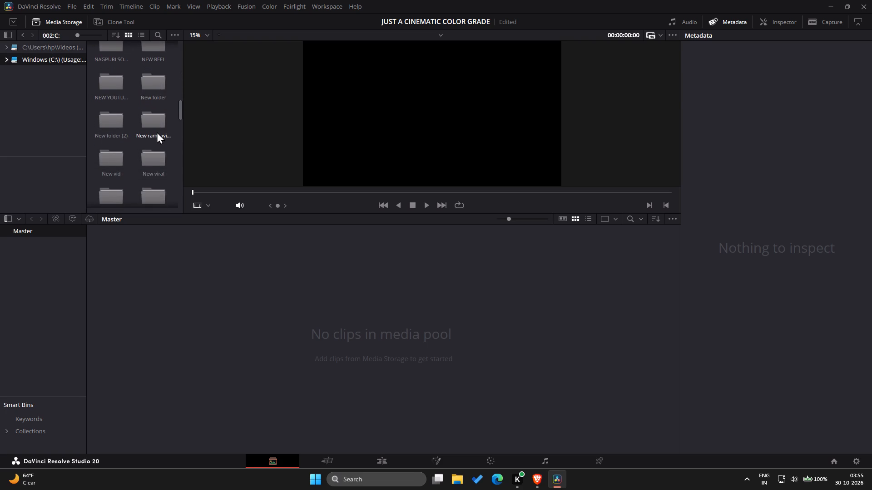
{"action": "scroll", "coordinate": [157, 132], "scroll_direction": "down", "scroll_amount": 4}
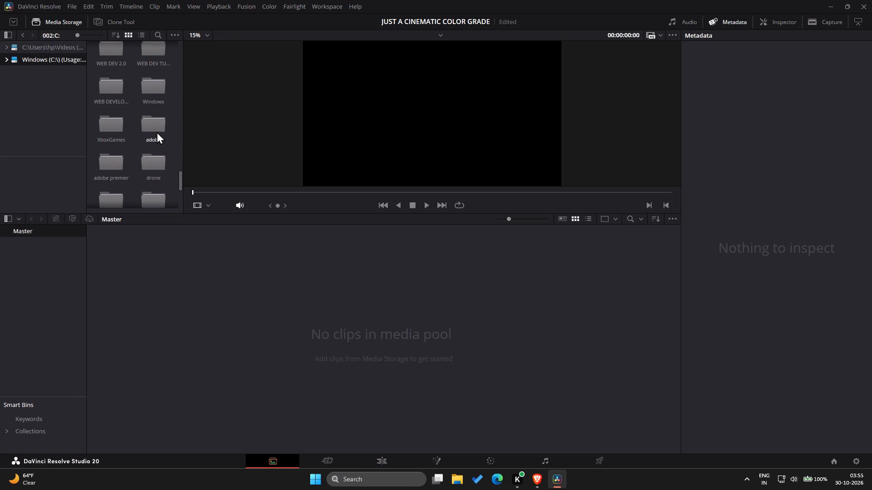
{"action": "scroll", "coordinate": [157, 132], "scroll_direction": "down", "scroll_amount": 1}
{"action": "scroll", "coordinate": [157, 132], "scroll_direction": "up", "scroll_amount": 1}
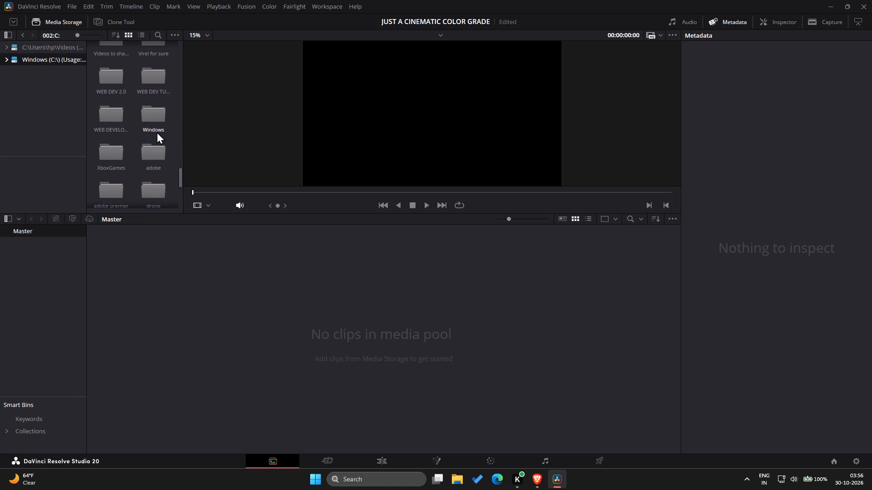
{"action": "scroll", "coordinate": [157, 132], "scroll_direction": "up", "scroll_amount": 1}
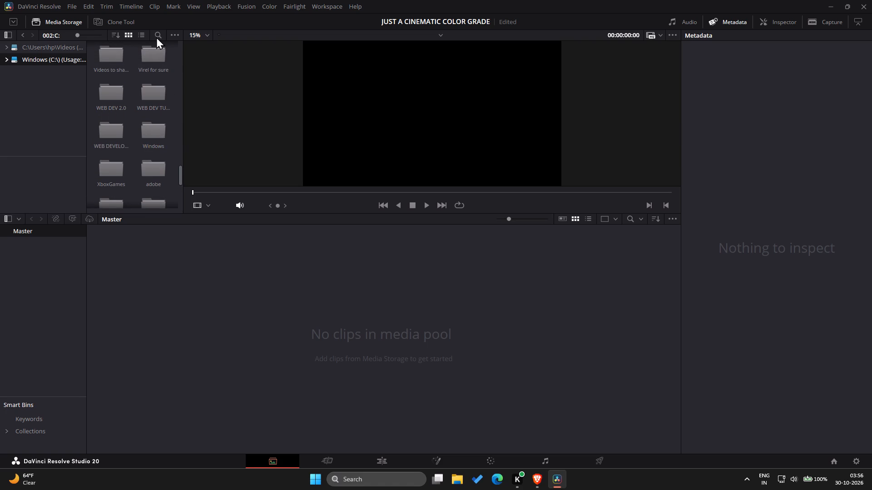
{"action": "left_click", "coordinate": [156, 37]}
{"action": "type", "text": "MEGH"}
{"action": "double_click", "coordinate": [118, 85]}
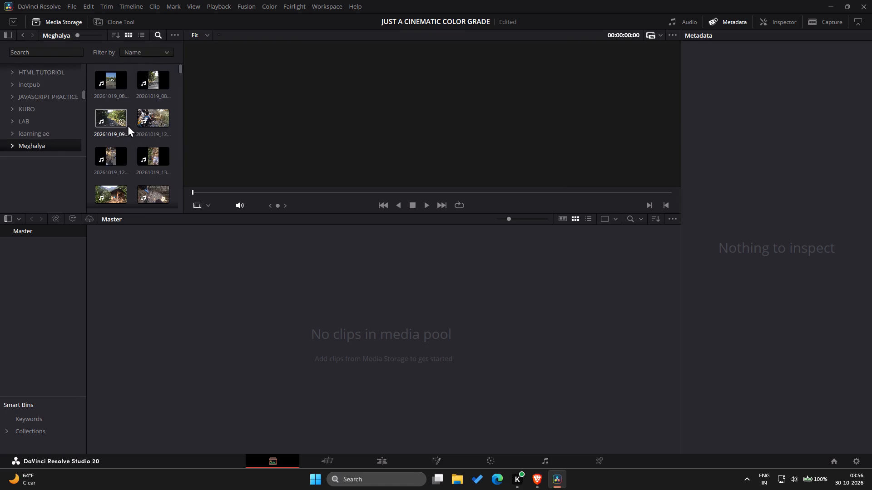
Load the clip 20261020_075451.mp4 from the Meghalya folder into the source viewer.
{"action": "scroll", "coordinate": [129, 166], "scroll_direction": "down", "scroll_amount": 2}
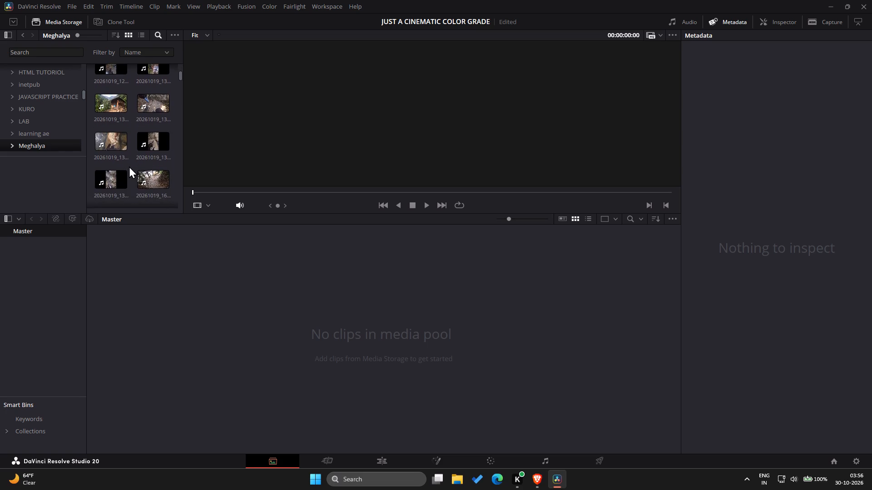
{"action": "scroll", "coordinate": [129, 166], "scroll_direction": "down", "scroll_amount": 2}
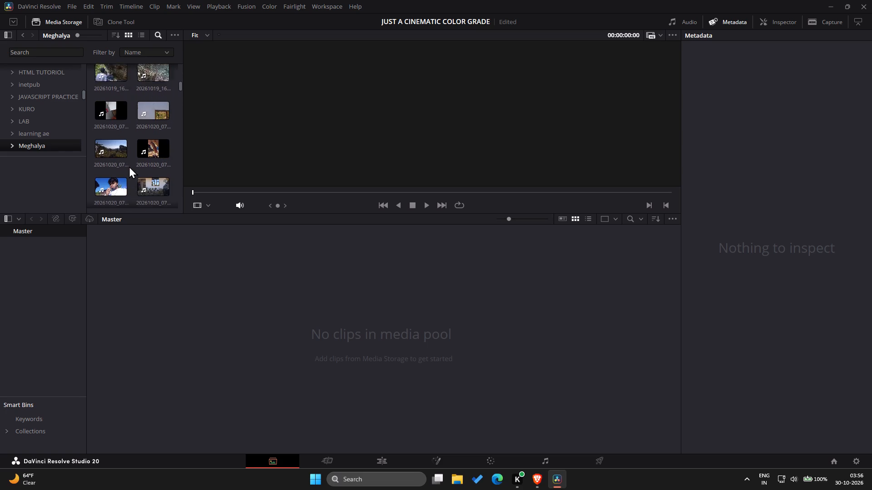
{"action": "scroll", "coordinate": [129, 166], "scroll_direction": "down", "scroll_amount": 3}
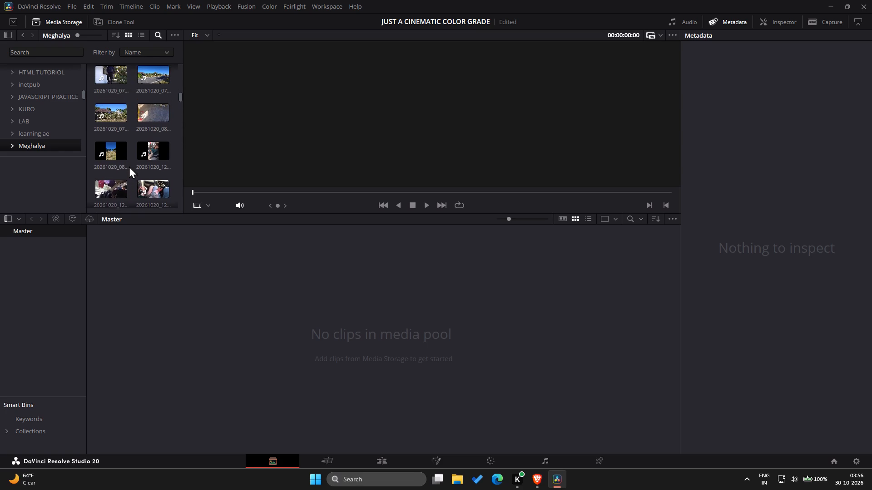
{"action": "left_click_drag", "start_coordinate": [108, 115], "coordinate": [338, 122]}
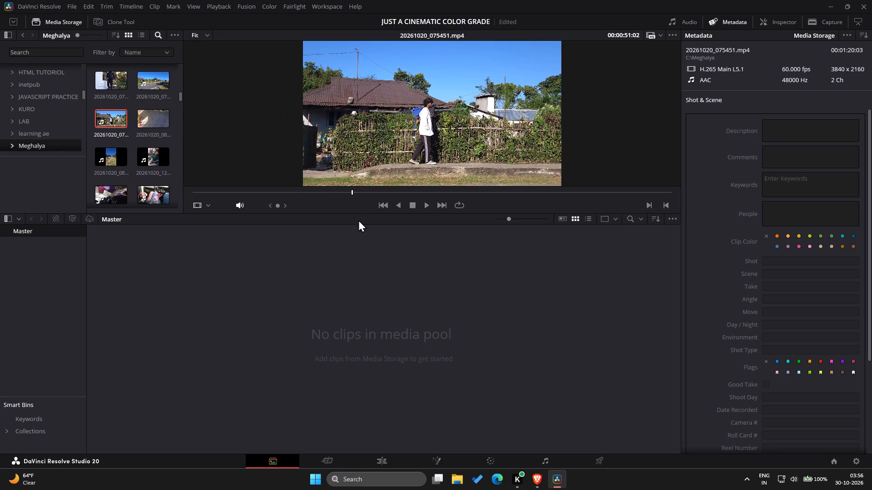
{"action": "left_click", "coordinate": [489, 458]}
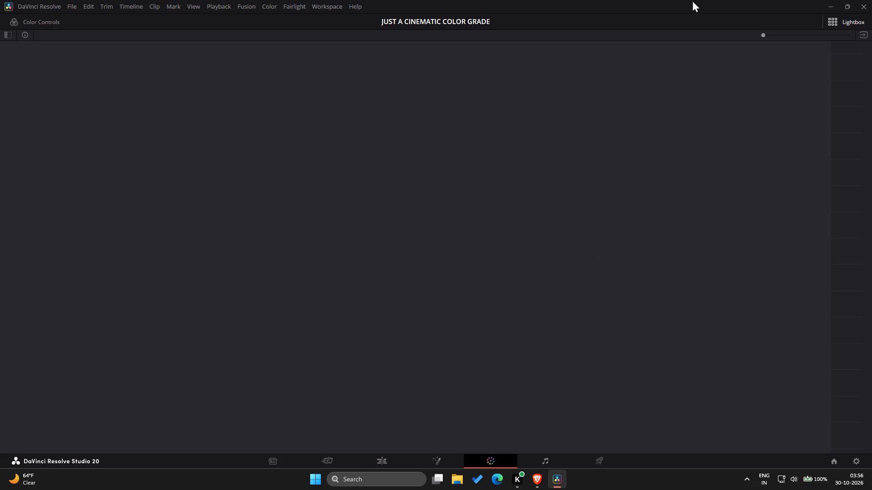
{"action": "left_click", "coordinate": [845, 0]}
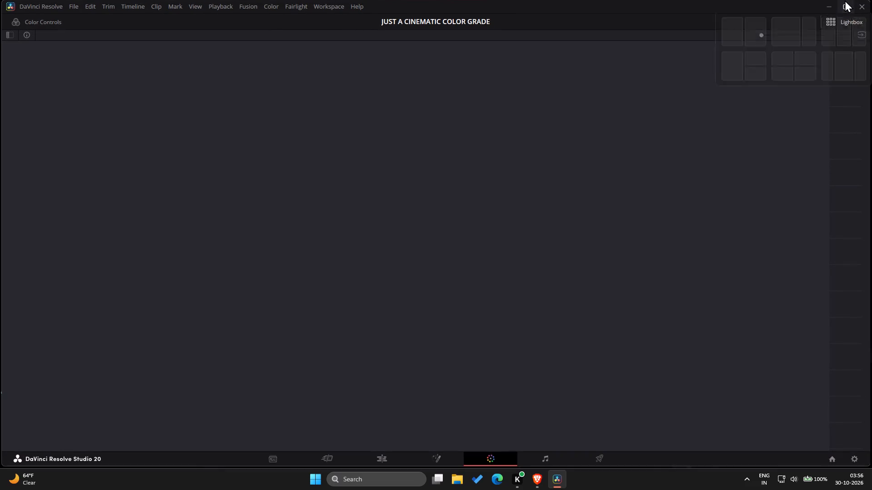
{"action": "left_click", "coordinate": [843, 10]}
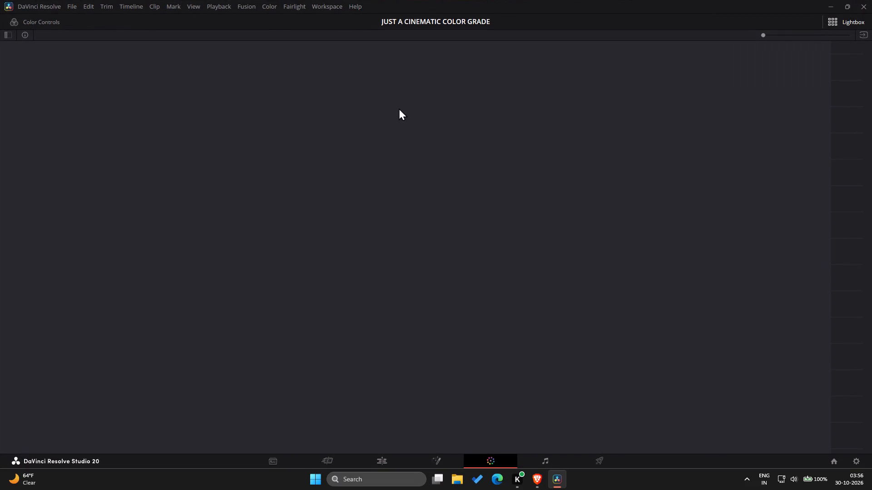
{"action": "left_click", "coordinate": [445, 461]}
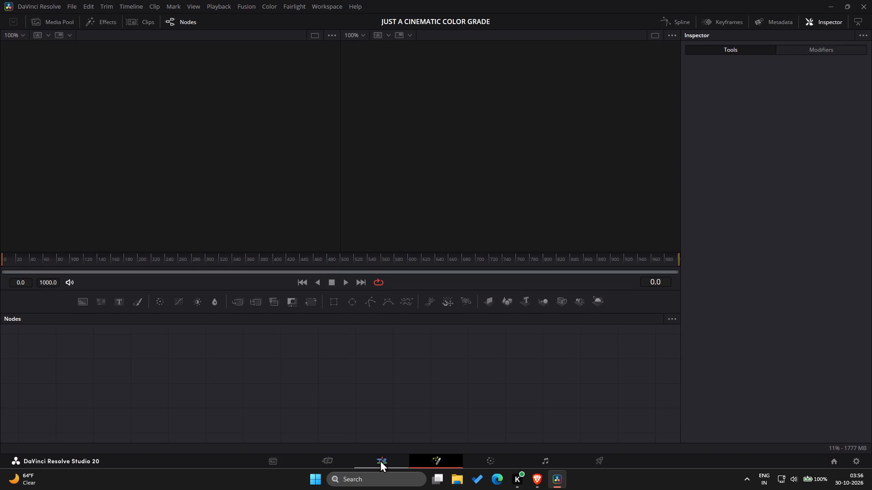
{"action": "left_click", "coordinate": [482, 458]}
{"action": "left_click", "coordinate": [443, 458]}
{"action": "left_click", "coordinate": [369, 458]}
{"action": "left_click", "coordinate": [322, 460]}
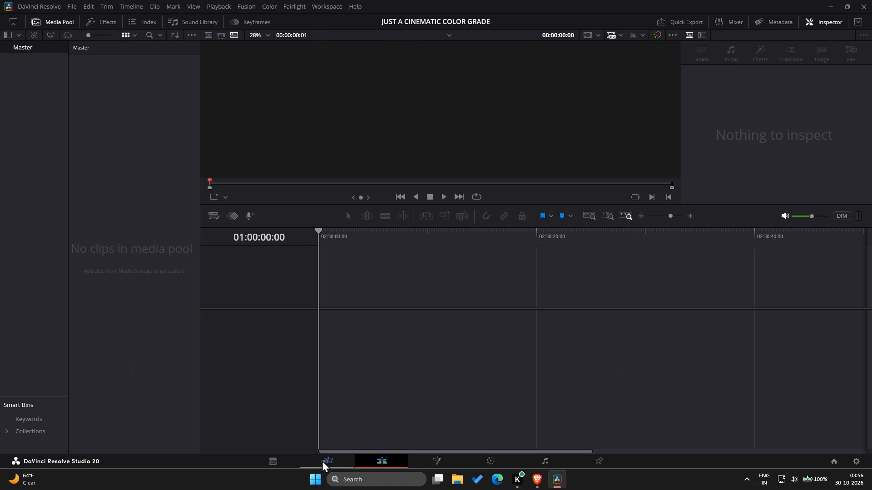
Add the loaded clip 20261020_075451.mp4 to the media pool's Master bin on the Media page.
{"action": "left_click", "coordinate": [270, 463]}
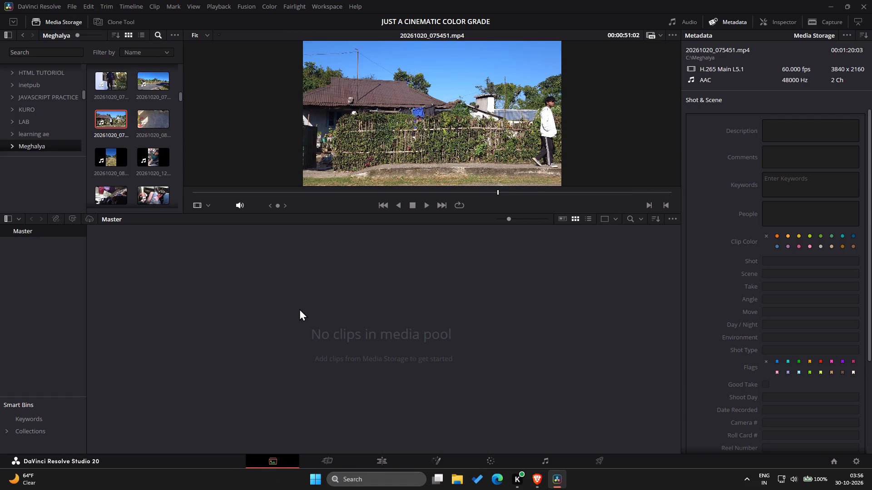
{"action": "left_click_drag", "start_coordinate": [372, 135], "coordinate": [382, 387]}
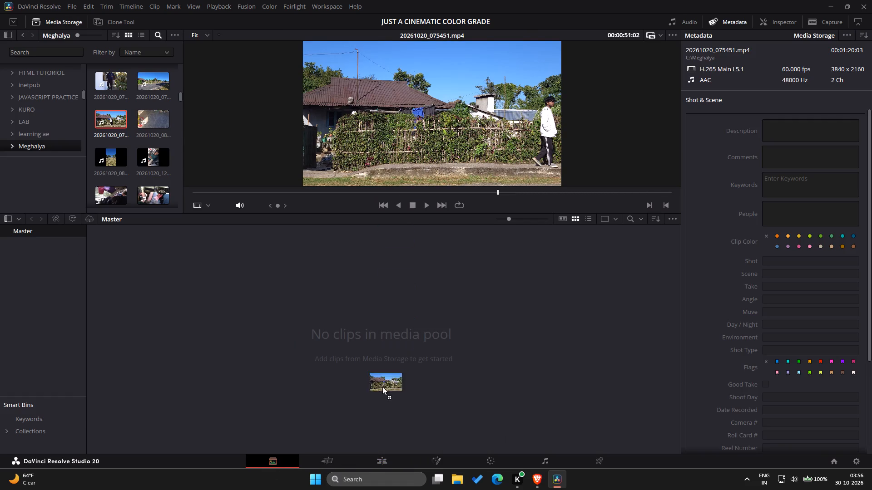
{"action": "left_click_drag", "start_coordinate": [382, 387], "coordinate": [322, 348]}
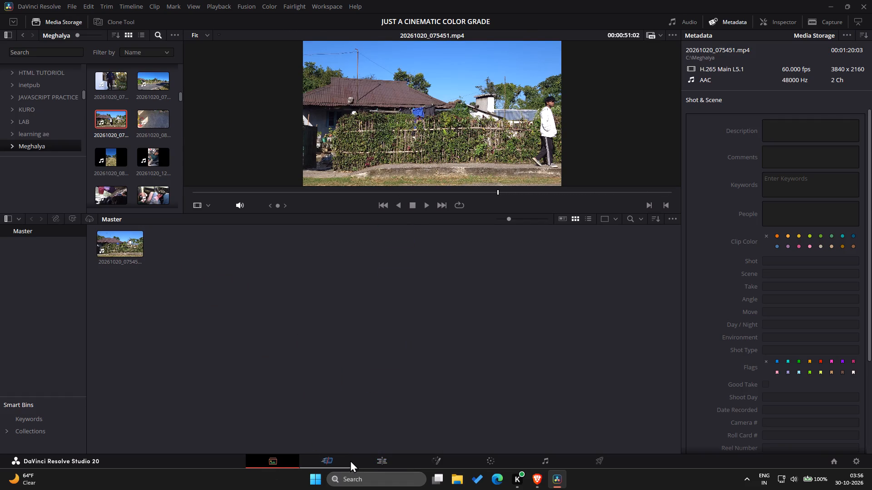
On the Edit page, create a new timeline by placing the clip 20261020_075451.mp4 on it.
{"action": "left_click", "coordinate": [380, 459]}
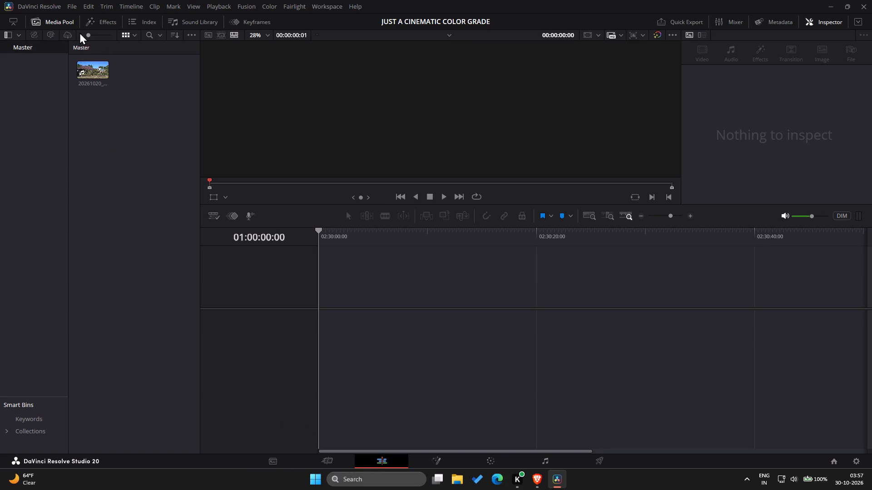
{"action": "left_click_drag", "start_coordinate": [96, 70], "coordinate": [341, 248]}
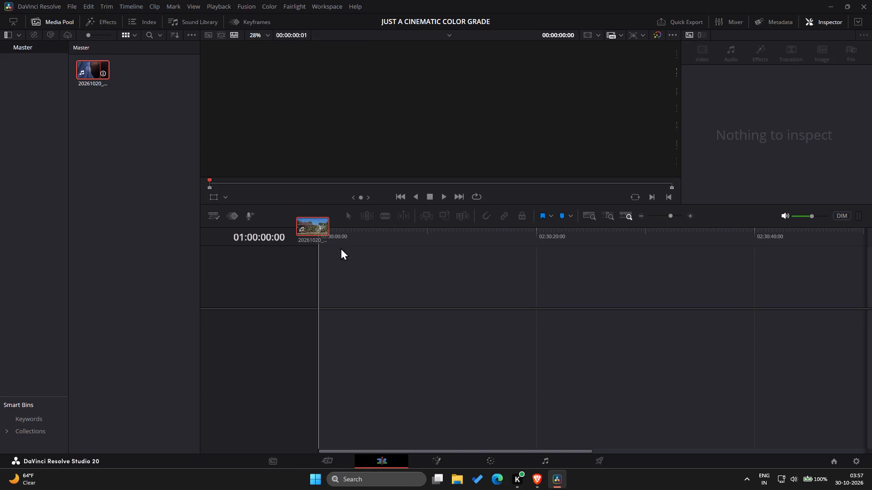
{"action": "left_click_drag", "start_coordinate": [341, 248], "coordinate": [353, 263]}
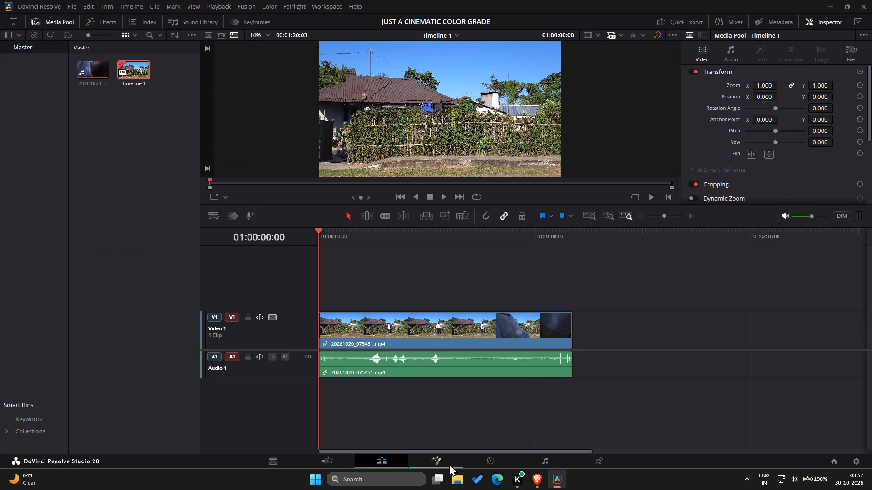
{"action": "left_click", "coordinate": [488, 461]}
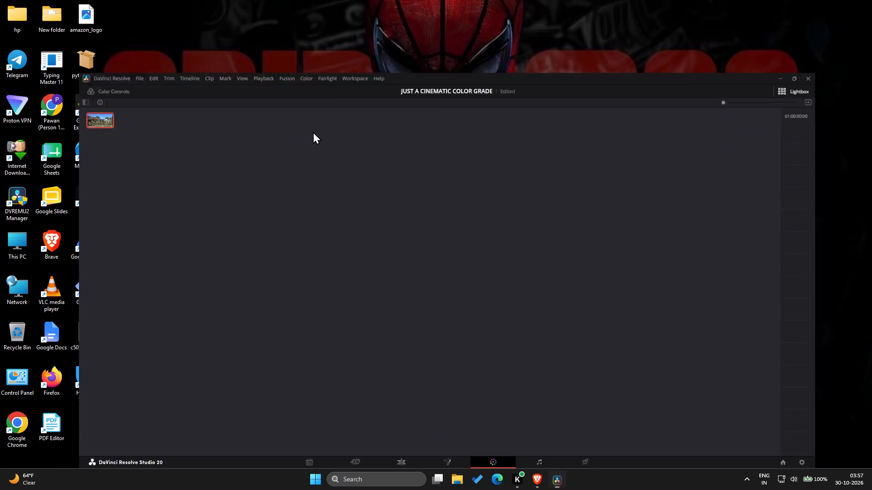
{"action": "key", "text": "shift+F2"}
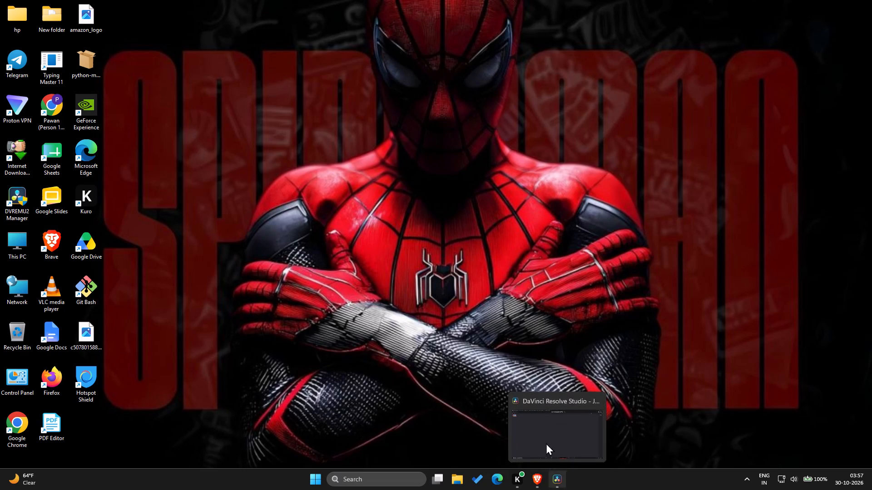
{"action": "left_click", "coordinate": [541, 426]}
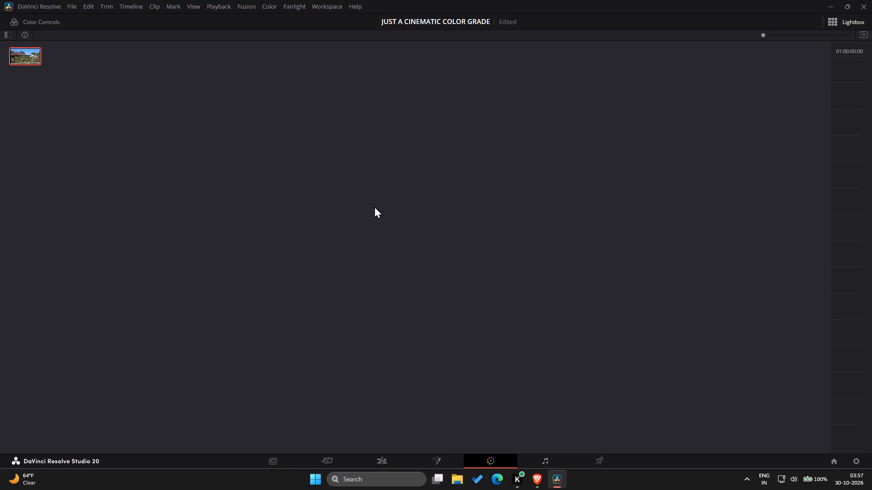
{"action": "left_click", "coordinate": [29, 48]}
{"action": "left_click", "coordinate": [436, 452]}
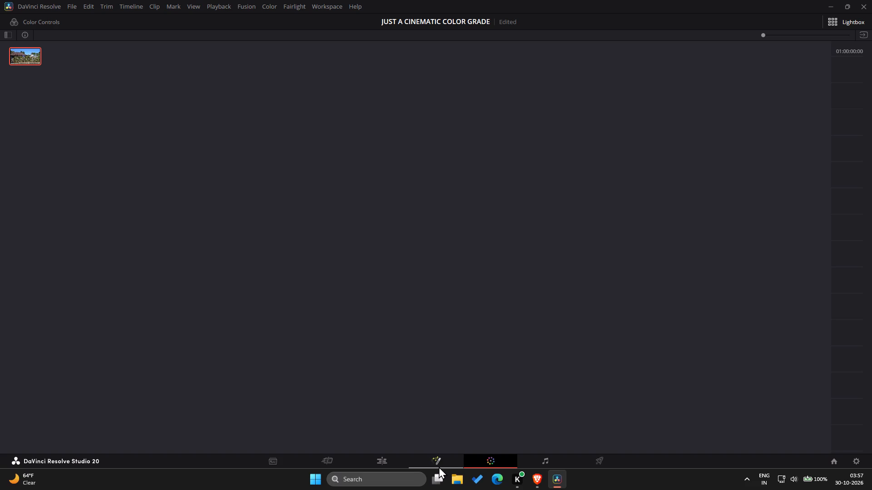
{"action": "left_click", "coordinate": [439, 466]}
Scrub the Edit page timeline to about 01:00:29 to preview the clip, and return the playhead to the start.
{"action": "left_click", "coordinate": [389, 456]}
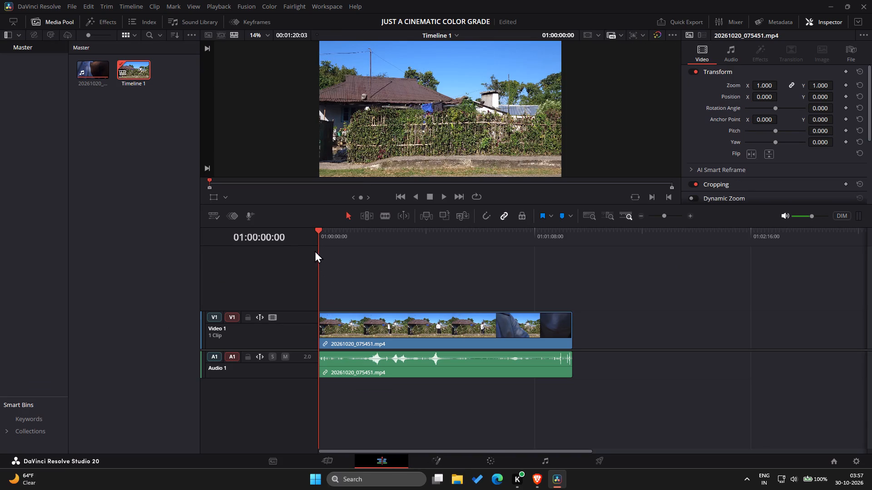
{"action": "left_click_drag", "start_coordinate": [318, 234], "coordinate": [417, 245]}
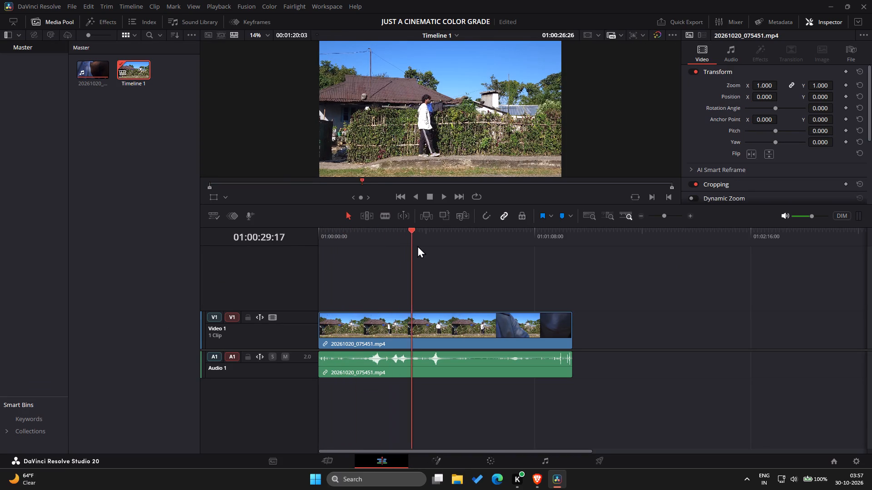
{"action": "left_click_drag", "start_coordinate": [417, 245], "coordinate": [297, 245]}
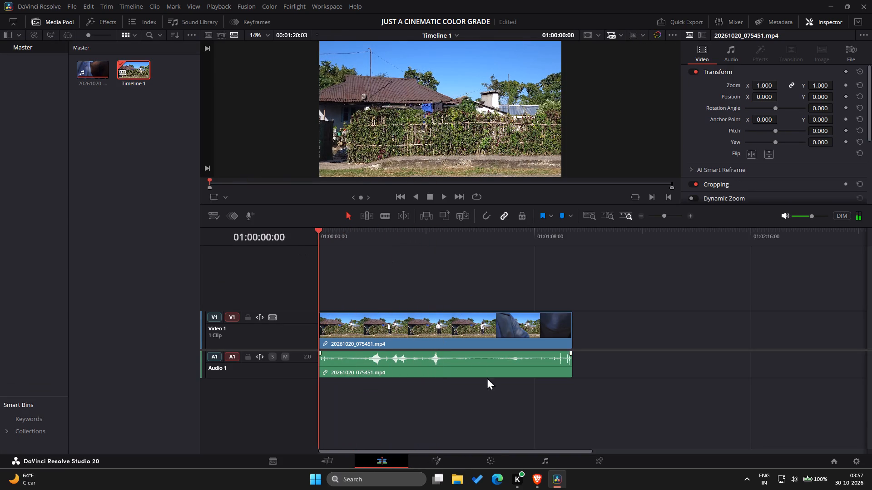
Open the Color page for the timeline clip.
{"action": "left_click", "coordinate": [499, 461]}
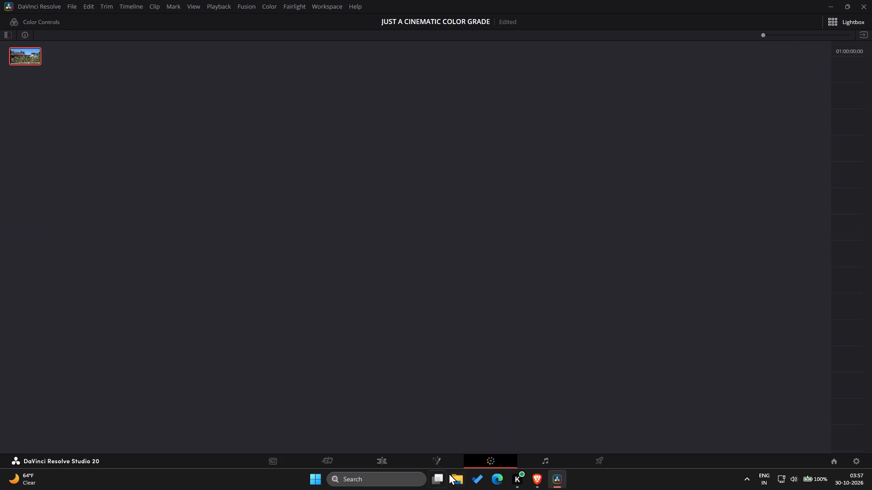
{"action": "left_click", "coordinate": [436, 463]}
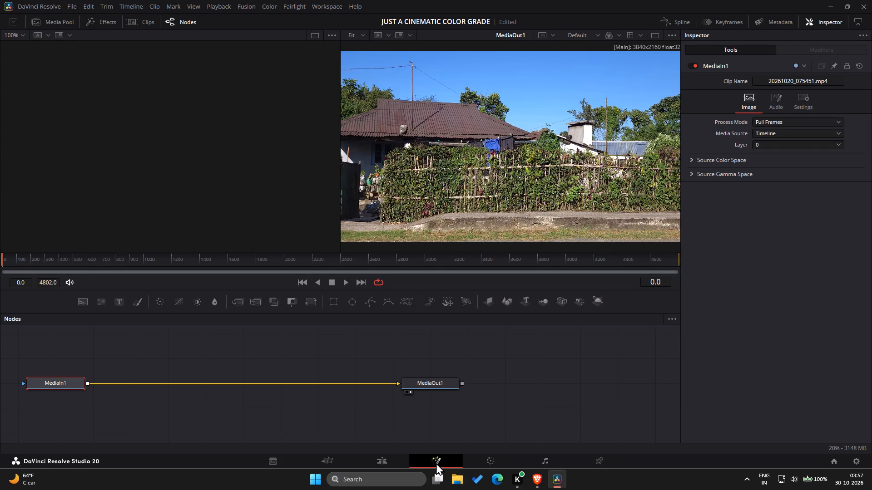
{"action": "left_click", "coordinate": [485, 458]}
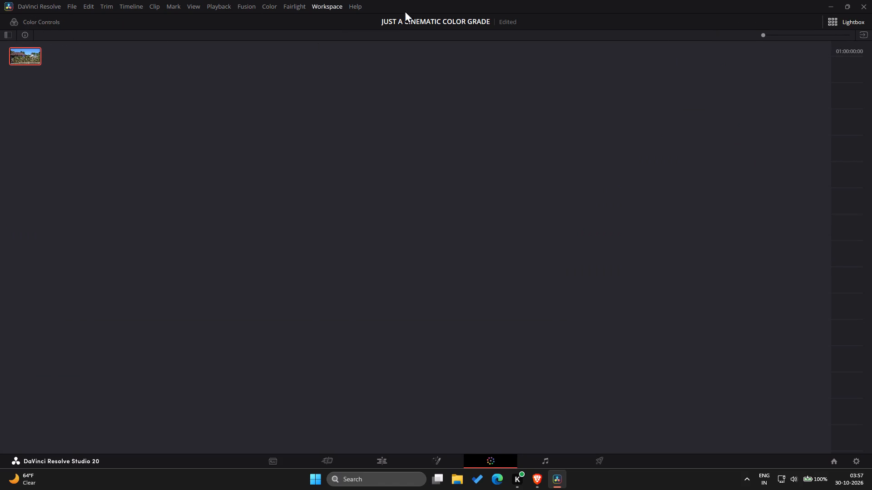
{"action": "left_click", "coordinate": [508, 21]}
Show the color controls beneath the Lightbox on the Color page and try to open the clip from its thumbnail.
{"action": "left_click", "coordinate": [46, 18]}
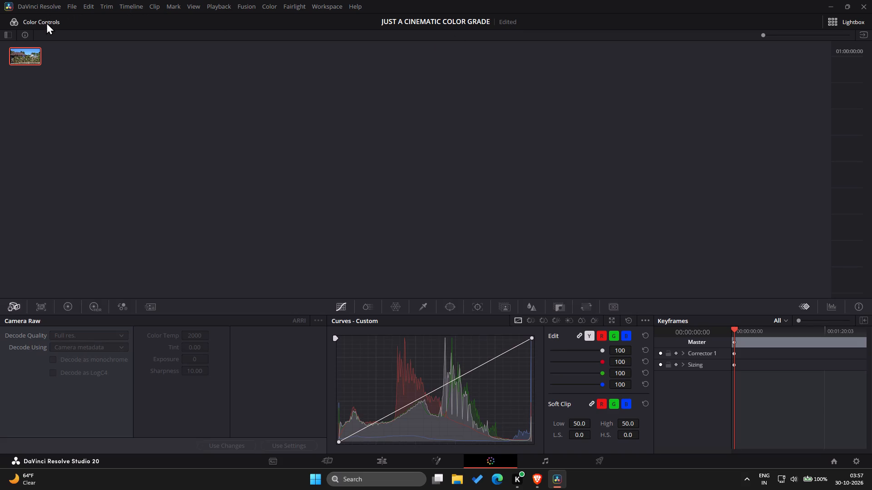
{"action": "left_click_drag", "start_coordinate": [30, 48], "coordinate": [299, 140]}
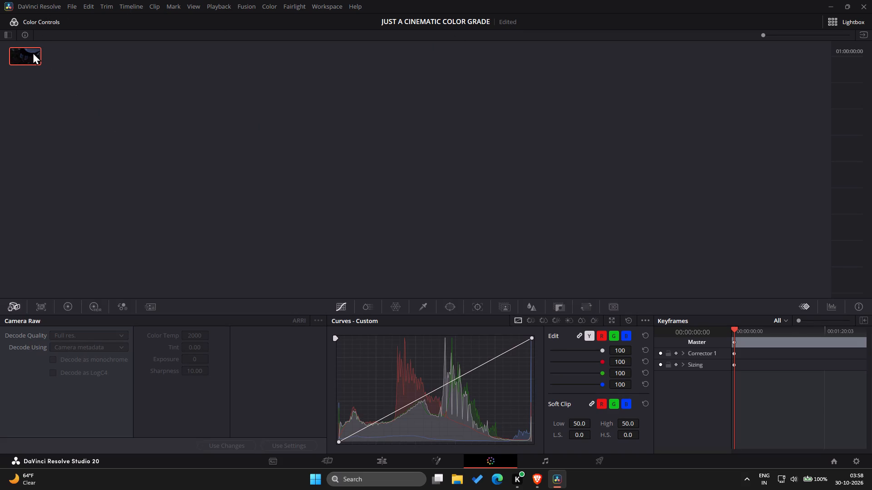
{"action": "double_click", "coordinate": [33, 52]}
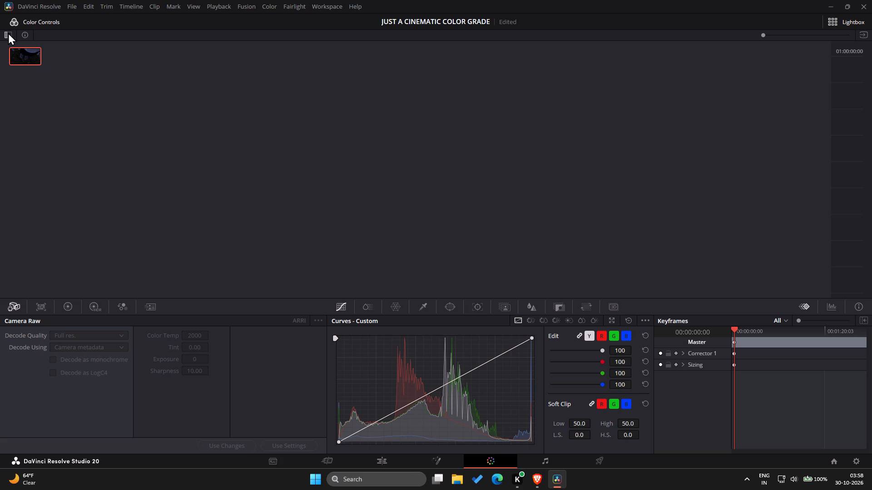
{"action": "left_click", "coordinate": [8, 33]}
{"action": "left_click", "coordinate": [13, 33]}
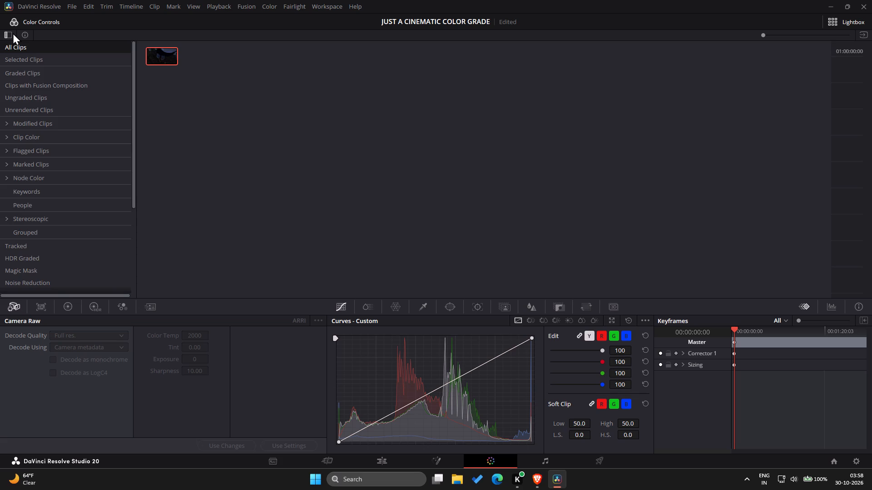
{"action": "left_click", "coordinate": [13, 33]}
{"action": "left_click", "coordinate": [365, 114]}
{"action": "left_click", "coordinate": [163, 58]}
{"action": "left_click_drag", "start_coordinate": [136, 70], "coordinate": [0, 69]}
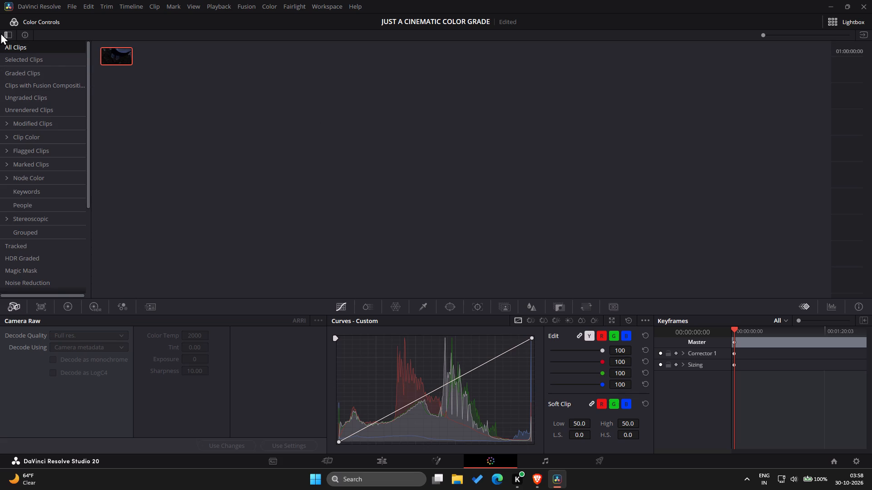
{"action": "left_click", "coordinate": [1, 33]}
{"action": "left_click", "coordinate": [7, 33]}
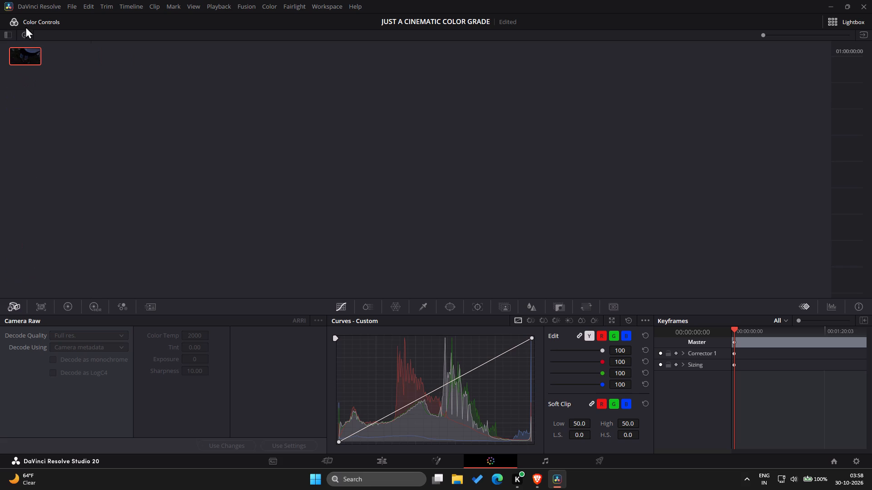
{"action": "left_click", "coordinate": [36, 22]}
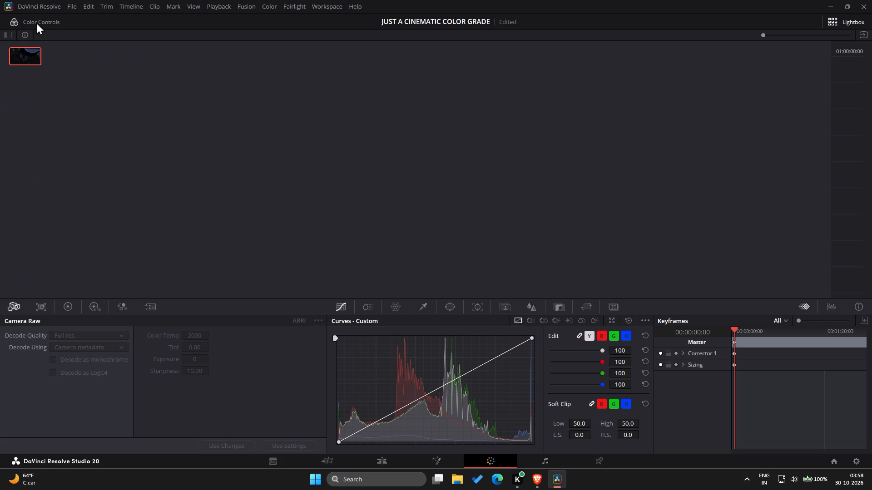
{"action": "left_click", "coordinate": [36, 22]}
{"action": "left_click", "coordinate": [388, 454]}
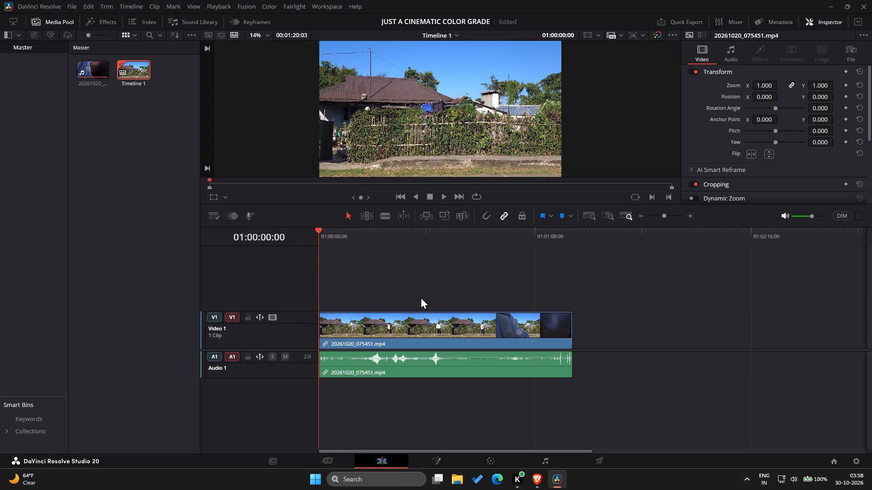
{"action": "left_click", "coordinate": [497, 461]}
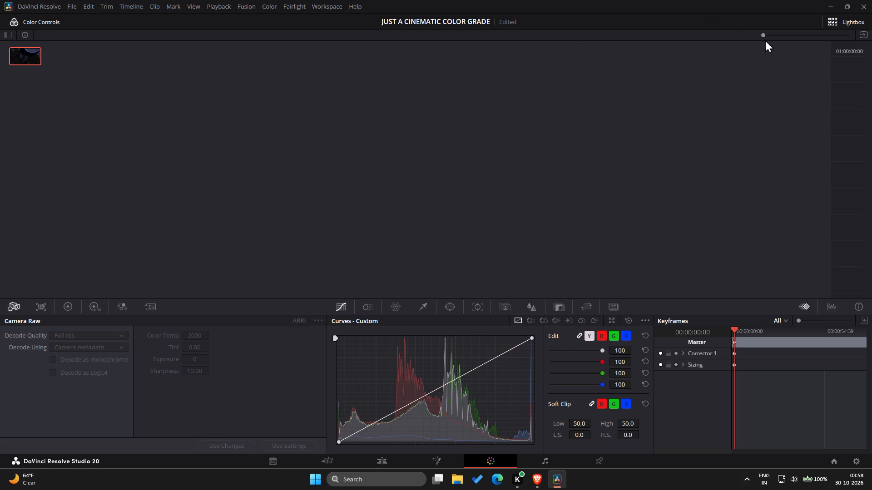
Enlarge the clip thumbnail in the Lightbox and try to open the clip from it.
{"action": "left_click_drag", "start_coordinate": [767, 35], "coordinate": [827, 37]}
{"action": "left_click_drag", "start_coordinate": [78, 83], "coordinate": [261, 101]}
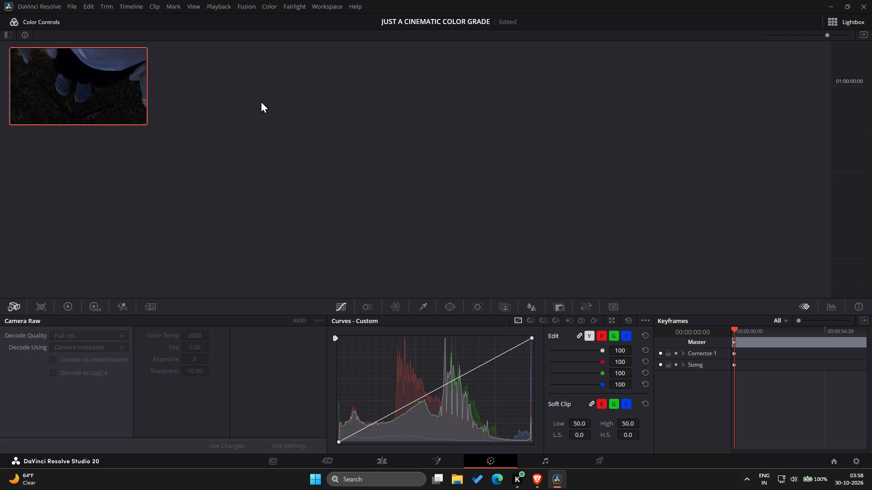
{"action": "left_click_drag", "start_coordinate": [261, 101], "coordinate": [342, 142]}
{"action": "left_click", "coordinate": [97, 108]}
{"action": "double_click", "coordinate": [81, 81]}
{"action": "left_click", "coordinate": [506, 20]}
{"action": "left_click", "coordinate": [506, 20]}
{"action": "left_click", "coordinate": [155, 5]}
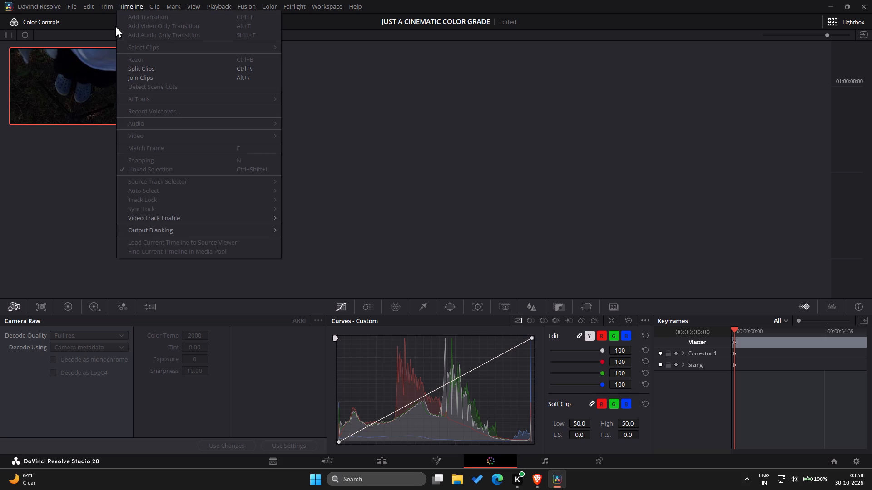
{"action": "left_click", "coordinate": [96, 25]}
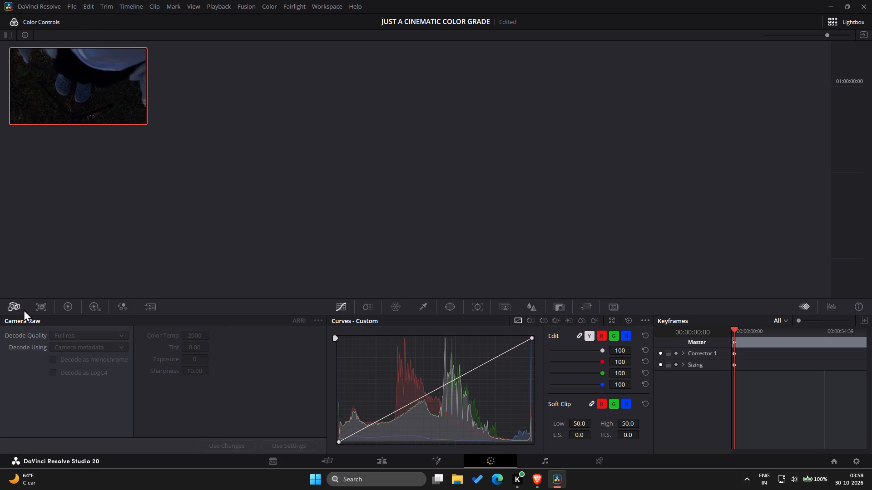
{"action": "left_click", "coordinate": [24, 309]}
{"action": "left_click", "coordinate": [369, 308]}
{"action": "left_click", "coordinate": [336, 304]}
On the Edit page, move the timeline playhead to 01:00:53:01 and return to the Color page.
{"action": "left_click", "coordinate": [71, 61]}
{"action": "left_click_drag", "start_coordinate": [71, 61], "coordinate": [392, 460]}
{"action": "left_click", "coordinate": [392, 460]}
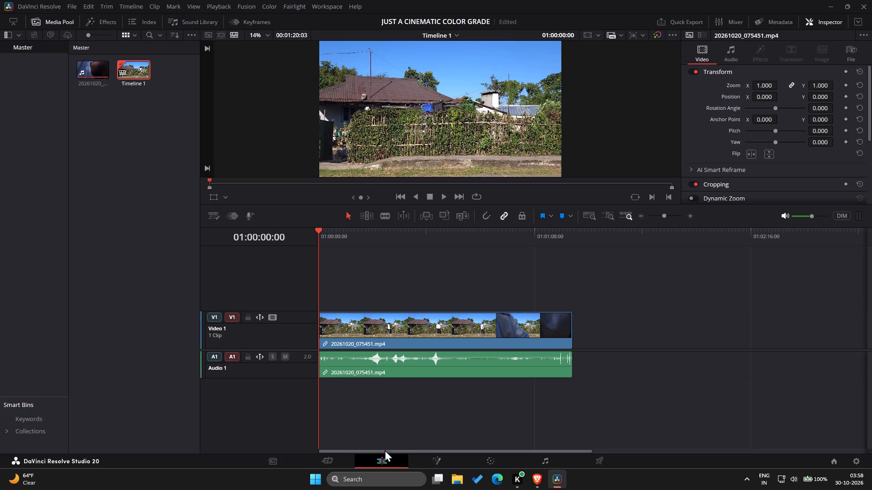
{"action": "left_click_drag", "start_coordinate": [317, 235], "coordinate": [349, 243]}
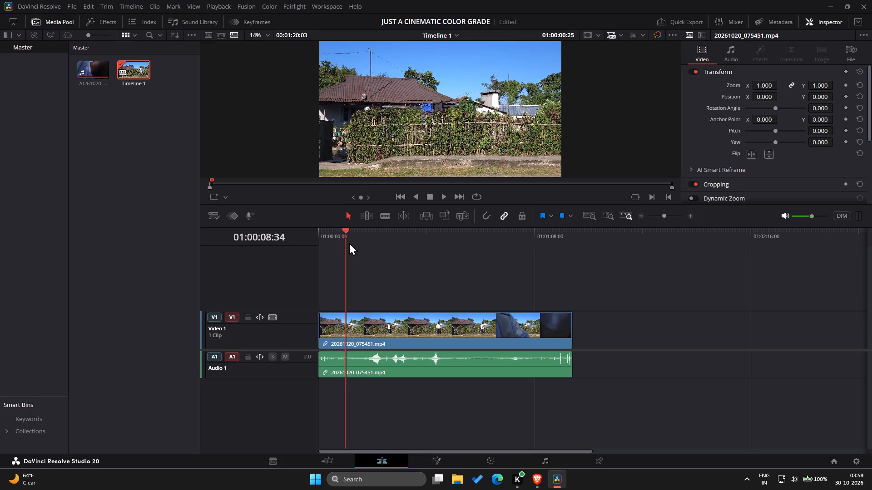
{"action": "left_click_drag", "start_coordinate": [349, 243], "coordinate": [487, 303]}
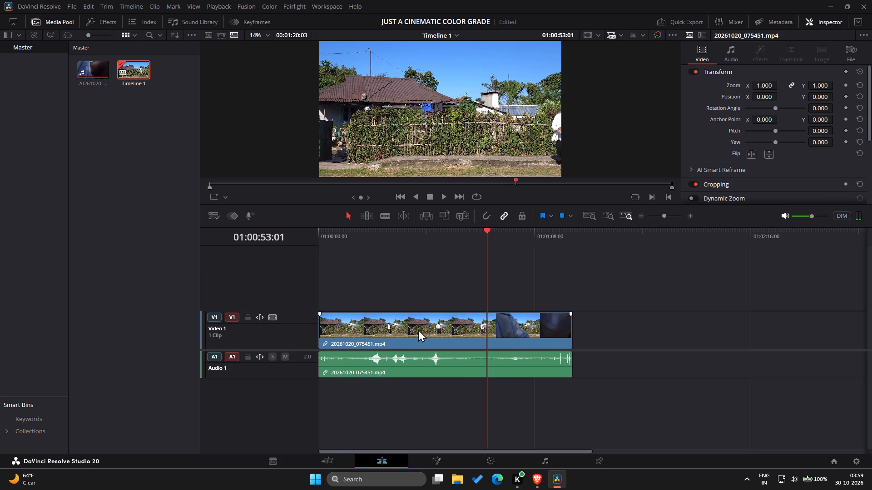
{"action": "left_click_drag", "start_coordinate": [418, 329], "coordinate": [490, 459]}
{"action": "left_click", "coordinate": [488, 458]}
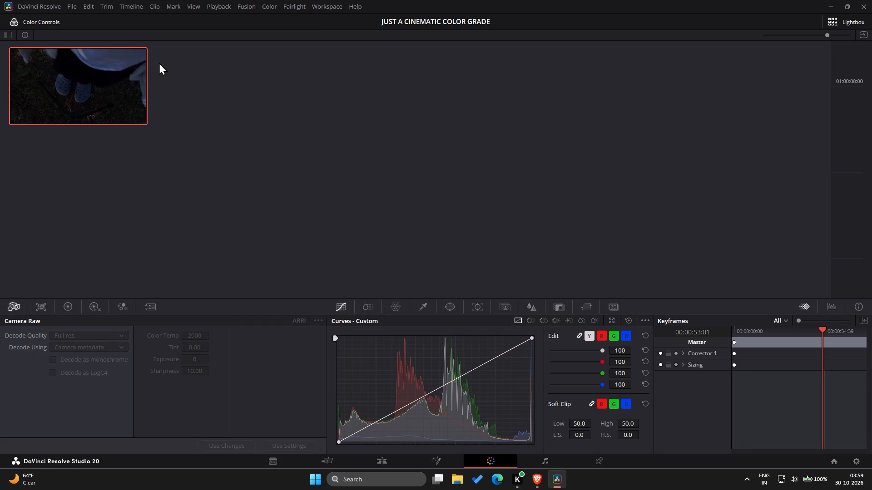
Show the Tracker - Window palette in place of the custom curves on the Color page.
{"action": "right_click", "coordinate": [487, 179]}
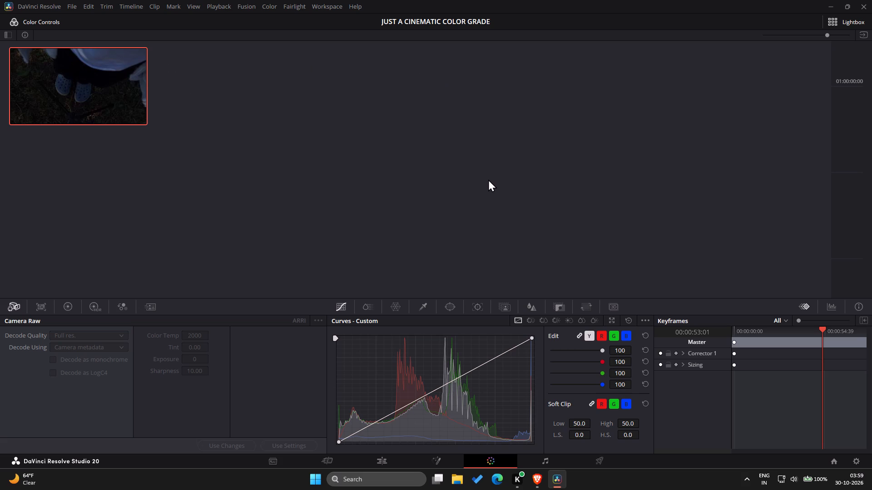
{"action": "right_click", "coordinate": [494, 179]}
{"action": "right_click", "coordinate": [468, 167]}
{"action": "left_click", "coordinate": [492, 304]}
{"action": "left_click", "coordinate": [480, 304]}
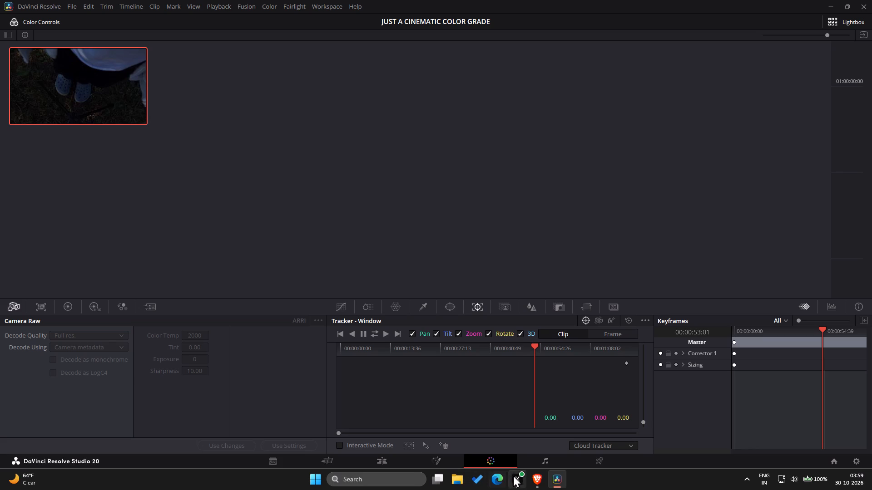
Open the recent project Untitled Project 1.
{"action": "left_click", "coordinate": [34, 7]}
{"action": "left_click", "coordinate": [74, 7]}
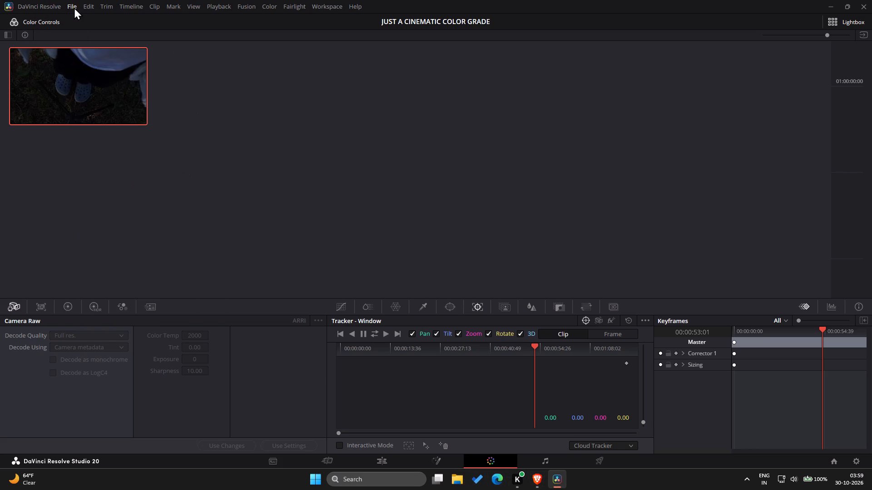
{"action": "left_click", "coordinate": [68, 6]}
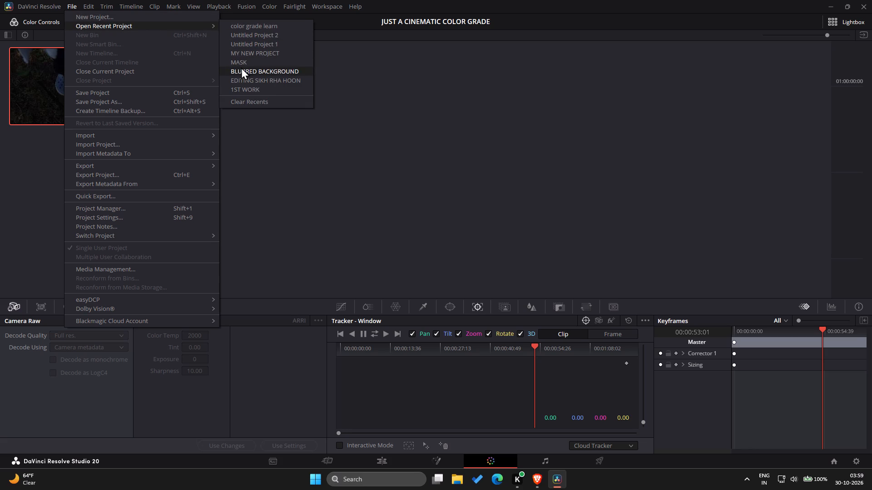
{"action": "left_click", "coordinate": [244, 40]}
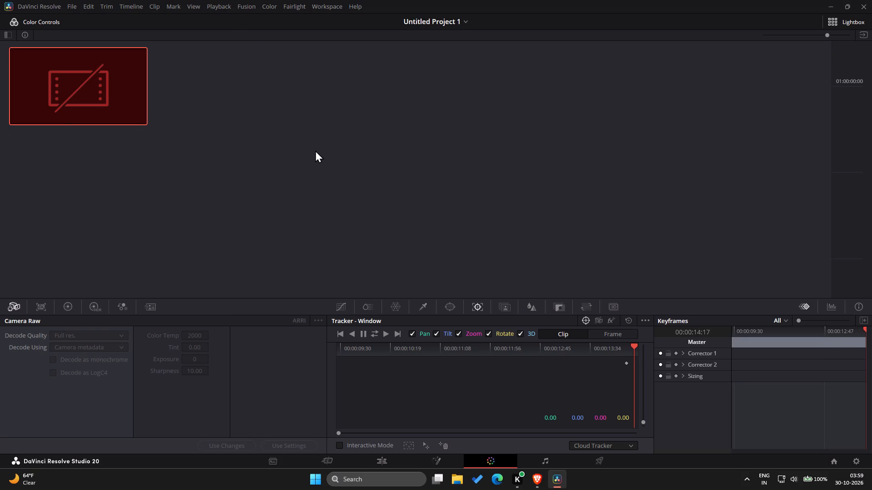
Open the list attached to the project name Untitled Project 1.
{"action": "left_click", "coordinate": [433, 19]}
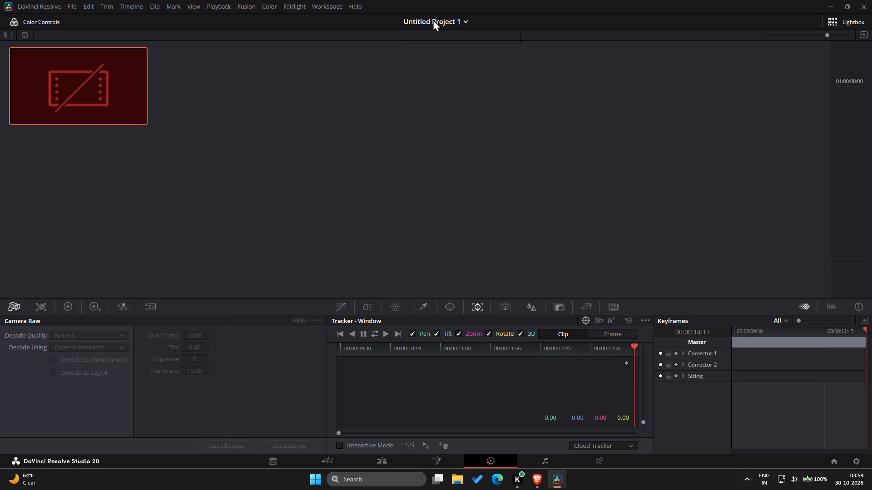
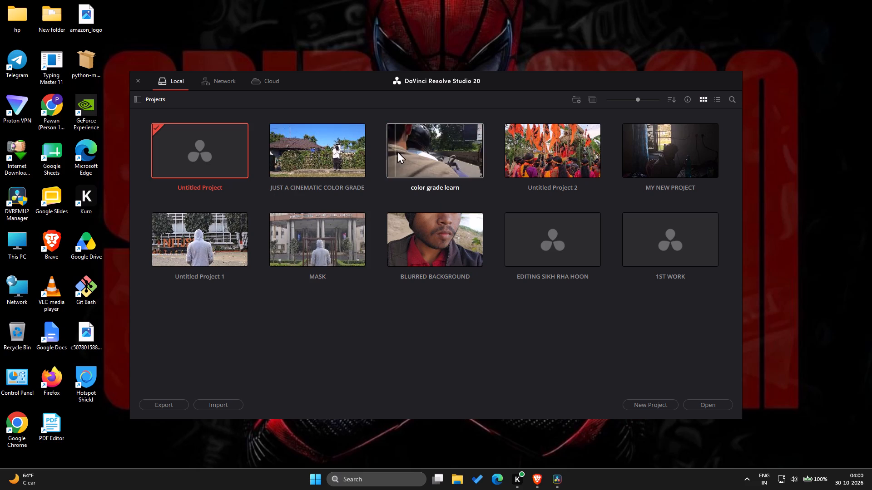
Open the project color grade learn from the local project library.
{"action": "left_click", "coordinate": [409, 152]}
{"action": "double_click", "coordinate": [409, 152]}
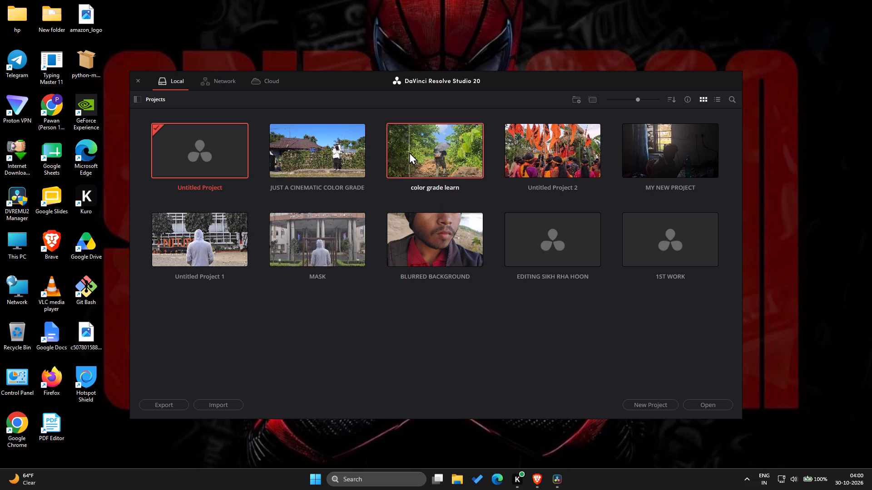
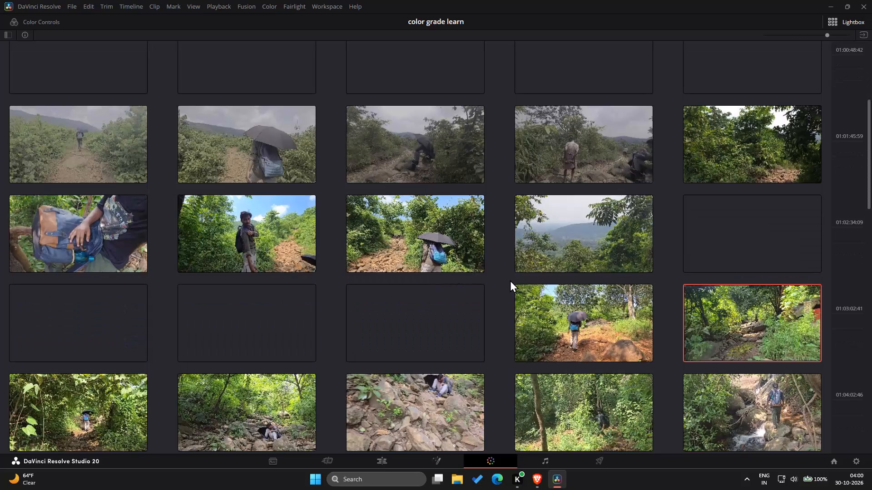
Shrink the Lightbox thumbnails until all timeline clips fit, and return to the regular grading view.
{"action": "scroll", "coordinate": [510, 280], "scroll_direction": "down", "scroll_amount": 3, "text": "ctrl"}
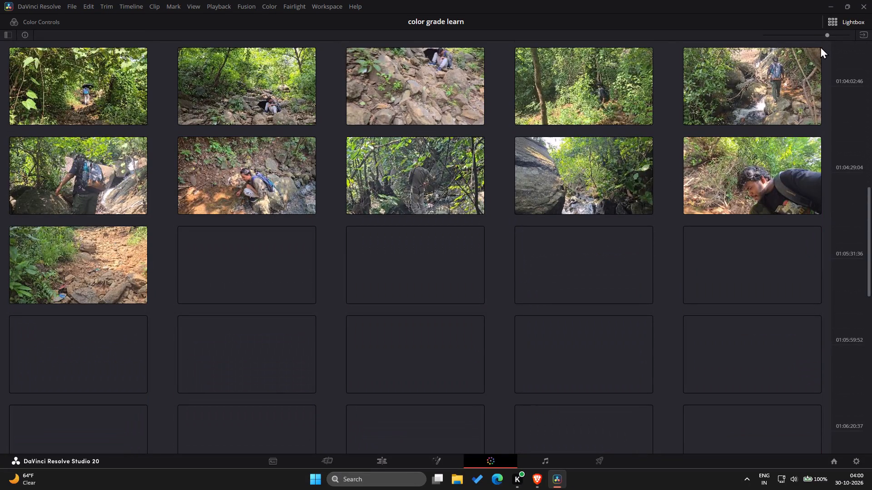
{"action": "left_click_drag", "start_coordinate": [827, 33], "coordinate": [767, 35]}
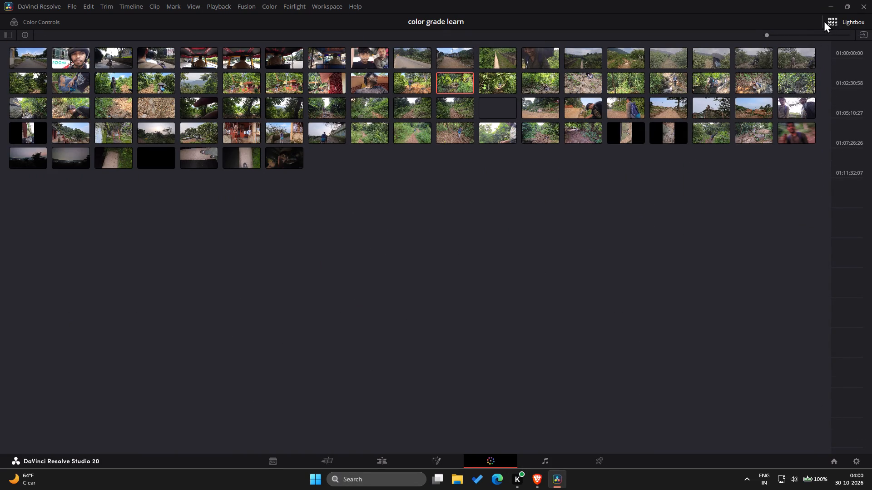
{"action": "left_click", "coordinate": [839, 20]}
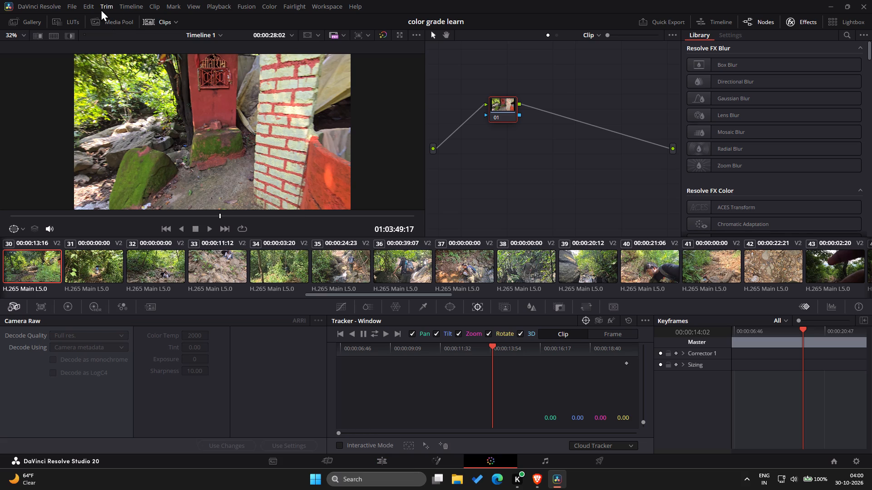
Open the recent project JUST A CINEMATIC COLOR GRADE.
{"action": "left_click", "coordinate": [73, 3]}
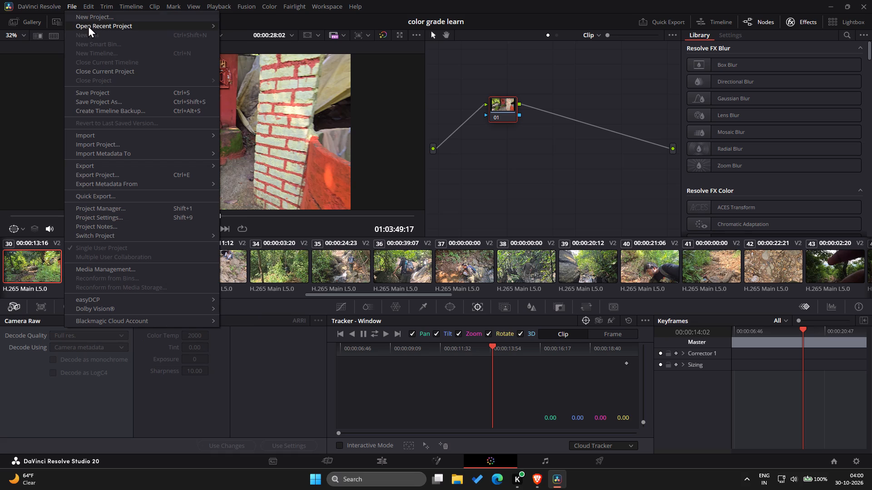
{"action": "left_click", "coordinate": [248, 33]}
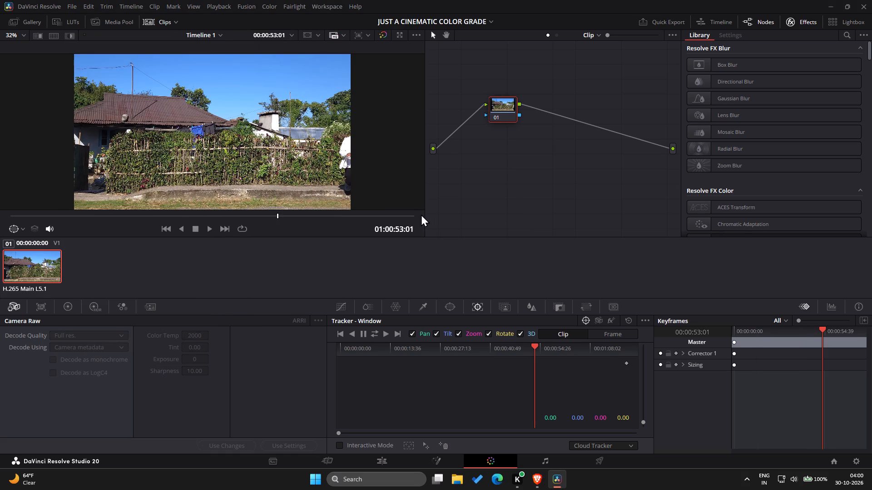
{"action": "left_click", "coordinate": [443, 17]}
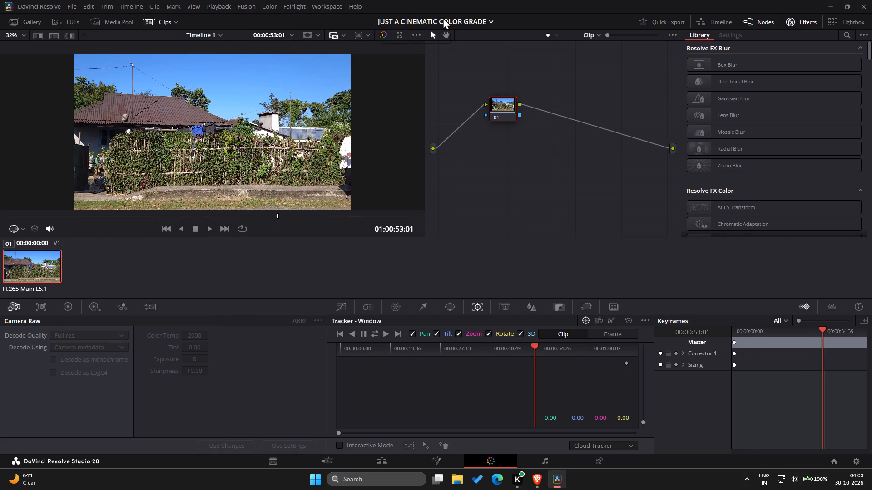
{"action": "left_click", "coordinate": [443, 17]}
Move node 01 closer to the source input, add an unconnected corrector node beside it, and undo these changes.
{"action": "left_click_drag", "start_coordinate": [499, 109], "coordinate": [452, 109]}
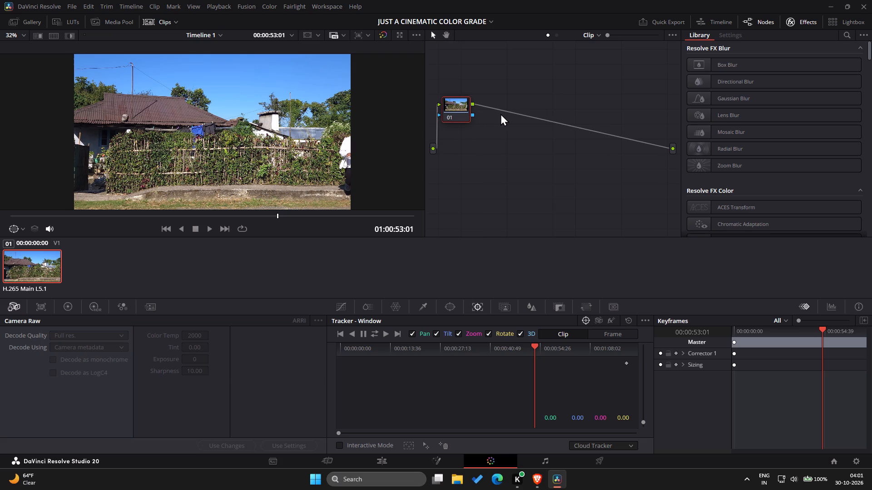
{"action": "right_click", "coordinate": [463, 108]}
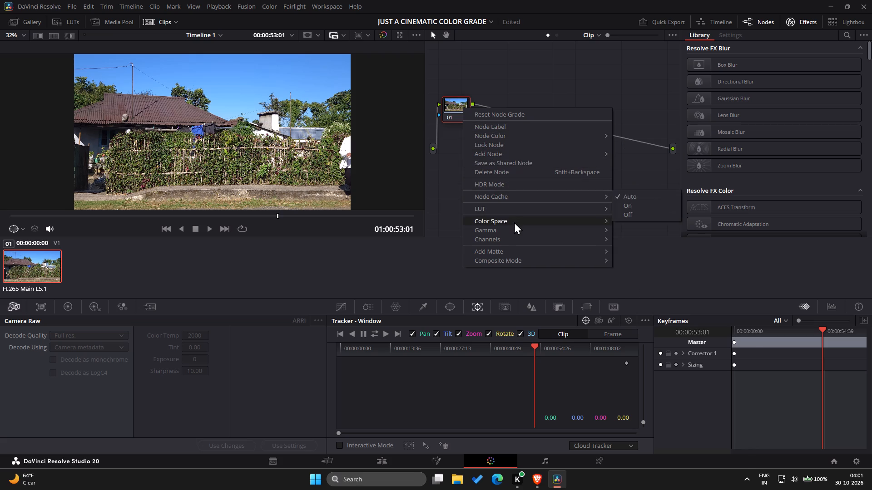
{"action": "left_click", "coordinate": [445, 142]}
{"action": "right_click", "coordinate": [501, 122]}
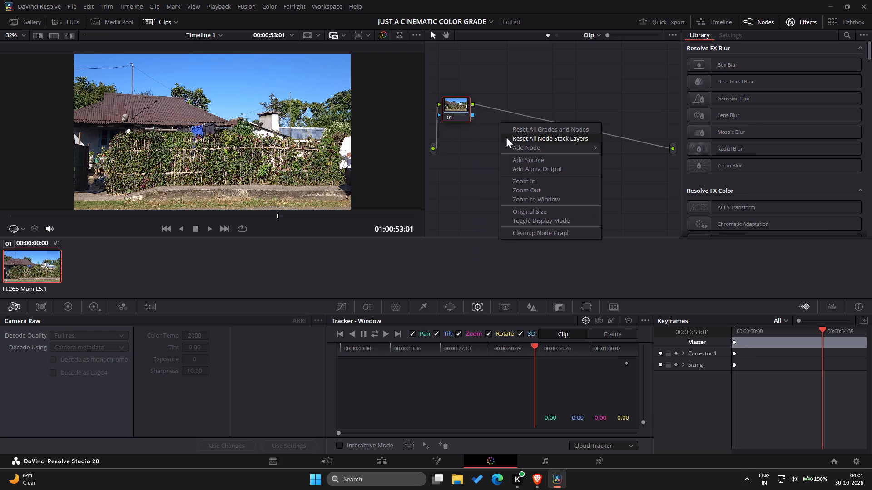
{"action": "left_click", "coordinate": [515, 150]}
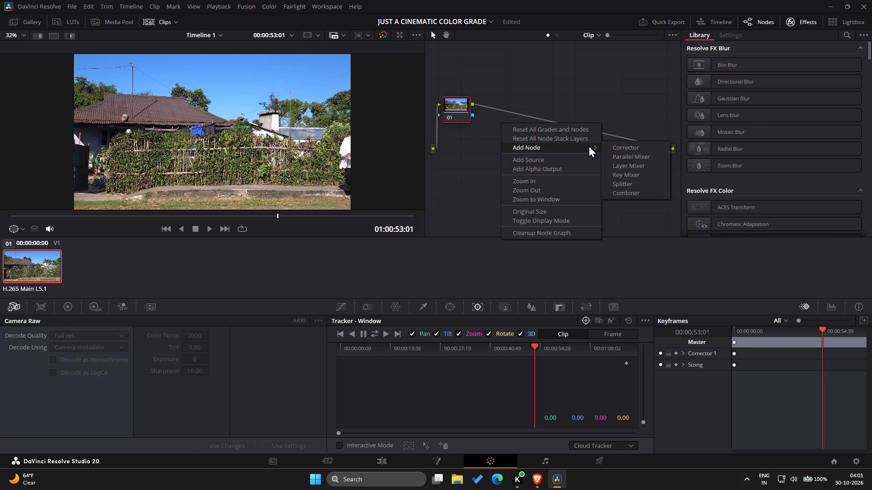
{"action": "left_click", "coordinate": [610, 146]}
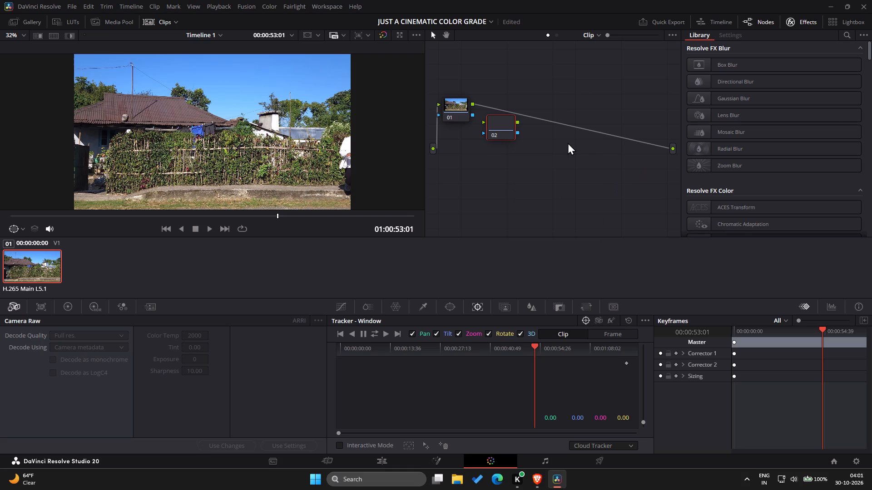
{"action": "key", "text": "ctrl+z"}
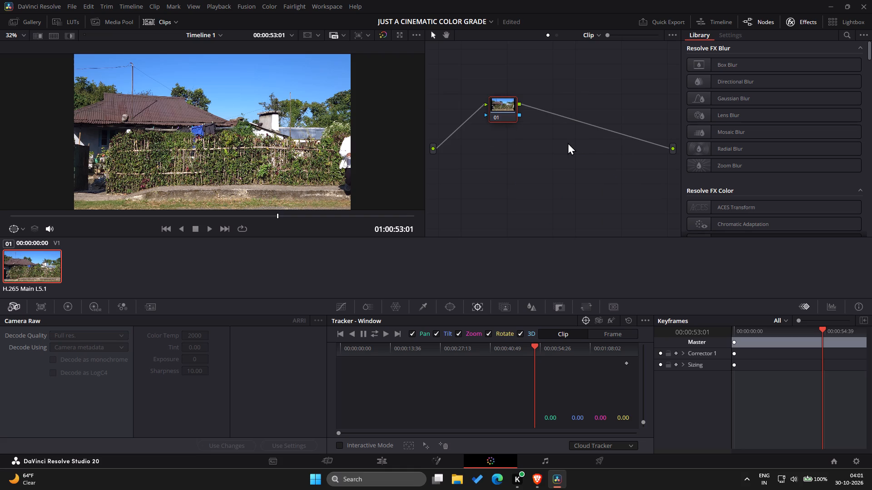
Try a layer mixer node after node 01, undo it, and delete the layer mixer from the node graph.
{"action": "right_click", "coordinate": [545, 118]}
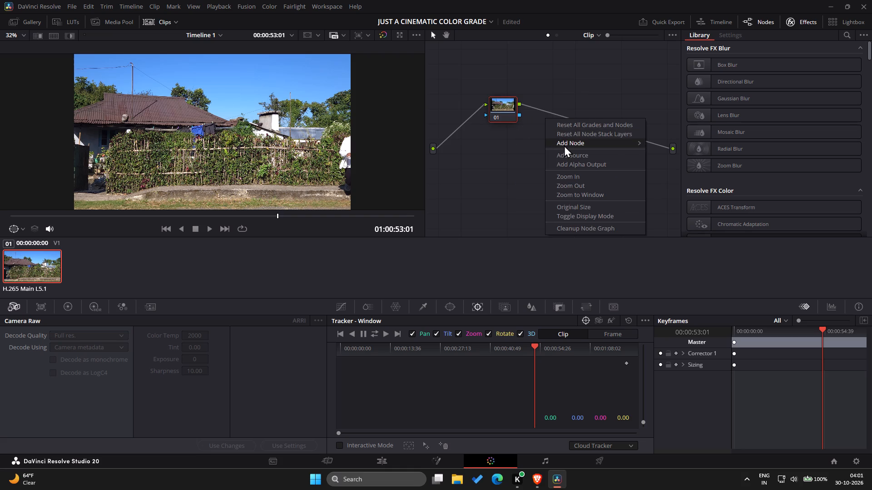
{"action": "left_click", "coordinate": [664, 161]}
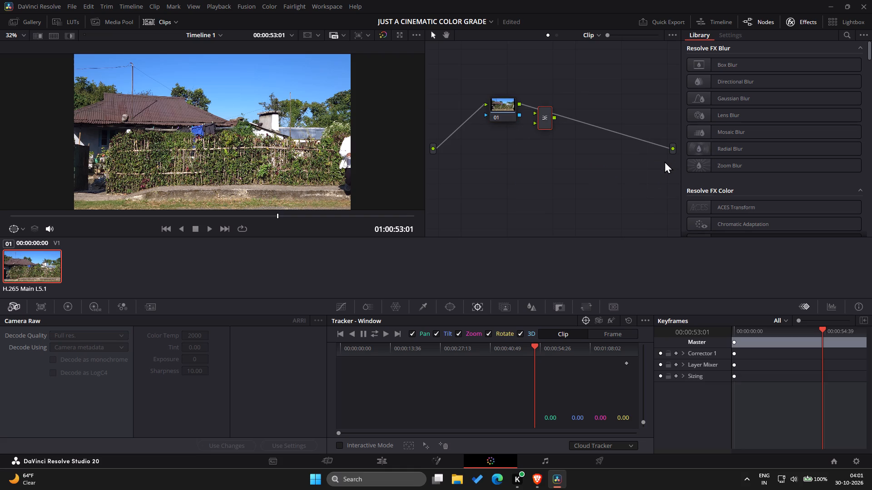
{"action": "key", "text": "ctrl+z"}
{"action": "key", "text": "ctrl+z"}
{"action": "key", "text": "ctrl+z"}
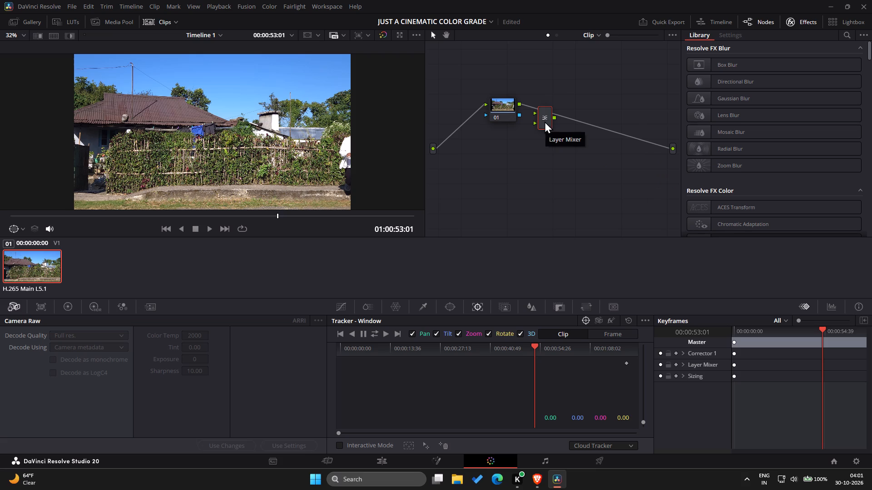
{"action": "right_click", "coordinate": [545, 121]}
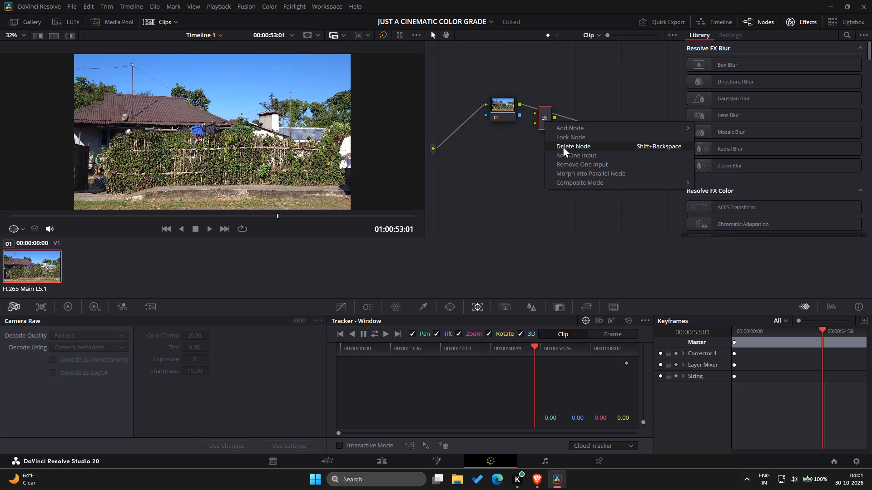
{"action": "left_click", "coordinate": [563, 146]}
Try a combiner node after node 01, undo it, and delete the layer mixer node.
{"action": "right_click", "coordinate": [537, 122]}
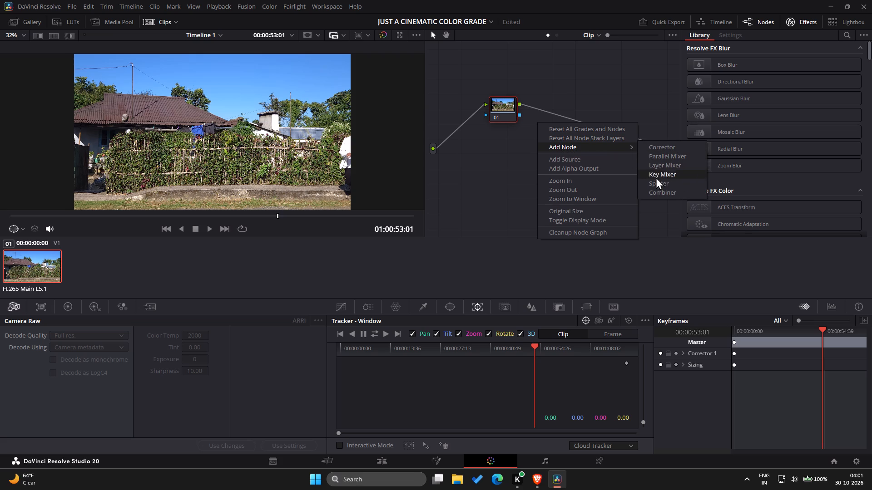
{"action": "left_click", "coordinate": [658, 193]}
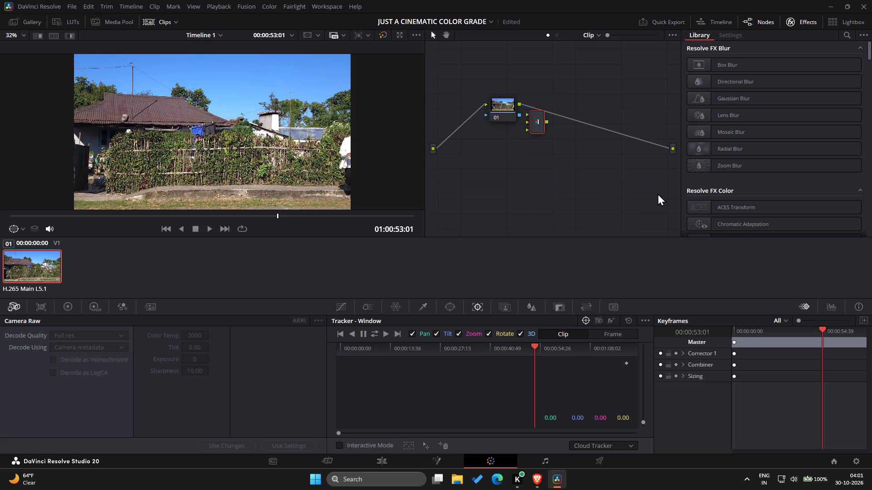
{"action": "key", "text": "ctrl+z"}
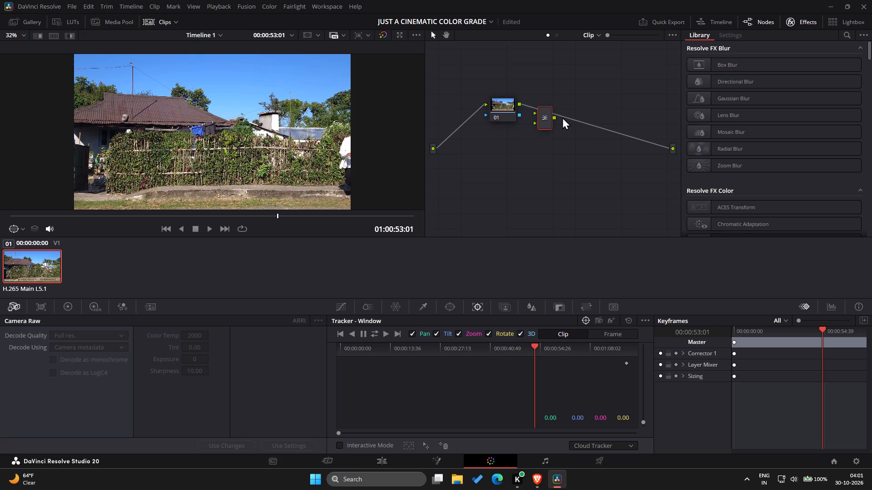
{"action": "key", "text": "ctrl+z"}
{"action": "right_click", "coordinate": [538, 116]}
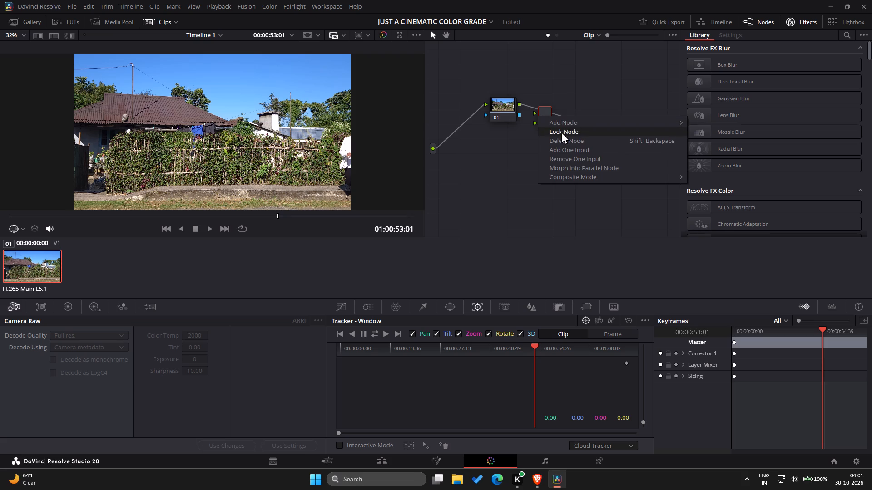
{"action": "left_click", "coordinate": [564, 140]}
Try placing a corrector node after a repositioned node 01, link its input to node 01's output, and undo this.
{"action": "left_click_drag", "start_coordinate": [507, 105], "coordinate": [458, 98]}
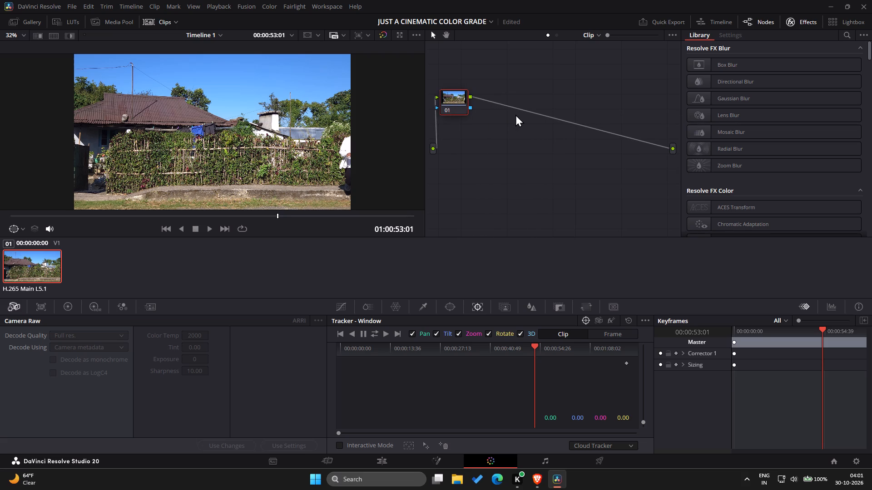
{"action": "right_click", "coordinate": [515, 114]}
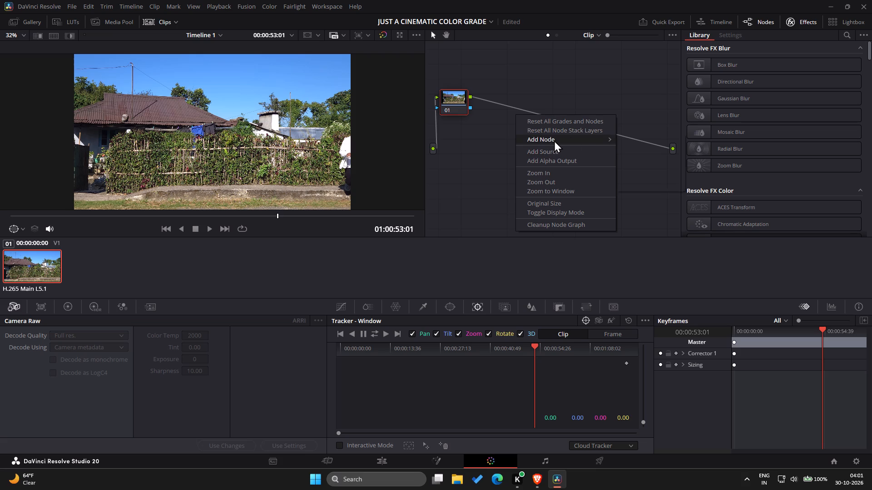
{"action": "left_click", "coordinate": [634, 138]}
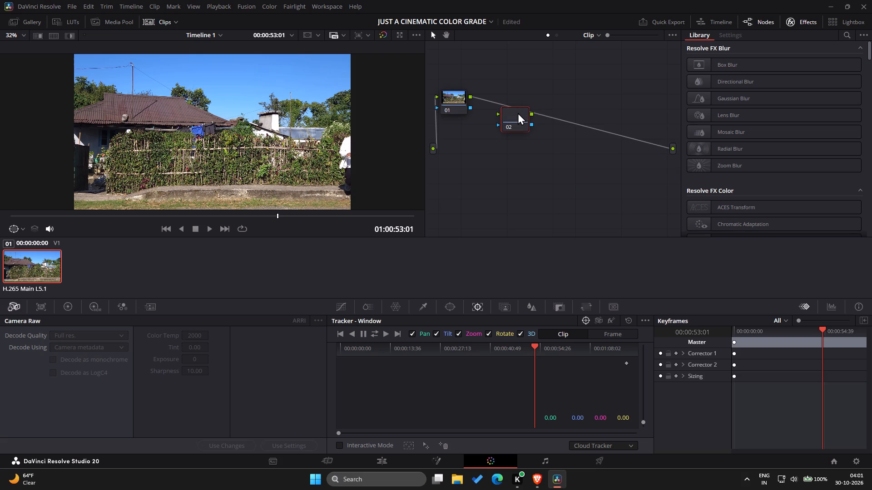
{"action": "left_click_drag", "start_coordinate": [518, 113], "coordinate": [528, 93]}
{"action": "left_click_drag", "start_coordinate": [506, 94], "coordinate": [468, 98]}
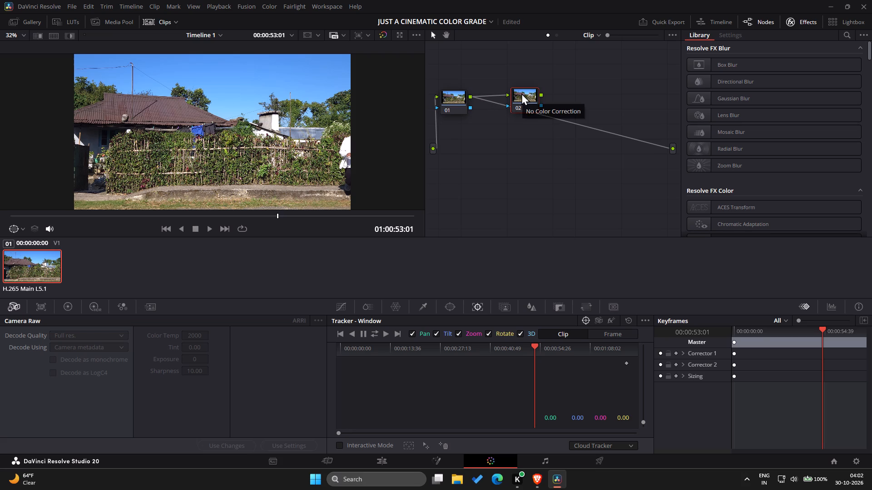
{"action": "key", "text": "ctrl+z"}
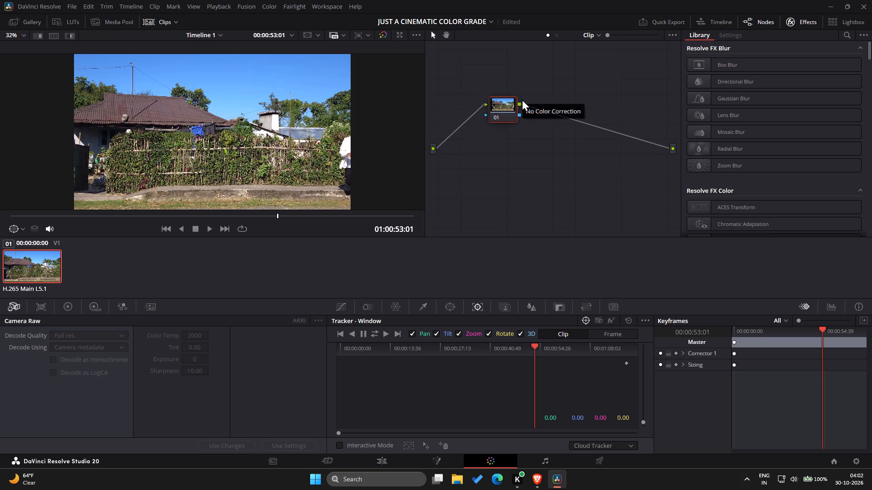
Move node 01 closer to the source input in the node graph.
{"action": "left_click_drag", "start_coordinate": [499, 104], "coordinate": [456, 99]}
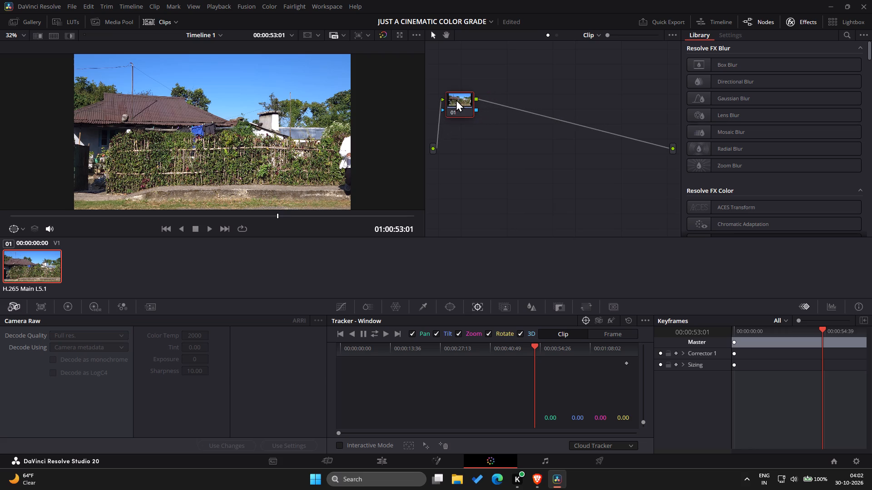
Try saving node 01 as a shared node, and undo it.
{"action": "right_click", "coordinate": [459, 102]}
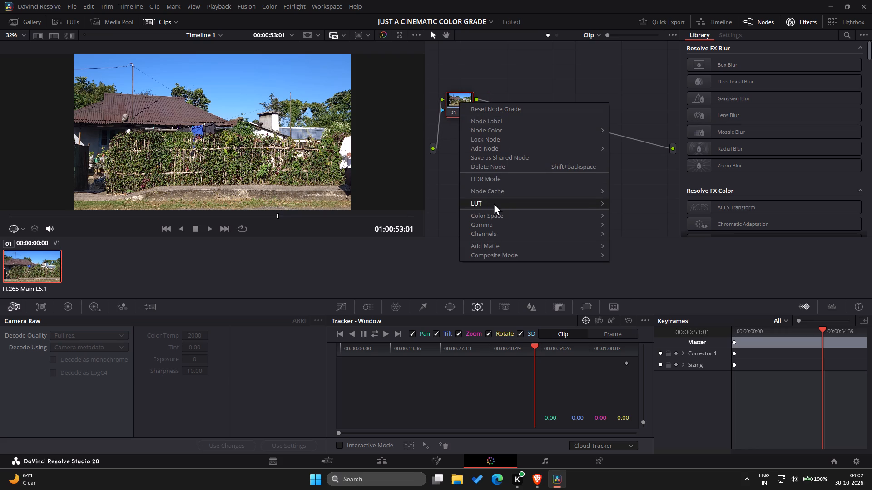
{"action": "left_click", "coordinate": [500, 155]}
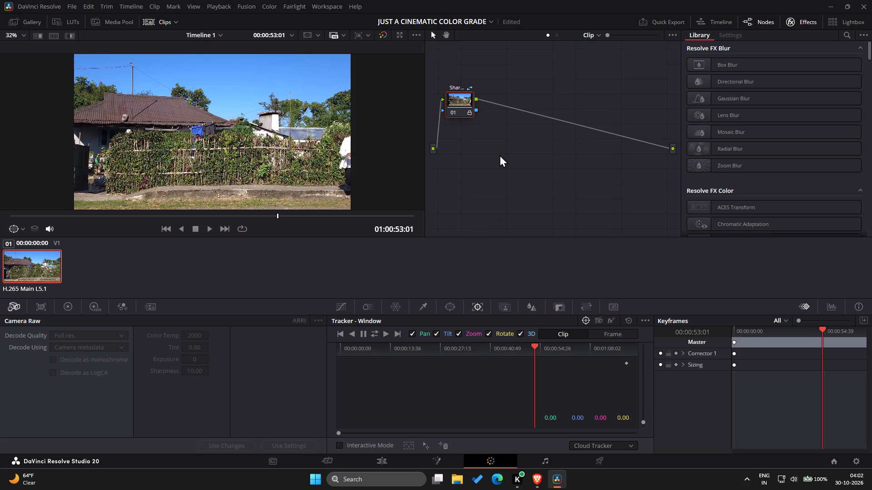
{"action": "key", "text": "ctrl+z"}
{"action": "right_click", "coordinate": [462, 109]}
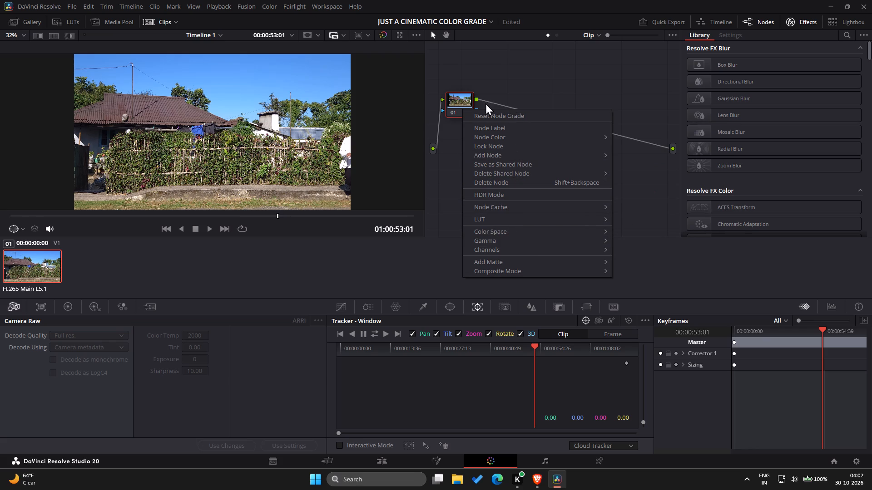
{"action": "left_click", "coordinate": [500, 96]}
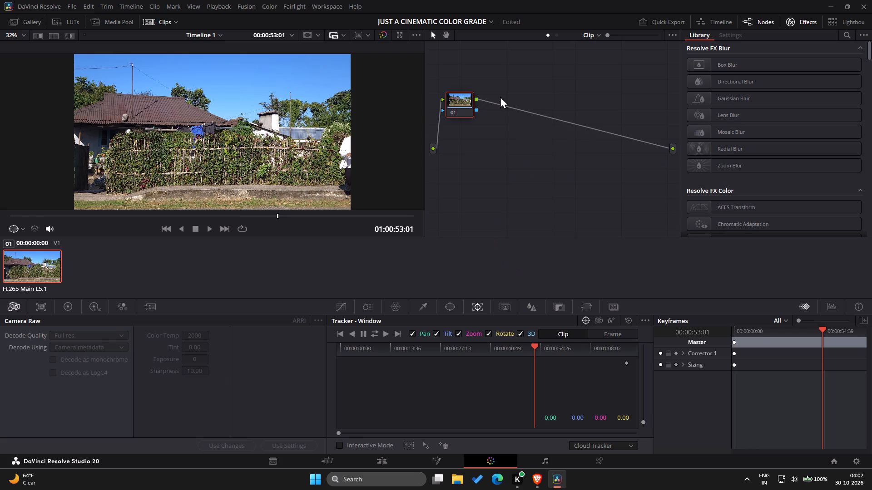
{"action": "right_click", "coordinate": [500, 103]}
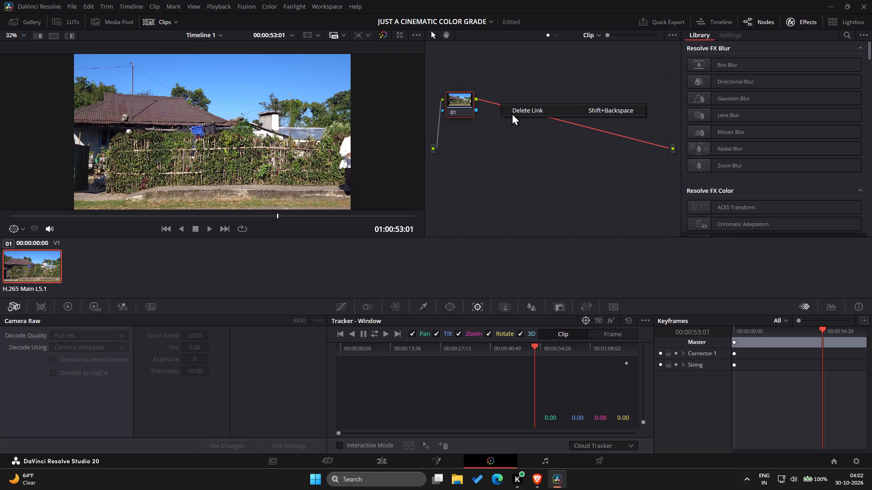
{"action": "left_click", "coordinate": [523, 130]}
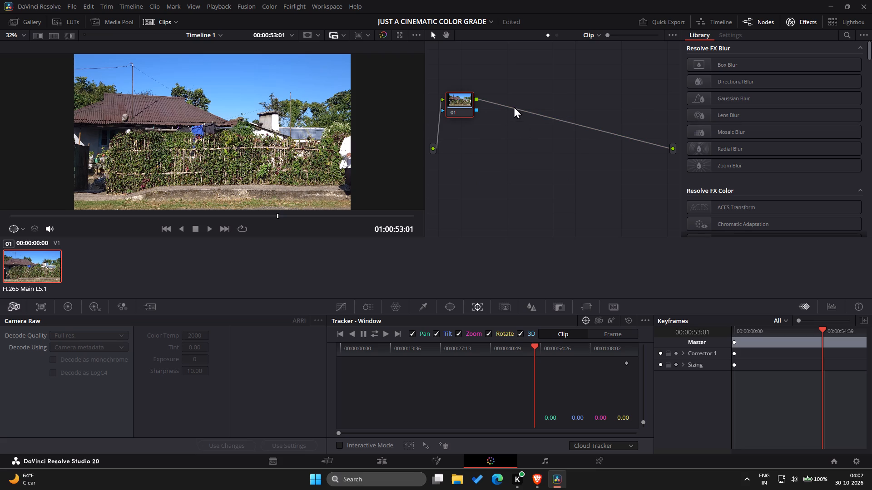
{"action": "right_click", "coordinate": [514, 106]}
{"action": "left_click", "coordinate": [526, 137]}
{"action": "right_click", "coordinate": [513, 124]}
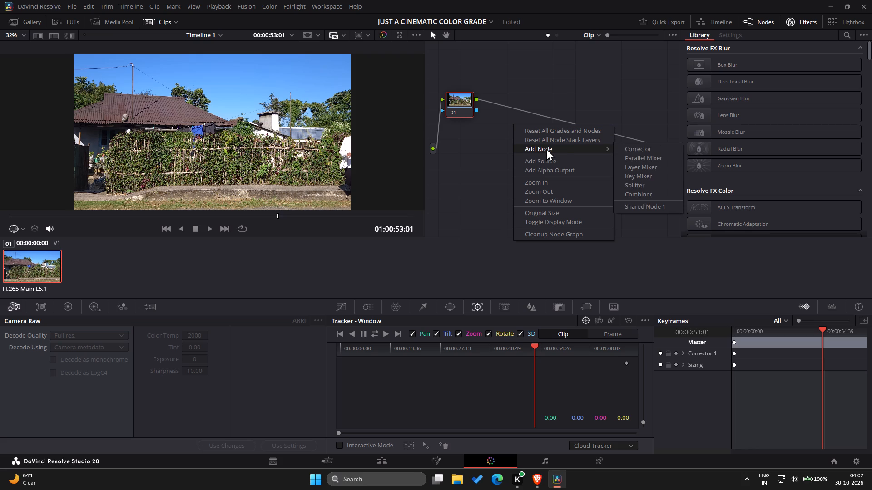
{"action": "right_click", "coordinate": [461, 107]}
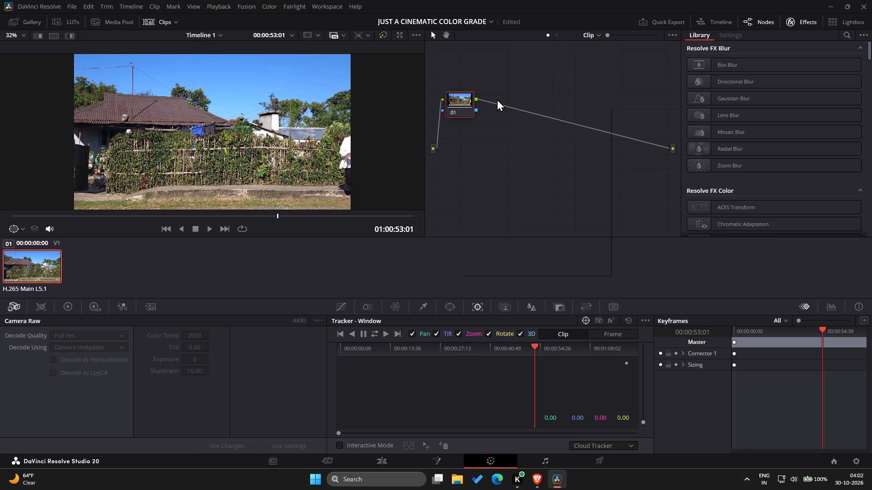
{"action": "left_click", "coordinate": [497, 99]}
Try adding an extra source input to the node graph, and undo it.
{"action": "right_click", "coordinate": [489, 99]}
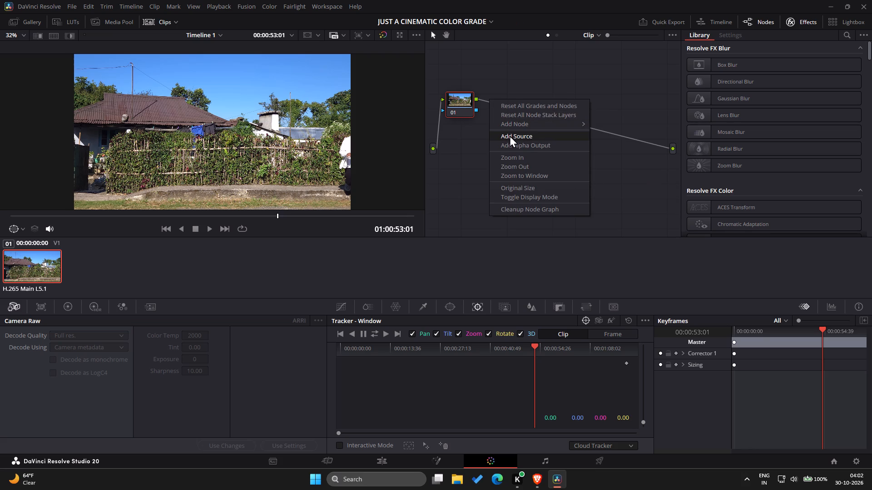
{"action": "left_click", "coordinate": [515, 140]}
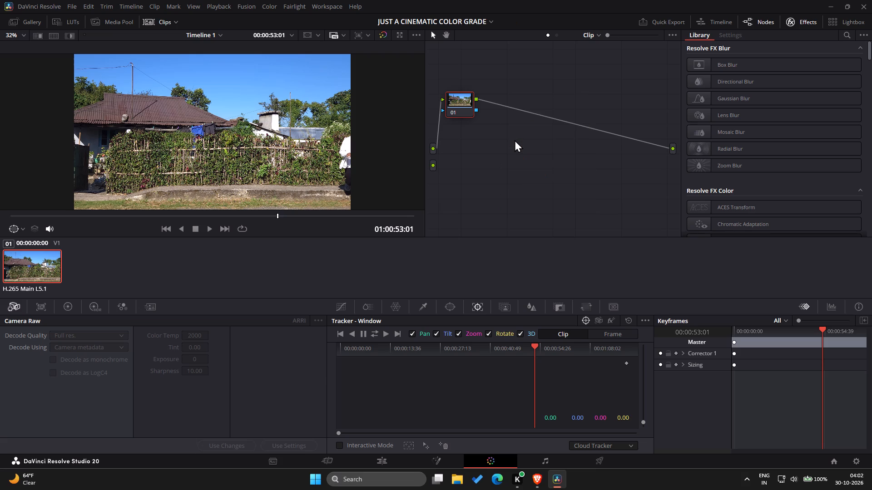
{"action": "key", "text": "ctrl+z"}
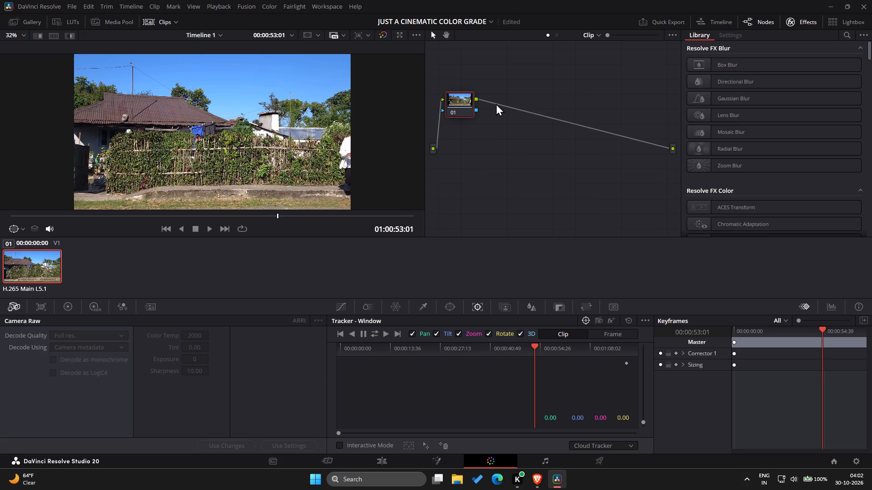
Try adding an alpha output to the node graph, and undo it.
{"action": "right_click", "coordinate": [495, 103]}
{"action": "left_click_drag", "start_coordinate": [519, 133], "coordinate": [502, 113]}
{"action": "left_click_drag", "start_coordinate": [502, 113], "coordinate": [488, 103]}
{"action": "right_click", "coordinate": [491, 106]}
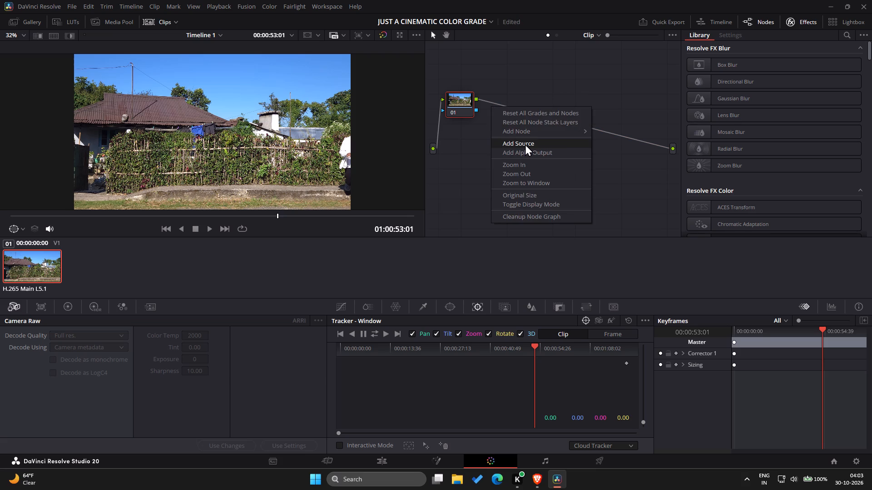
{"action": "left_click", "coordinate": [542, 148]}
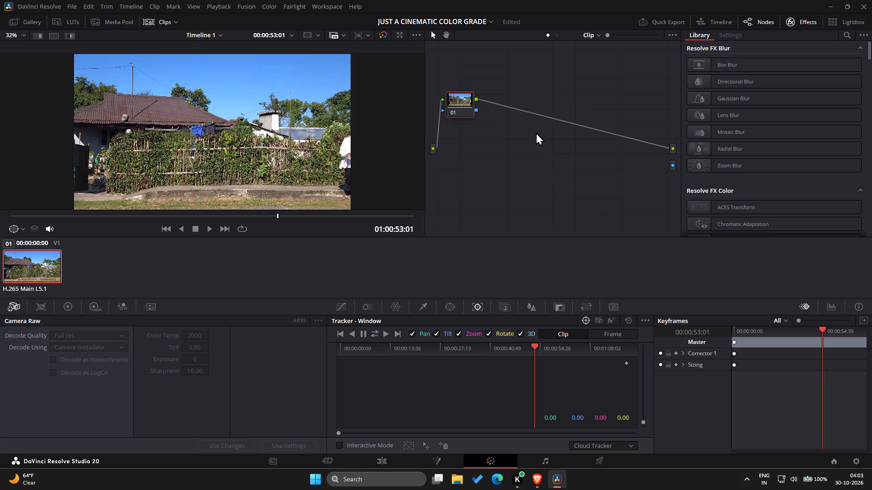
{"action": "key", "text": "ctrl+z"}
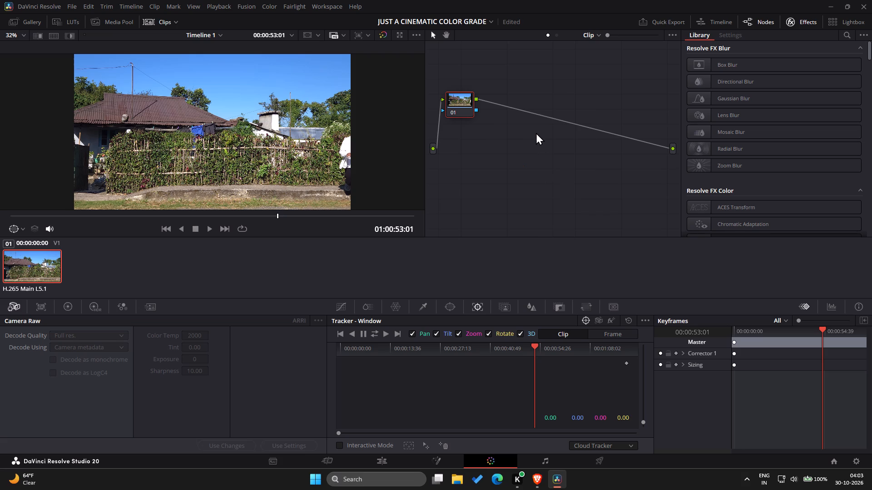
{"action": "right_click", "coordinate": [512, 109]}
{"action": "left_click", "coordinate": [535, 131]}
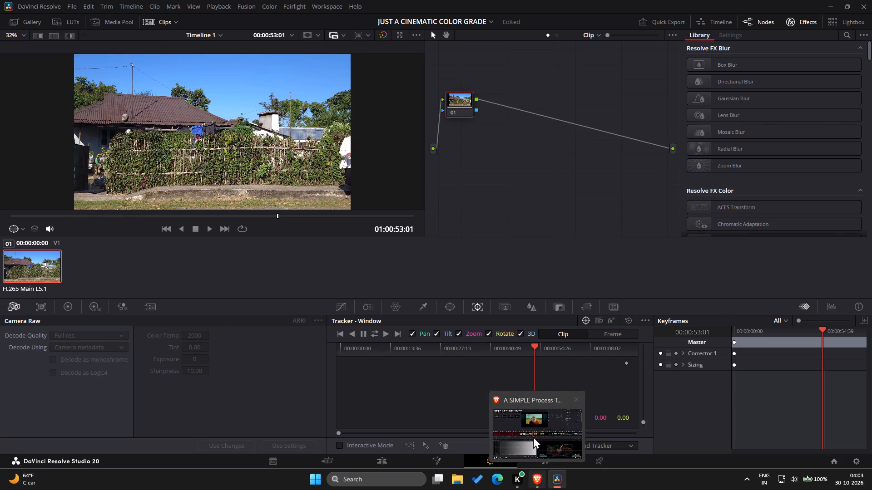
Switch to the tutorial video in Brave and review the early section on setting up the CST IN and CST OUT nodes.
{"action": "left_click", "coordinate": [533, 435]}
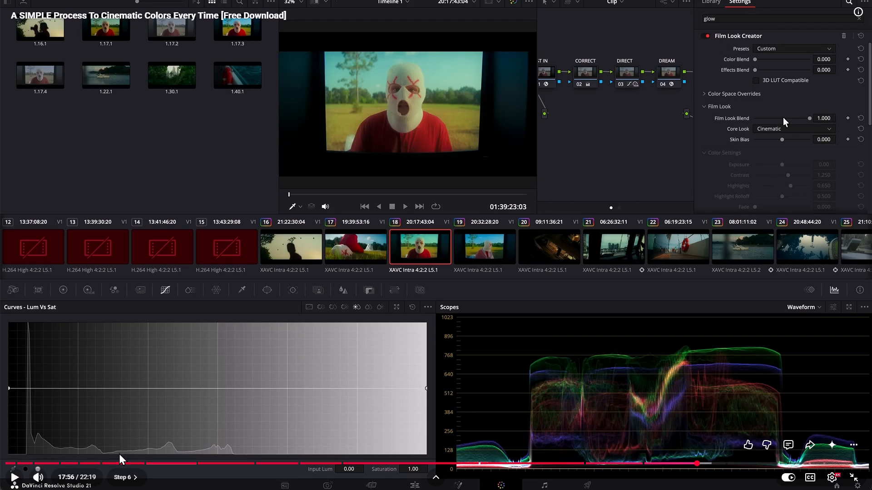
{"action": "left_click", "coordinate": [119, 465]}
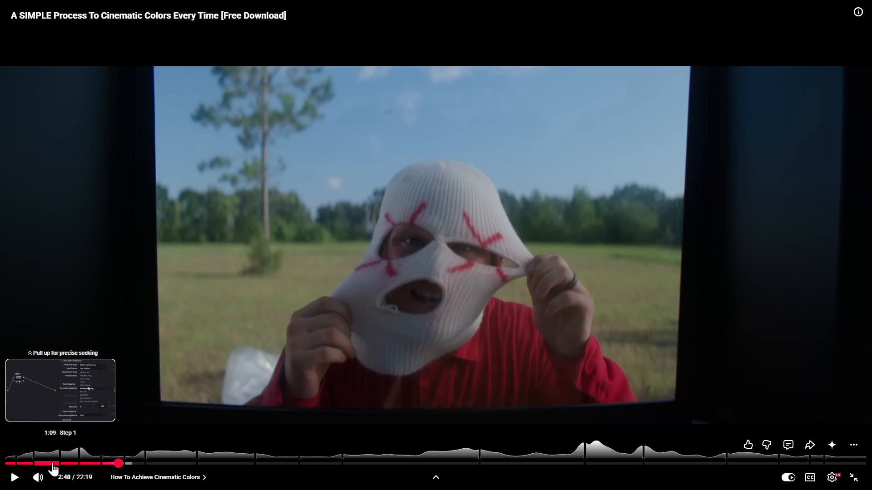
{"action": "left_click", "coordinate": [54, 462]}
{"action": "key", "text": "space"}
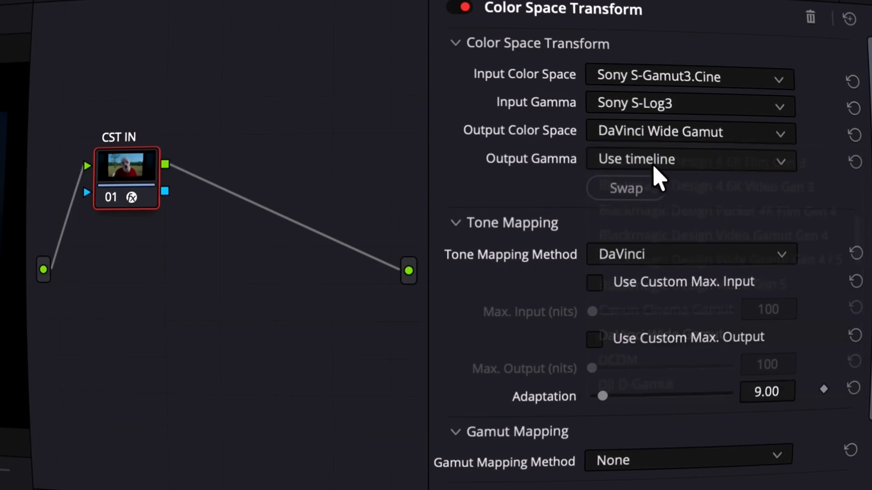
{"action": "key", "text": "Right"}
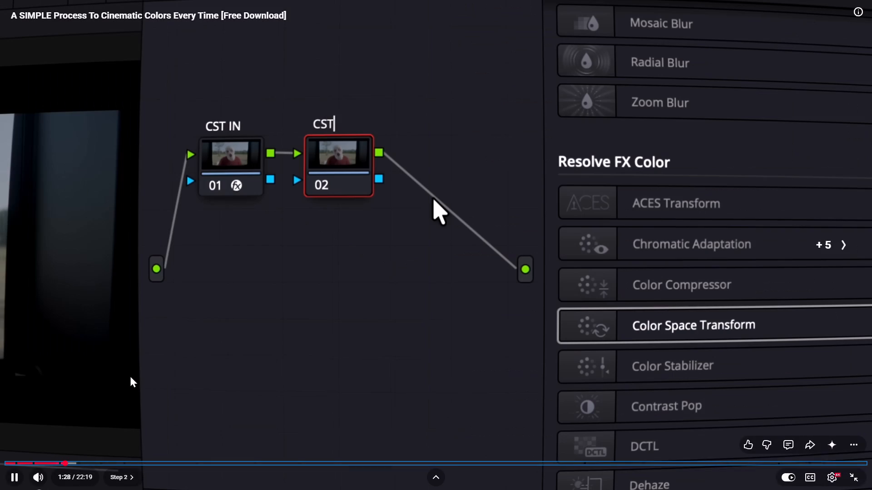
{"action": "key", "text": "Left"}
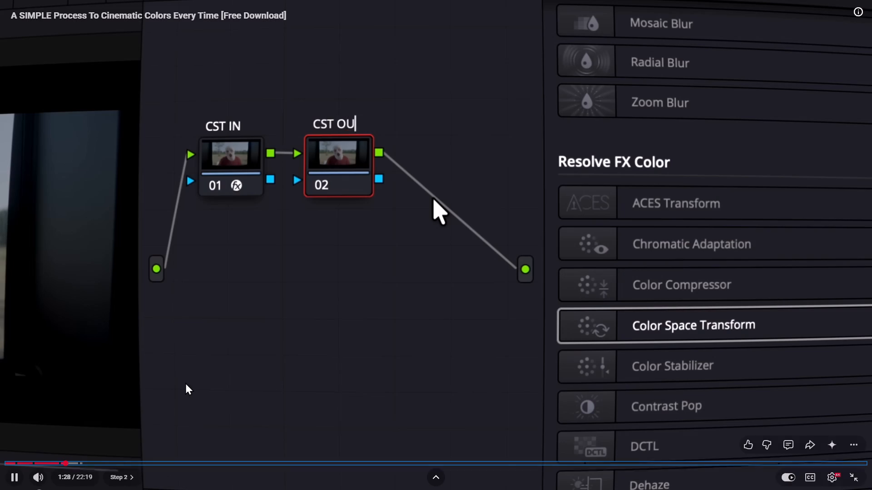
{"action": "key", "text": "space"}
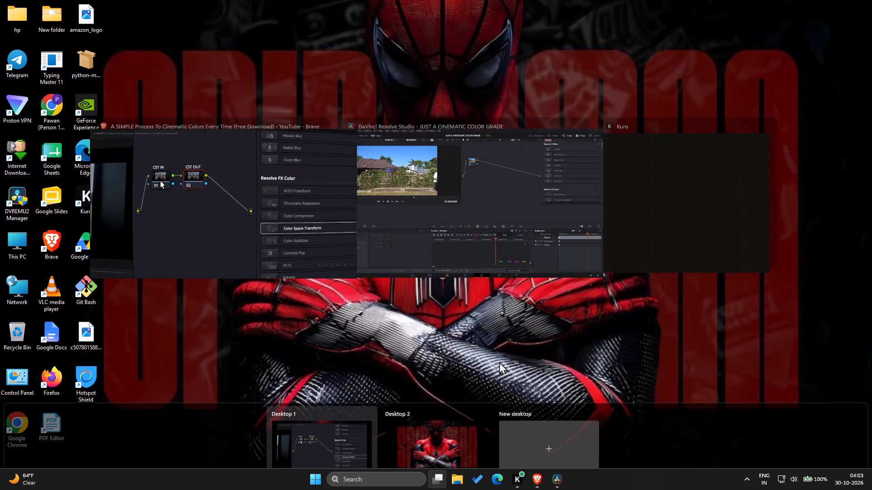
Return to DaVinci Resolve and add a corrector node beside node 01, linking node 01's output to its input.
{"action": "left_click", "coordinate": [430, 219]}
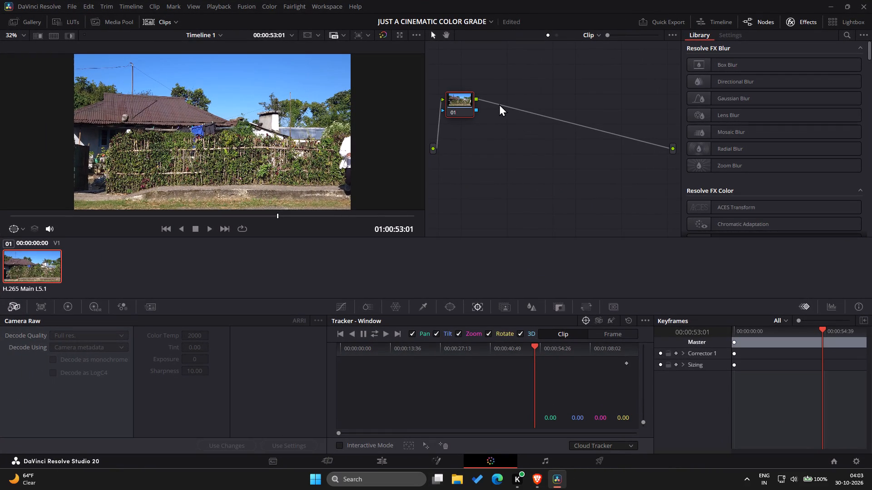
{"action": "right_click", "coordinate": [510, 99]}
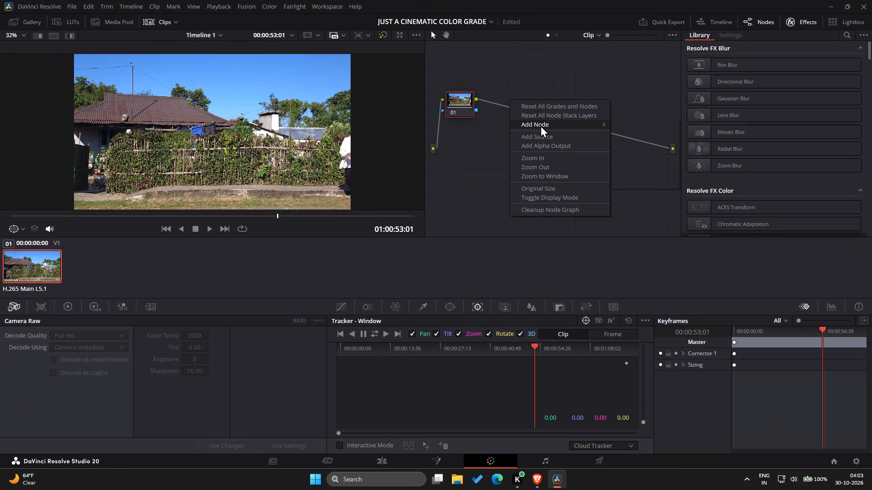
{"action": "left_click", "coordinate": [621, 125]}
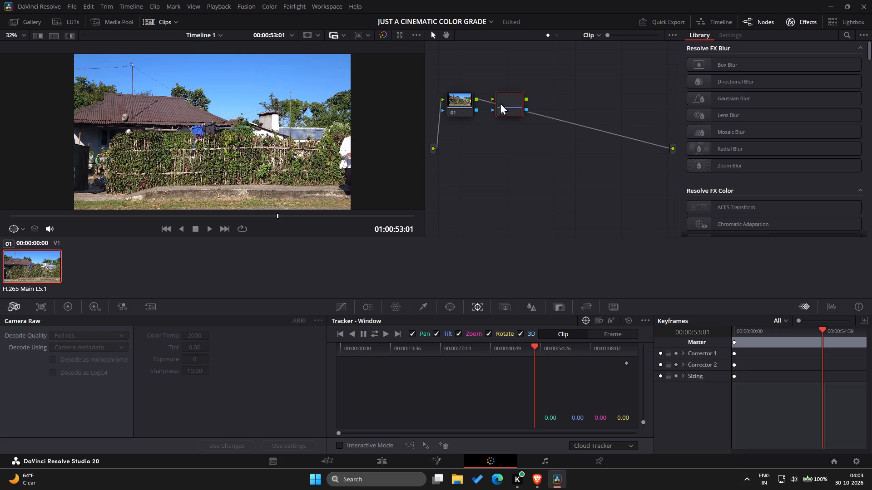
{"action": "left_click_drag", "start_coordinate": [476, 97], "coordinate": [492, 97]}
{"action": "left_click_drag", "start_coordinate": [492, 97], "coordinate": [493, 99]}
{"action": "left_click_drag", "start_coordinate": [503, 104], "coordinate": [533, 122]}
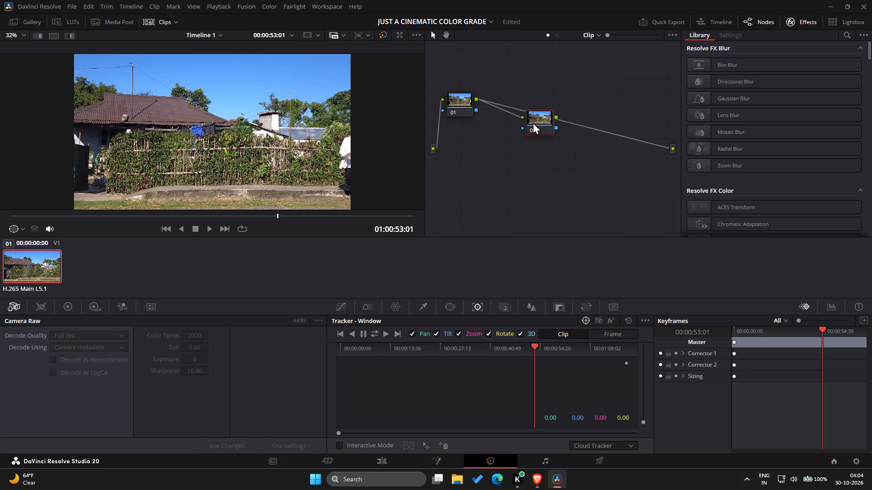
{"action": "left_click_drag", "start_coordinate": [533, 122], "coordinate": [513, 103]}
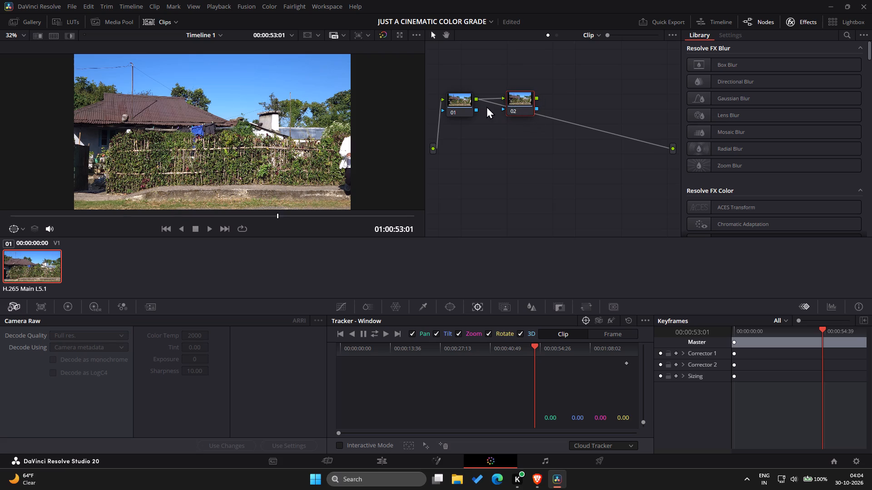
Remove the direct link from node 01 to the graph output, and move node 02 slightly closer to node 01.
{"action": "left_click_drag", "start_coordinate": [629, 139], "coordinate": [535, 127]}
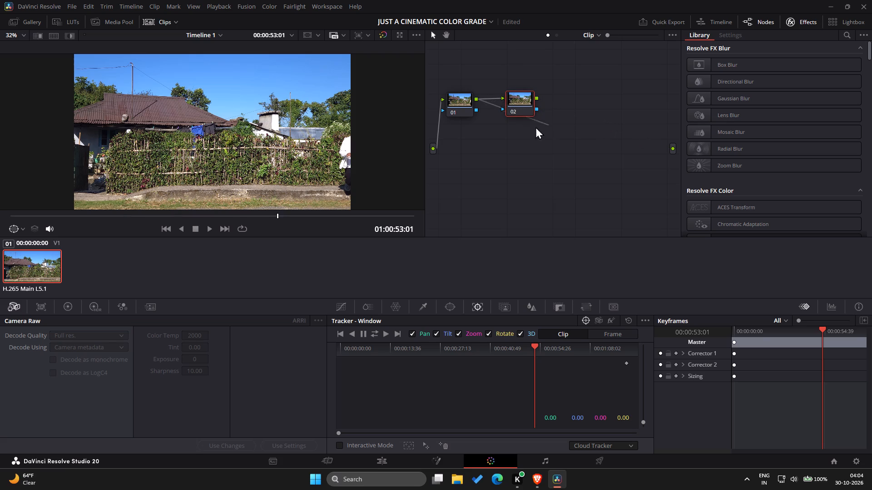
{"action": "left_click_drag", "start_coordinate": [535, 127], "coordinate": [480, 101]}
{"action": "left_click_drag", "start_coordinate": [526, 101], "coordinate": [517, 104]}
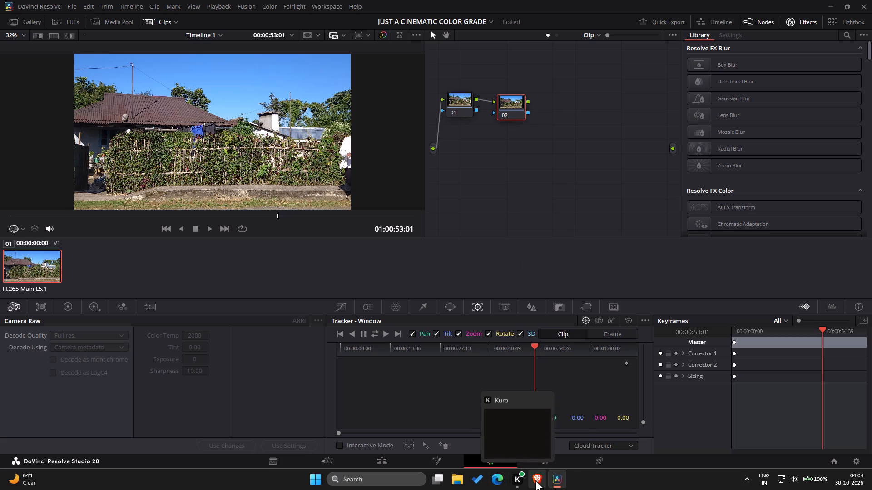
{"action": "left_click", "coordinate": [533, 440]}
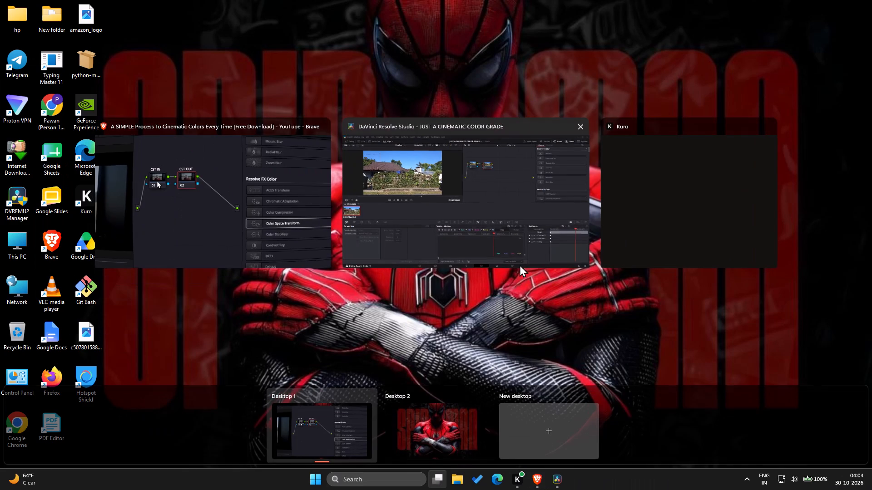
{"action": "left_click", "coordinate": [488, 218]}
Add a corrector node 03 beside node 02, space it out slightly, and link node 02's output to its input.
{"action": "right_click", "coordinate": [553, 100]}
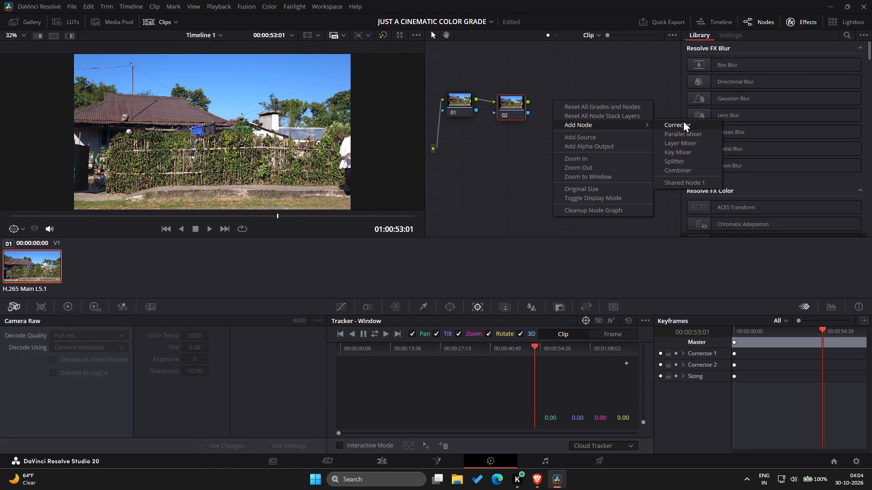
{"action": "left_click", "coordinate": [683, 120]}
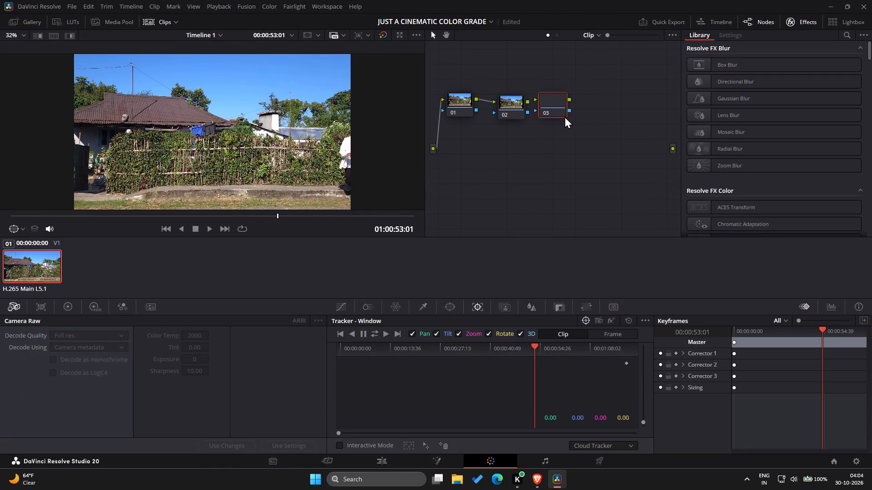
{"action": "left_click_drag", "start_coordinate": [555, 104], "coordinate": [570, 113]}
{"action": "left_click_drag", "start_coordinate": [527, 99], "coordinate": [542, 104]}
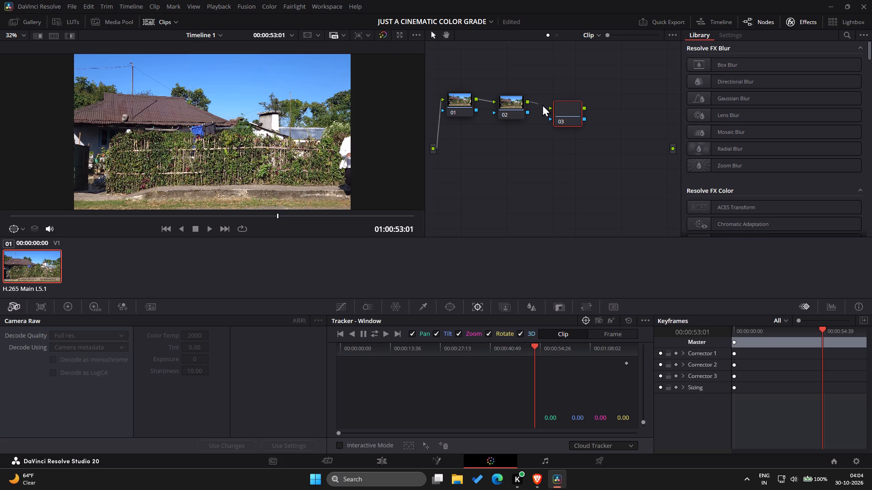
{"action": "left_click_drag", "start_coordinate": [542, 104], "coordinate": [547, 106]}
Add a corrector node 04 beyond node 03 and link node 03's RGB output to its input.
{"action": "right_click", "coordinate": [620, 115]}
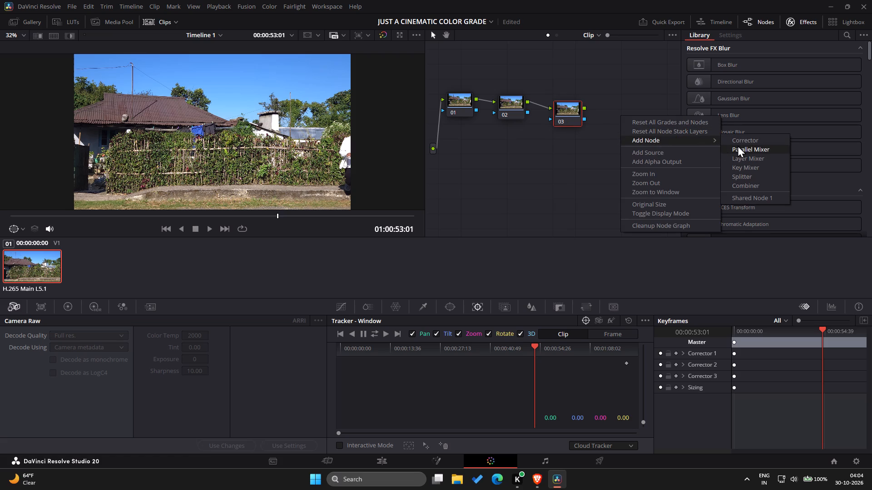
{"action": "left_click", "coordinate": [740, 142]}
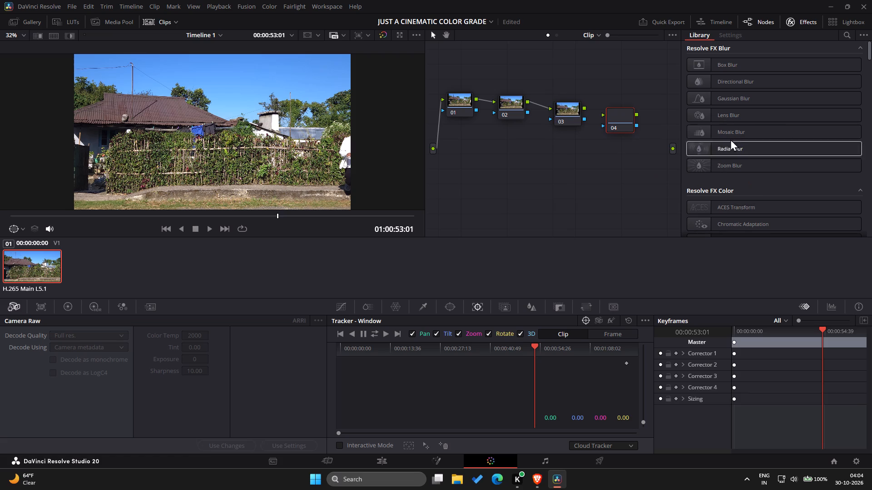
{"action": "left_click_drag", "start_coordinate": [584, 107], "coordinate": [606, 116]}
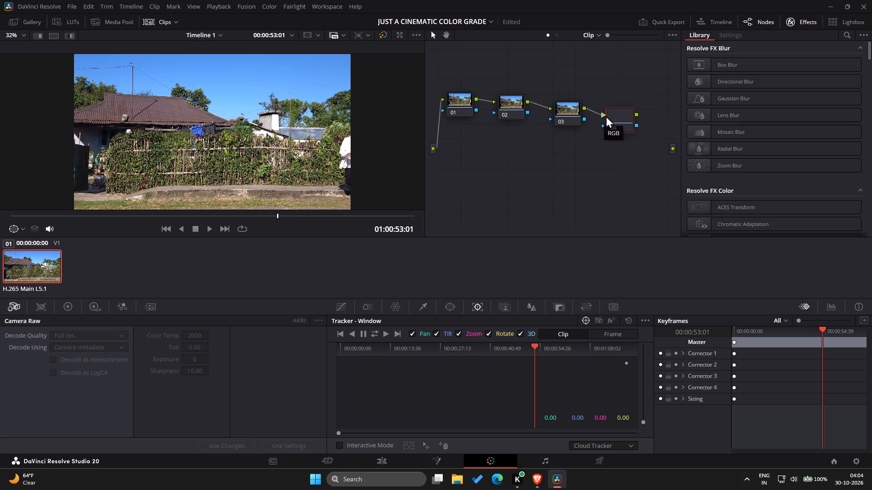
{"action": "left_click_drag", "start_coordinate": [606, 116], "coordinate": [604, 115]}
Connect node 04's output to the graph output to complete the serial chain.
{"action": "left_click_drag", "start_coordinate": [638, 113], "coordinate": [654, 134]}
{"action": "left_click_drag", "start_coordinate": [654, 134], "coordinate": [673, 146]}
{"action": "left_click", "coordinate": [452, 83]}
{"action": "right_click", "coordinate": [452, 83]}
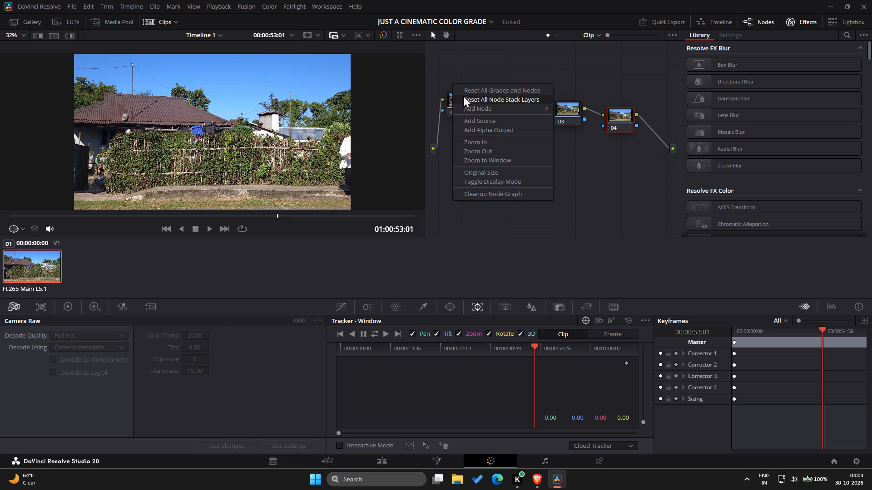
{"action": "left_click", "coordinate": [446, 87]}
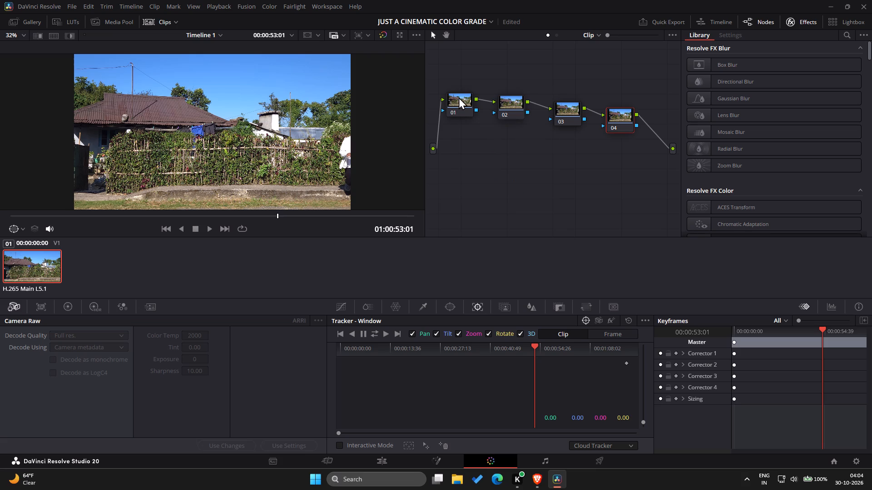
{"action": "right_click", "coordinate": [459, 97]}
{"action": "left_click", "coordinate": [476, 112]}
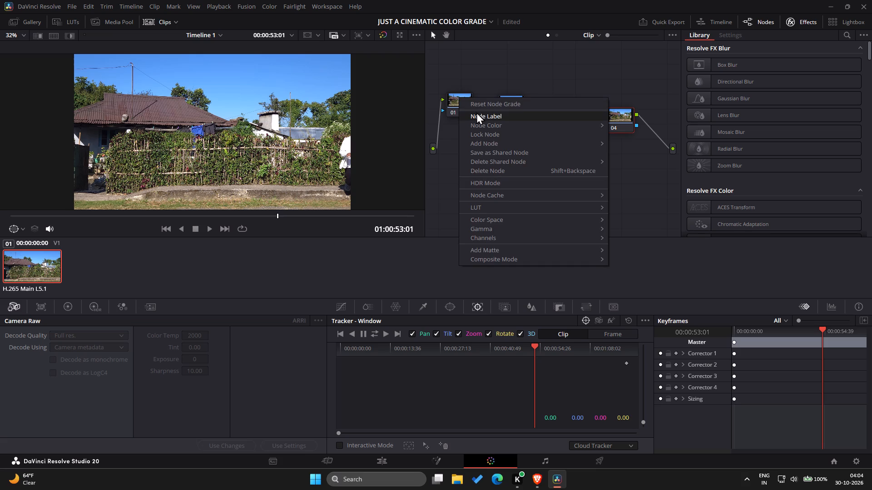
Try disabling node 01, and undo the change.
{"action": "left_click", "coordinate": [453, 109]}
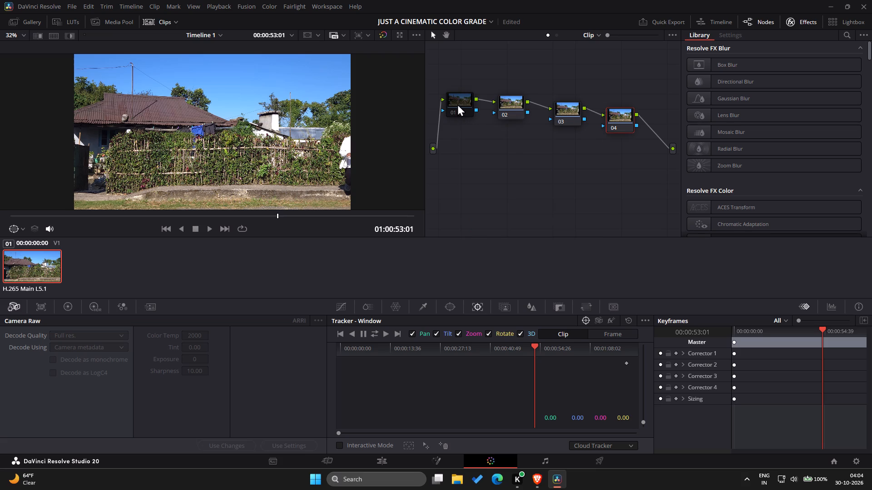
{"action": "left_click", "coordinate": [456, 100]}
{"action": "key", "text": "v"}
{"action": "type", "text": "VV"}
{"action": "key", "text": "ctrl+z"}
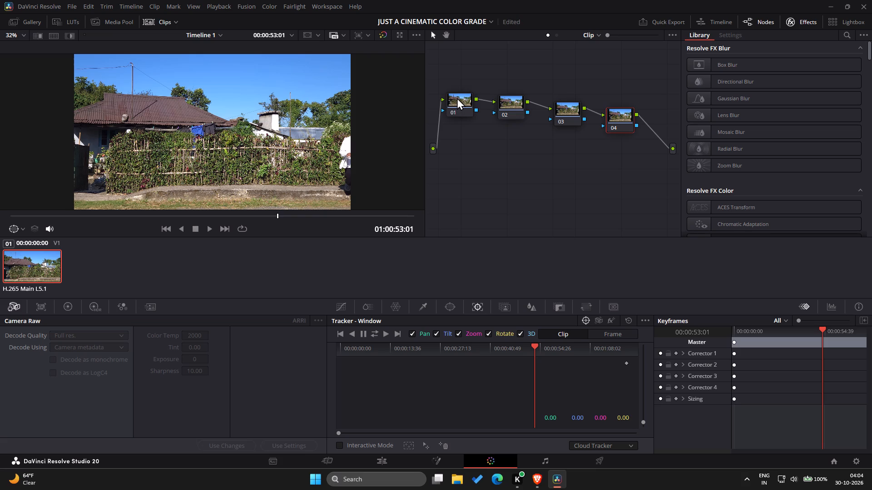
Label node 01 as CORRECT.
{"action": "right_click", "coordinate": [457, 98]}
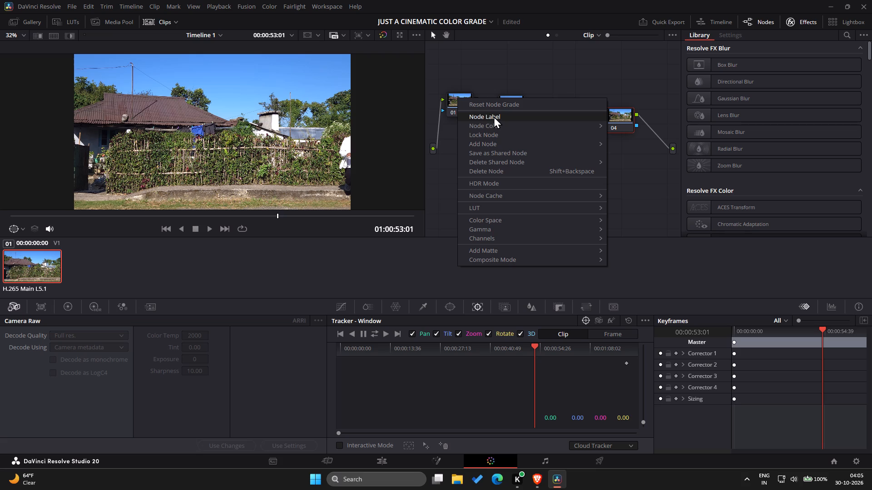
{"action": "left_click", "coordinate": [494, 116]}
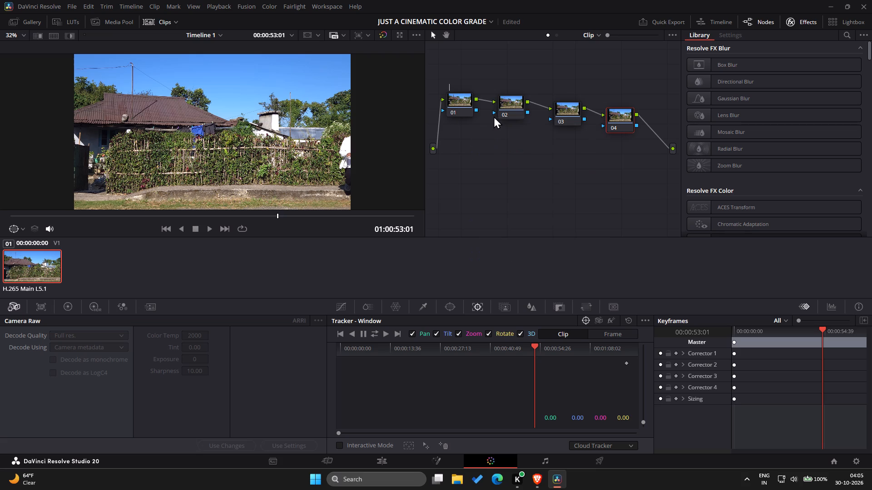
{"action": "type", "text": "CORR"}
{"action": "type", "text": "ECT"}
{"action": "key", "text": "Return"}
Show the Primaries color wheels for the CORRECT node and set its Color Boost to 100.
{"action": "left_click", "coordinate": [459, 96]}
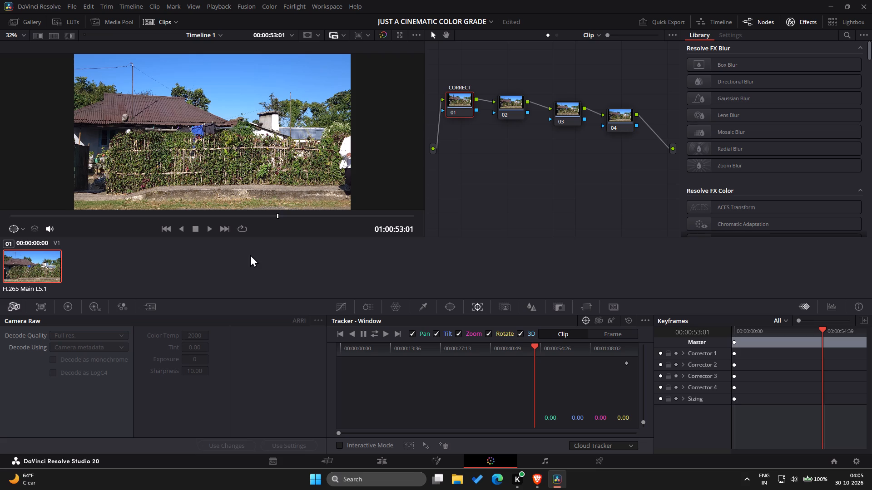
{"action": "left_click", "coordinate": [40, 303]}
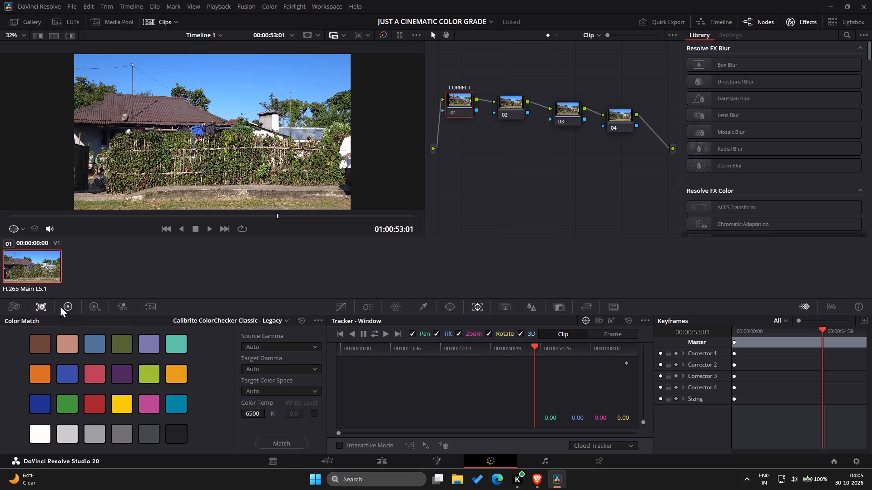
{"action": "left_click", "coordinate": [58, 305]}
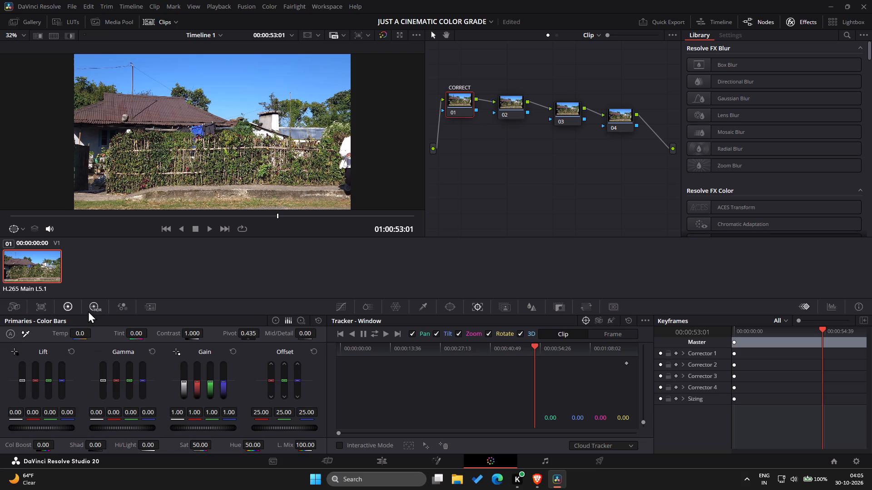
{"action": "left_click", "coordinate": [274, 319]}
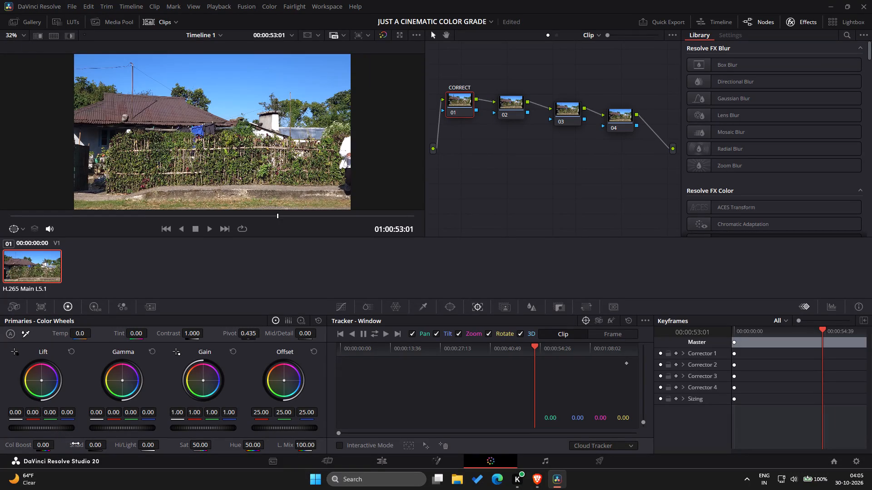
{"action": "left_click_drag", "start_coordinate": [45, 448], "coordinate": [32, 448]}
{"action": "left_click_drag", "start_coordinate": [32, 448], "coordinate": [38, 444]}
{"action": "left_click_drag", "start_coordinate": [38, 444], "coordinate": [35, 444]}
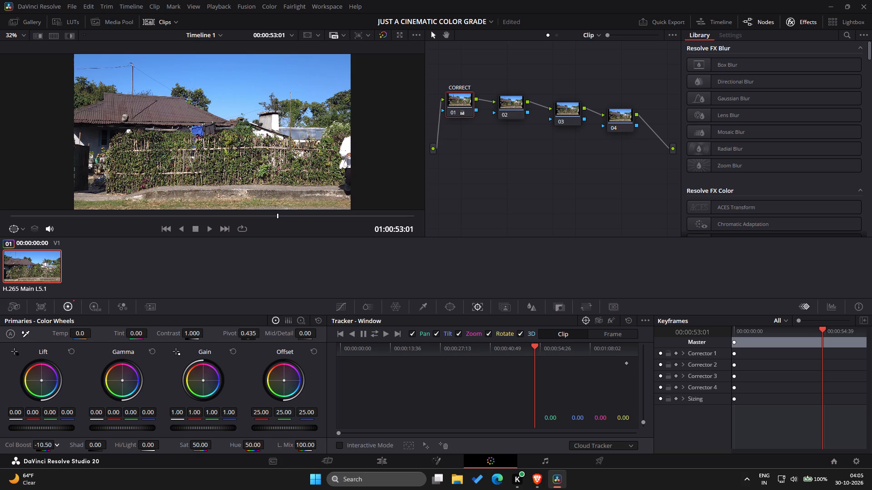
{"action": "left_click_drag", "start_coordinate": [35, 444], "coordinate": [50, 441]}
{"action": "left_click_drag", "start_coordinate": [50, 441], "coordinate": [125, 447]}
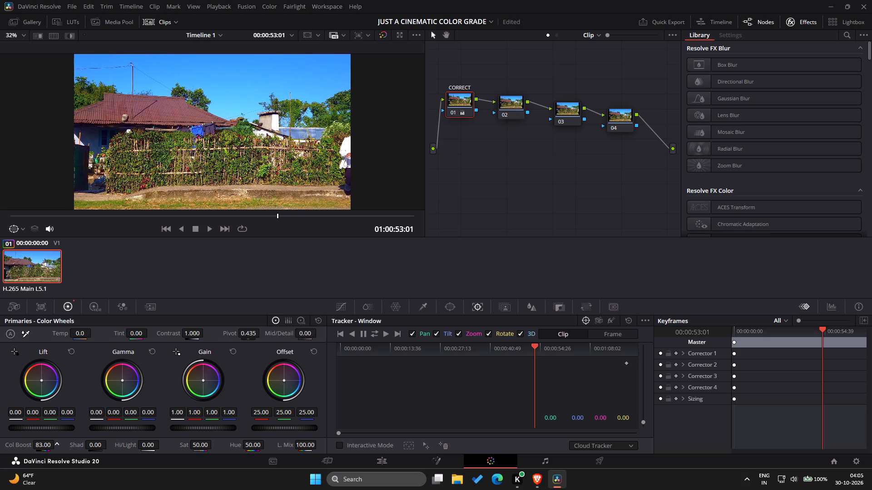
{"action": "left_click_drag", "start_coordinate": [125, 447], "coordinate": [436, 458]}
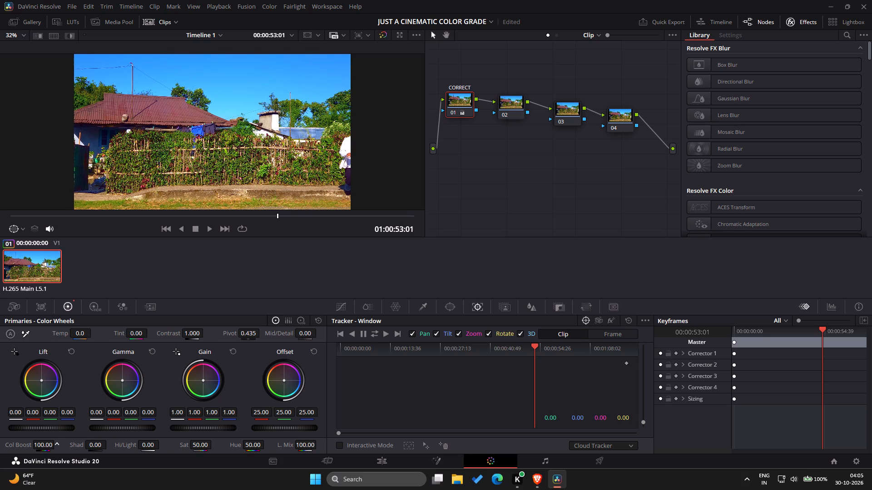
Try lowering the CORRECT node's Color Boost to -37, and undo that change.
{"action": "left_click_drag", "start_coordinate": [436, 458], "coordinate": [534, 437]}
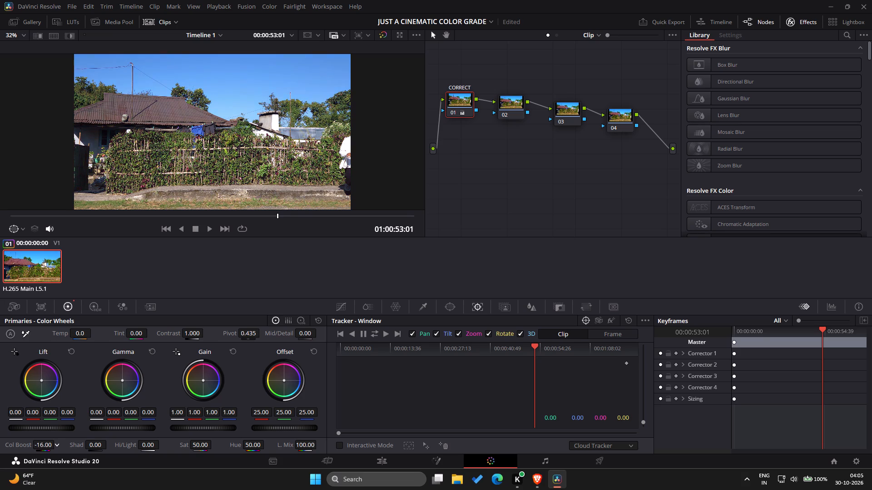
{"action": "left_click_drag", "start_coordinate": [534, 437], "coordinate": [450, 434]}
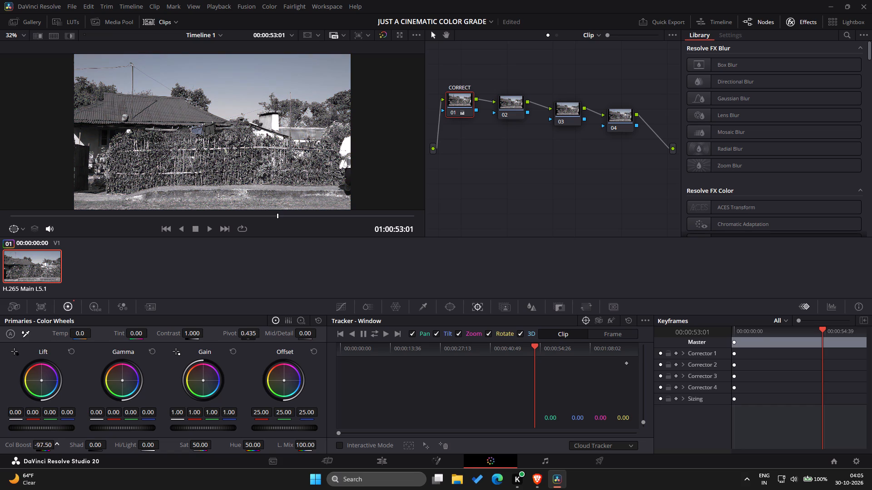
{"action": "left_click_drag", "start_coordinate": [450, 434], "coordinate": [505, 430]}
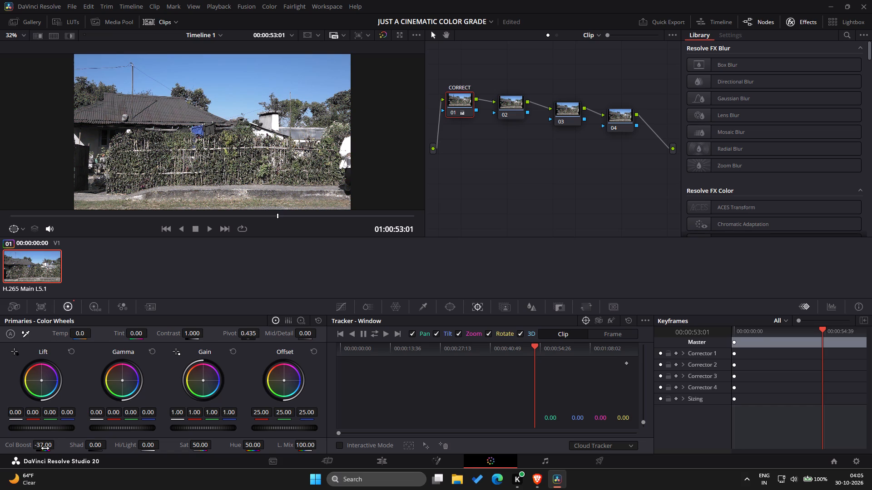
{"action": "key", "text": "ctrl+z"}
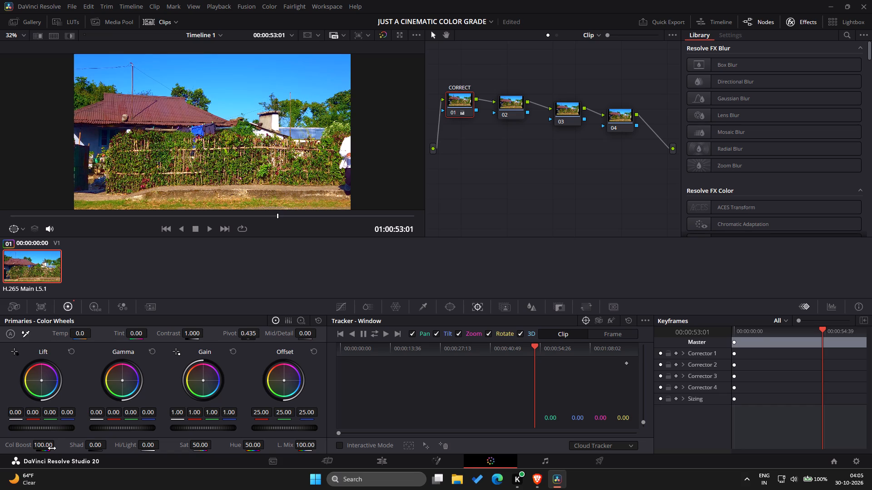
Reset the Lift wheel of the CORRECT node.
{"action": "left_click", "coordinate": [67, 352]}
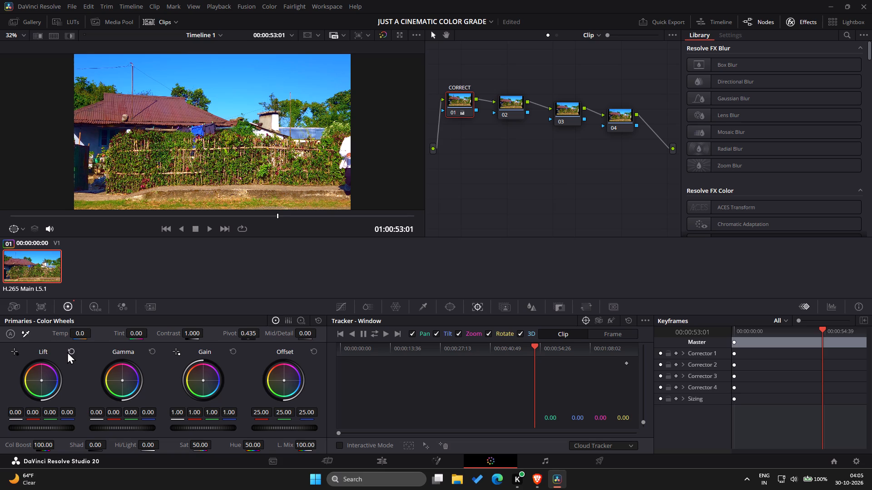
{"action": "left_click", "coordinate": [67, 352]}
Undo the recent changes, including the Color Boost and the CORRECT label, back to the graph with only nodes 01 and 02.
{"action": "key", "text": "ctrl+z"}
{"action": "key", "text": "ctrl+z"}
{"action": "key", "text": "ctrl+z"}
{"action": "key", "text": "ctrl+z"}
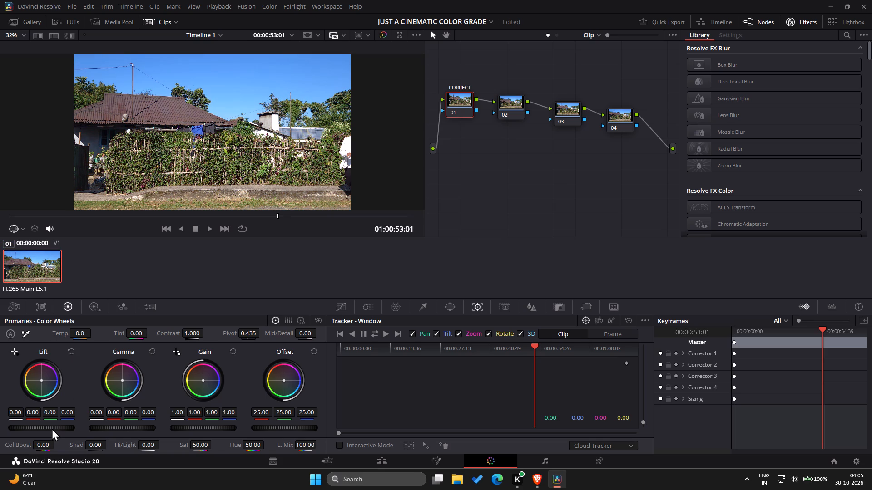
{"action": "key", "text": "ctrl+z"}
{"action": "key", "text": "ctrl+z"}
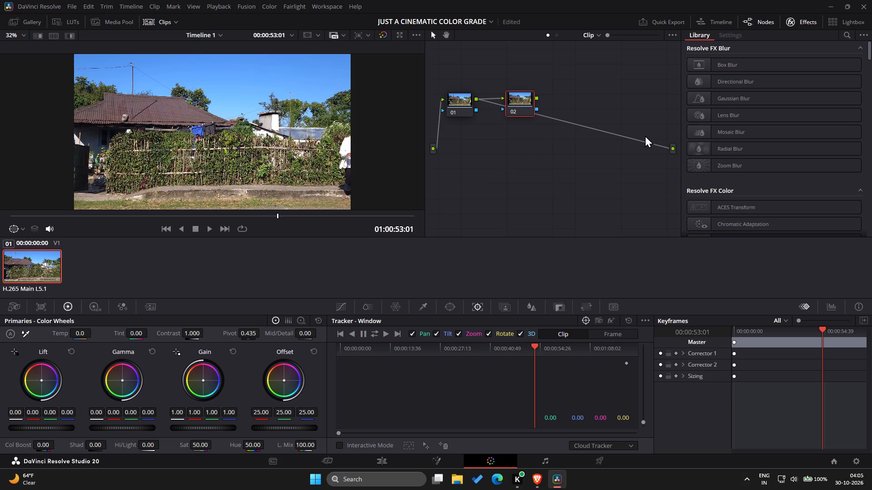
Remove the direct connection between node 01 and the graph's final output.
{"action": "left_click", "coordinate": [659, 144]}
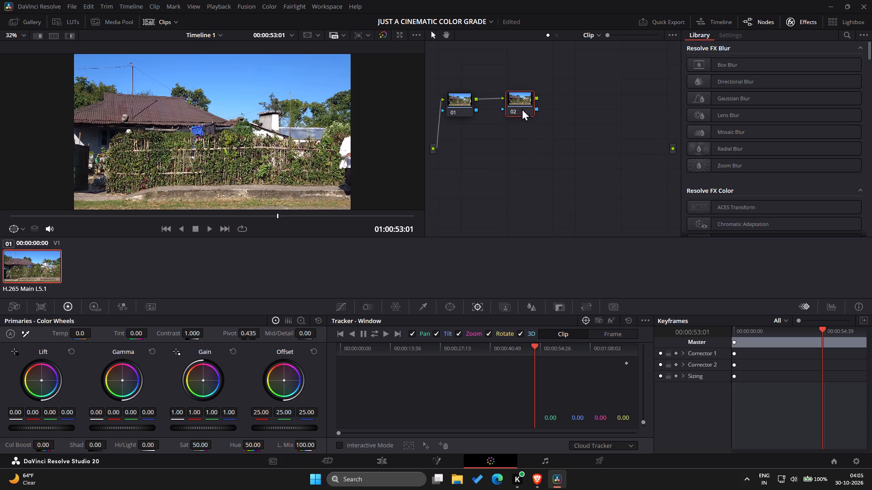
Add two serial nodes, 03 and 04, one after the other following node 02.
{"action": "right_click", "coordinate": [525, 104]}
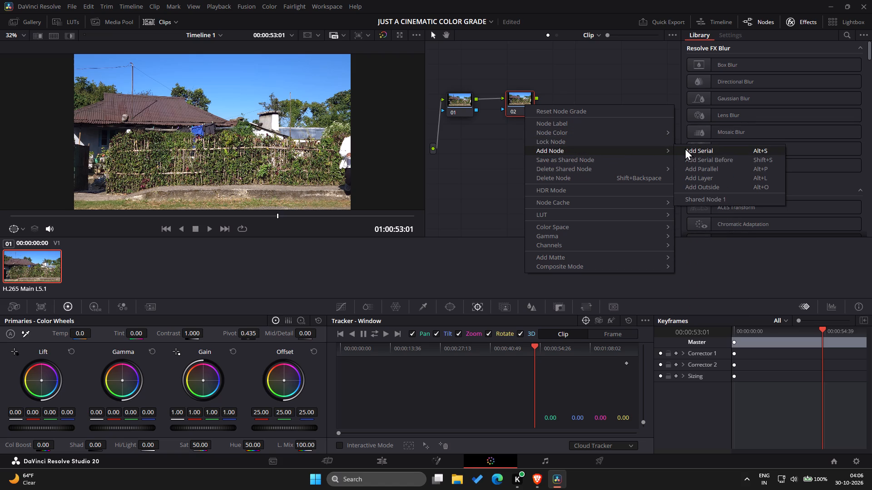
{"action": "left_click", "coordinate": [685, 148]}
{"action": "right_click", "coordinate": [603, 102]}
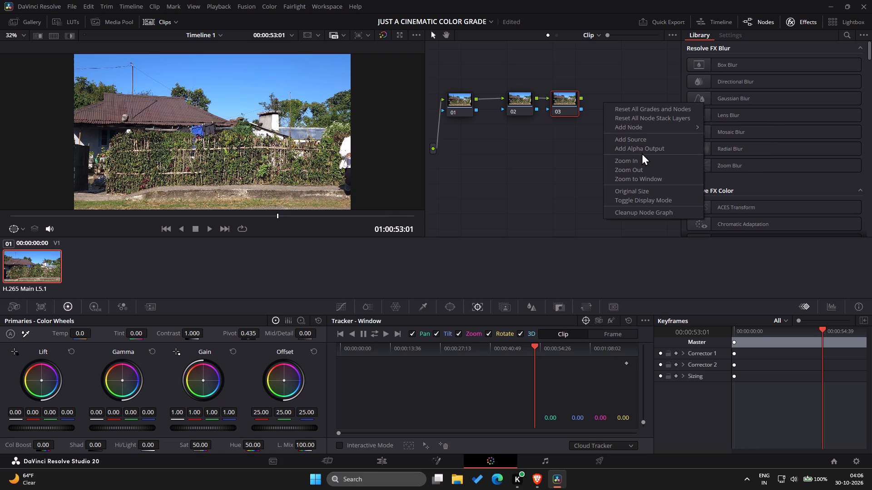
{"action": "left_click", "coordinate": [573, 167]}
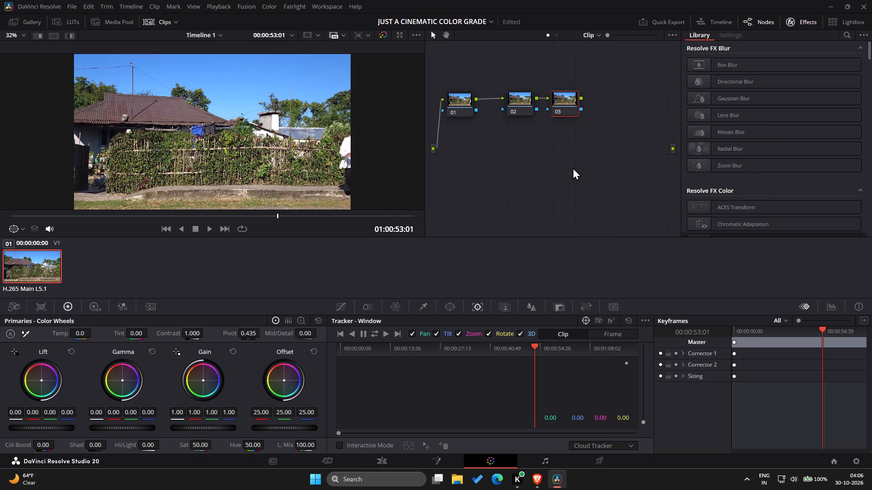
{"action": "right_click", "coordinate": [574, 102]}
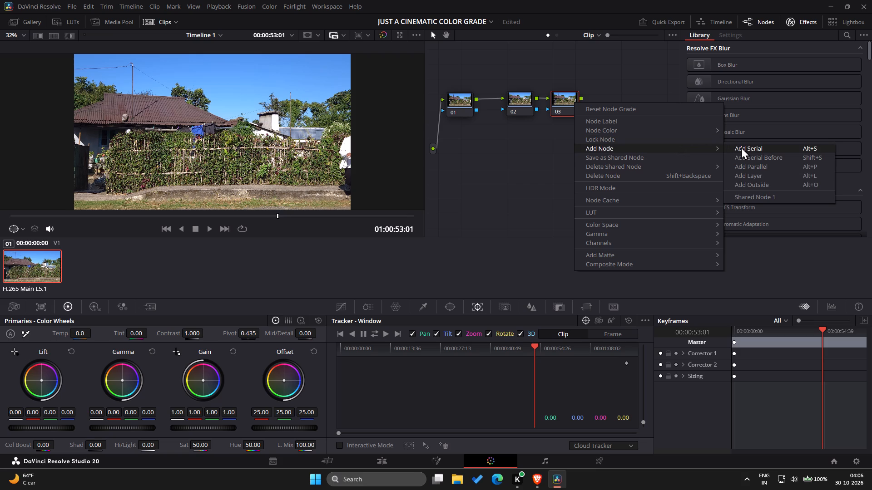
{"action": "left_click", "coordinate": [741, 147]}
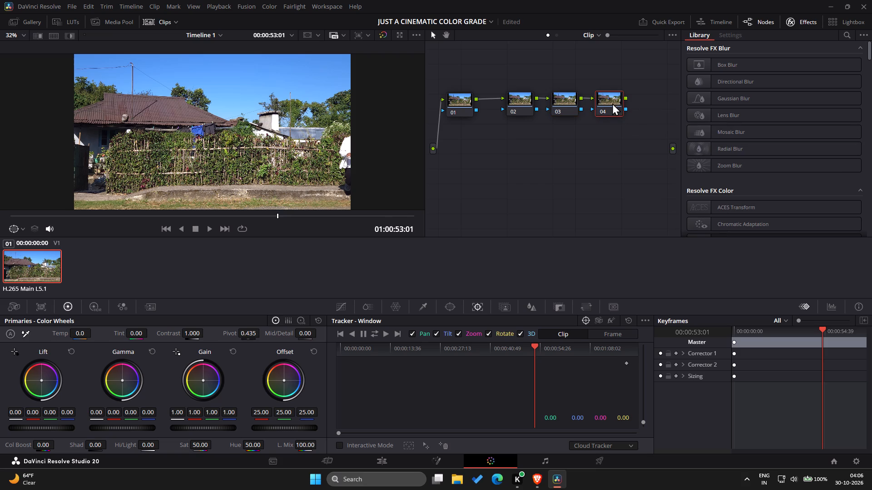
Move node 04 slightly below the row and connect its RGB output to the graph's final output.
{"action": "left_click_drag", "start_coordinate": [611, 104], "coordinate": [615, 132]}
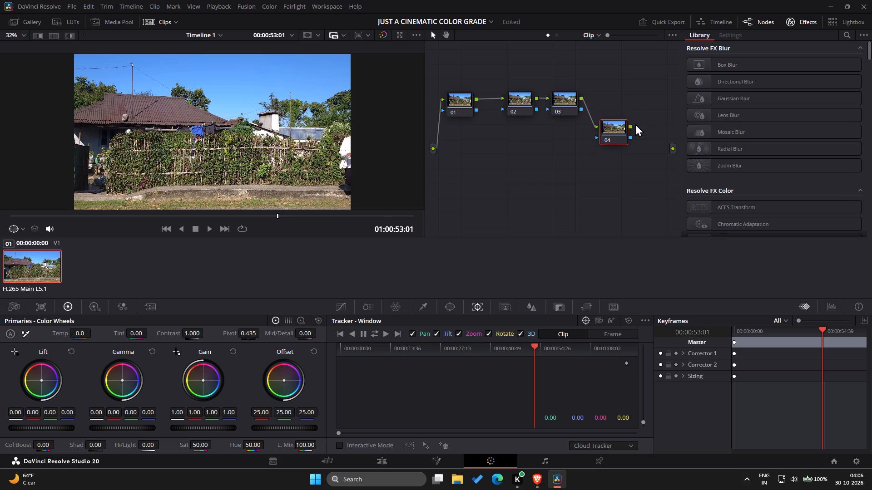
{"action": "left_click_drag", "start_coordinate": [631, 125], "coordinate": [672, 150]}
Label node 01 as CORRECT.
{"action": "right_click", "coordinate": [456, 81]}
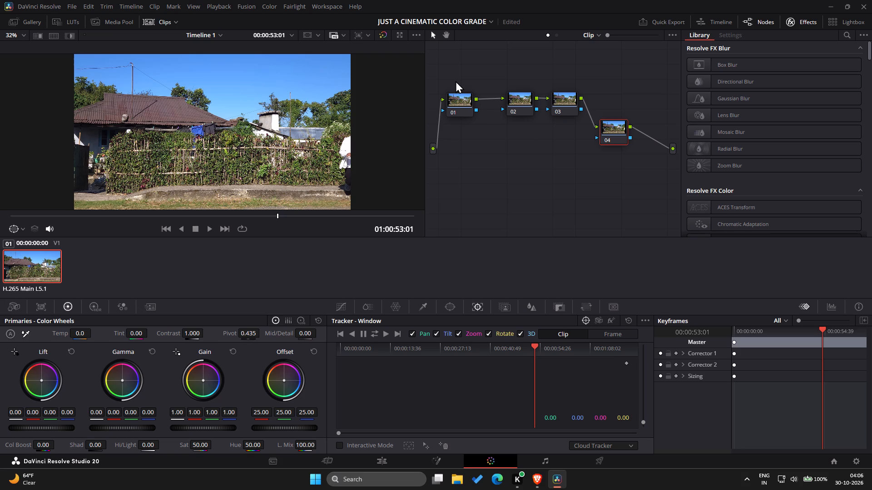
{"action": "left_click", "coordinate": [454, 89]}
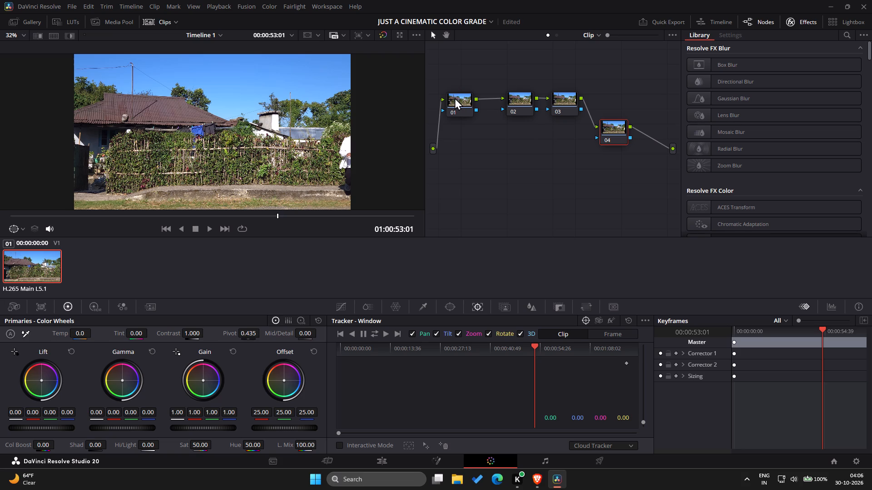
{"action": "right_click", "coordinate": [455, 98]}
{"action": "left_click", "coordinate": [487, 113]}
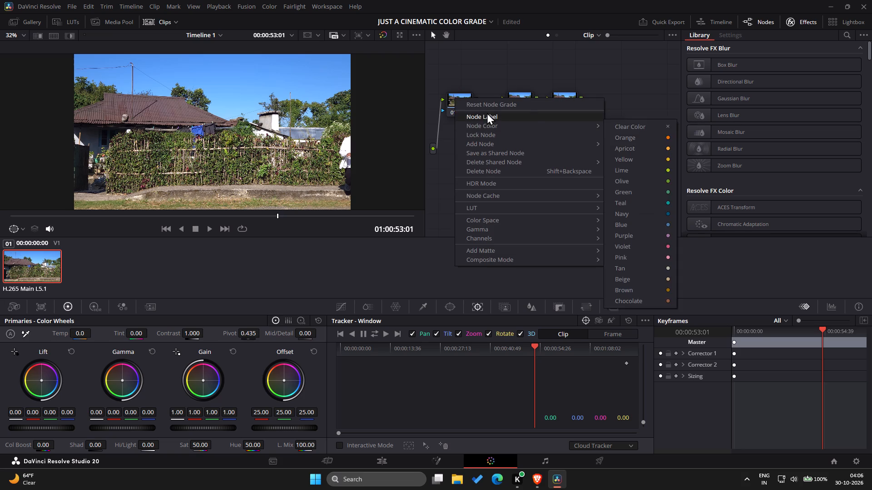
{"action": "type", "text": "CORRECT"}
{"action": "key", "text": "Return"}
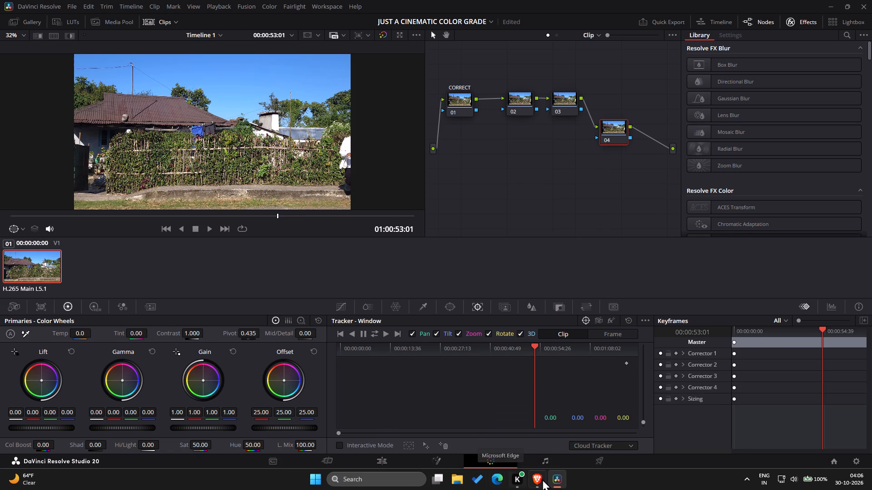
Switch to the tutorial in Brave, replay the part showing the node labels, pause it, and return to DaVinci Resolve.
{"action": "left_click", "coordinate": [534, 442]}
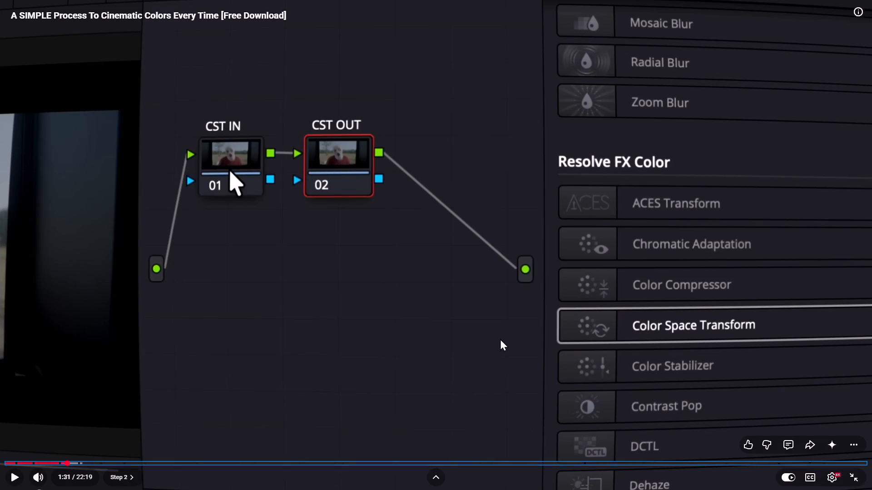
{"action": "key", "text": "space"}
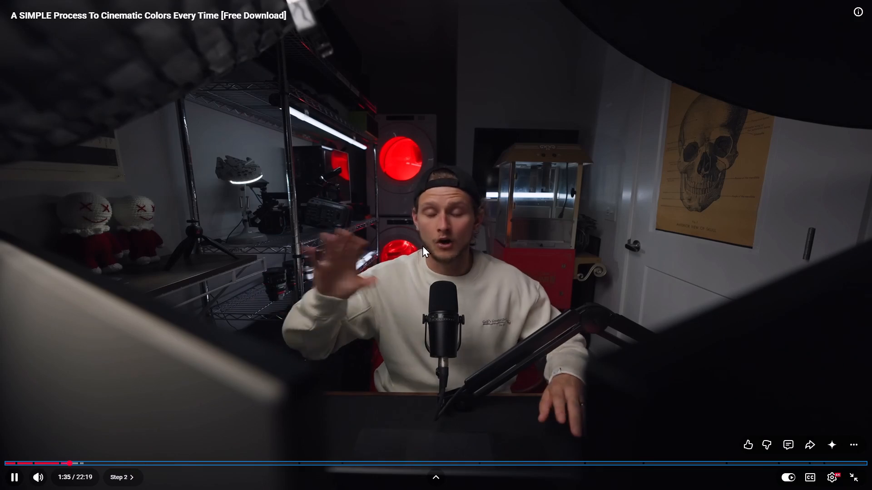
{"action": "key", "text": "Left"}
{"action": "key", "text": "Left"}
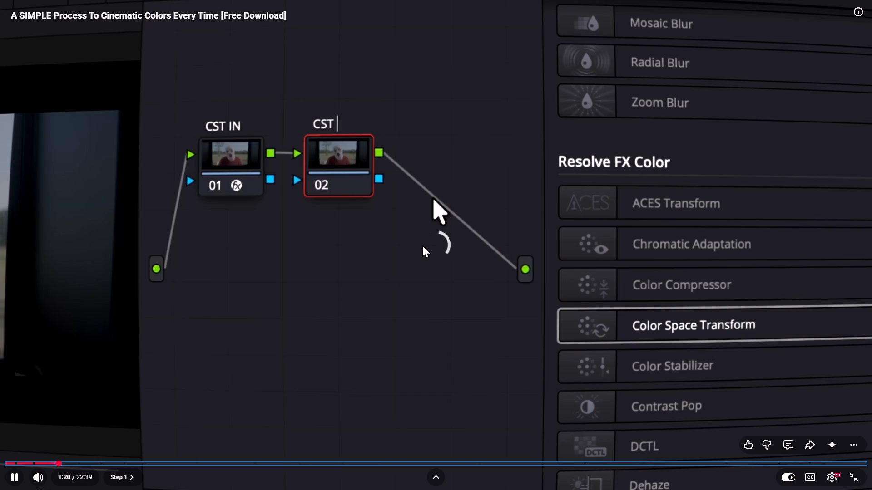
{"action": "key", "text": "space"}
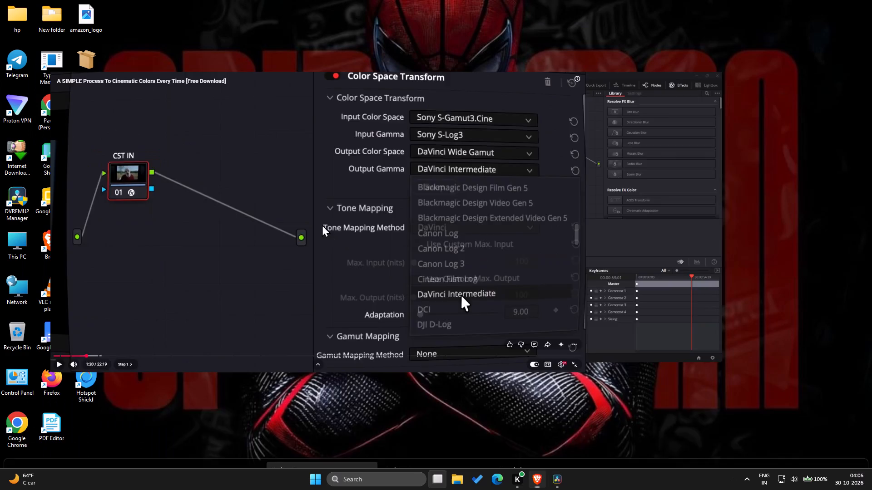
{"action": "left_click", "coordinate": [456, 184]}
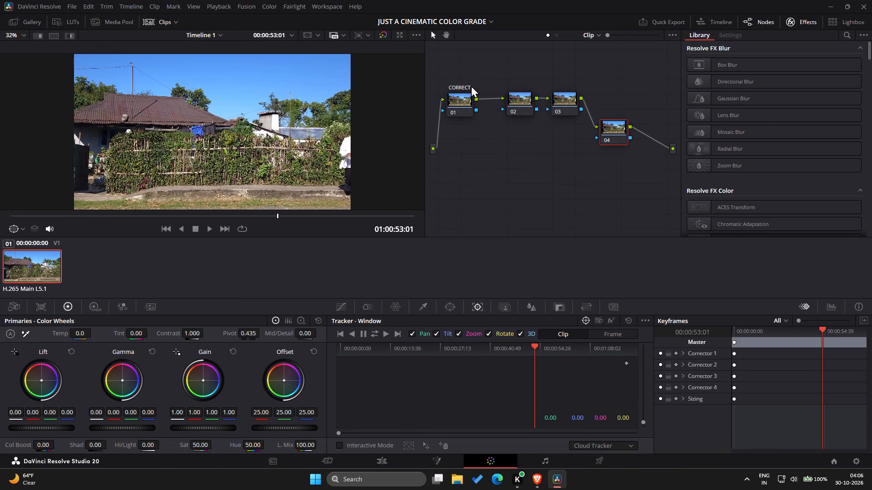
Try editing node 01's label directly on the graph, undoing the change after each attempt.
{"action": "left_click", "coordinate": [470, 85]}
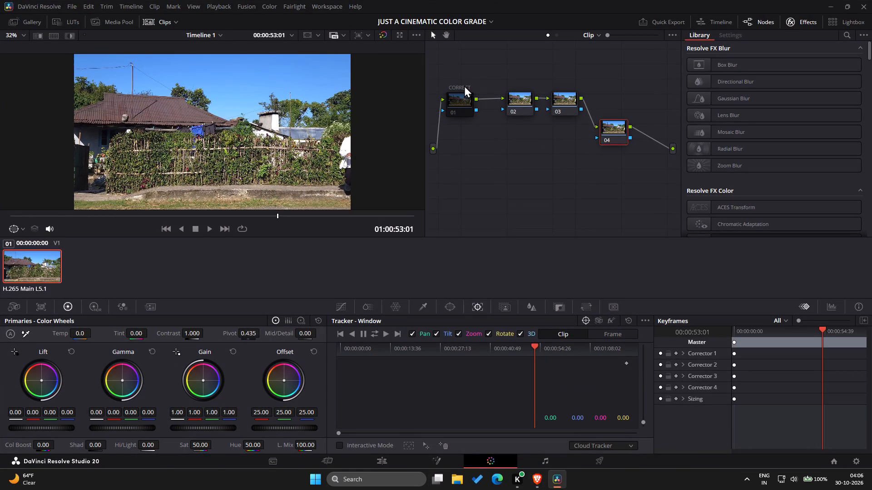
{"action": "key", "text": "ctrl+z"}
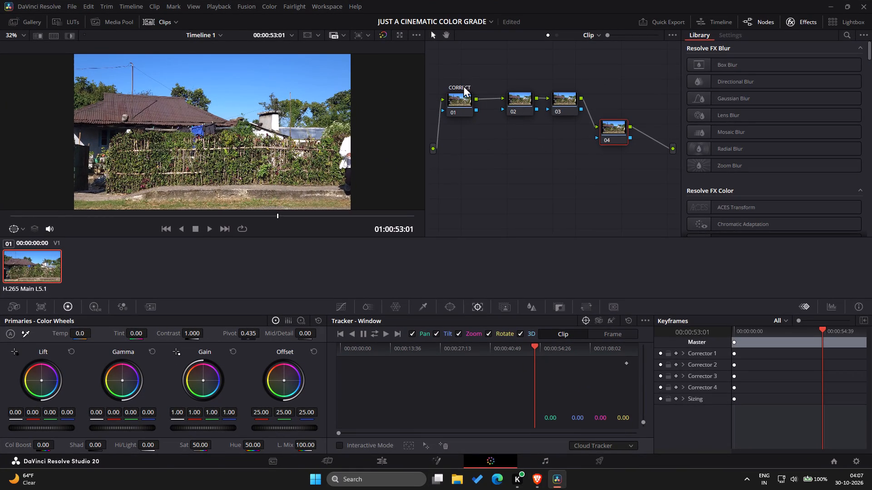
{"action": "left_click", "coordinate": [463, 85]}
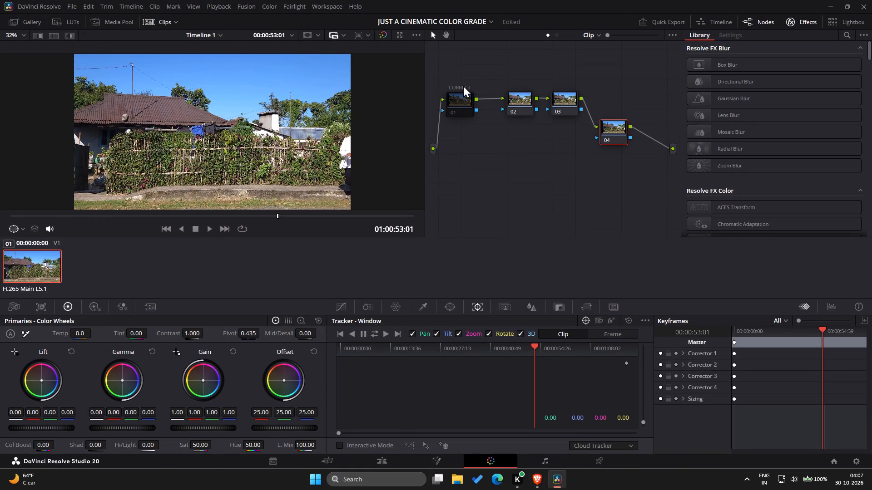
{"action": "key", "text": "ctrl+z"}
Relabel node 01 as CST IN.
{"action": "right_click", "coordinate": [463, 109]}
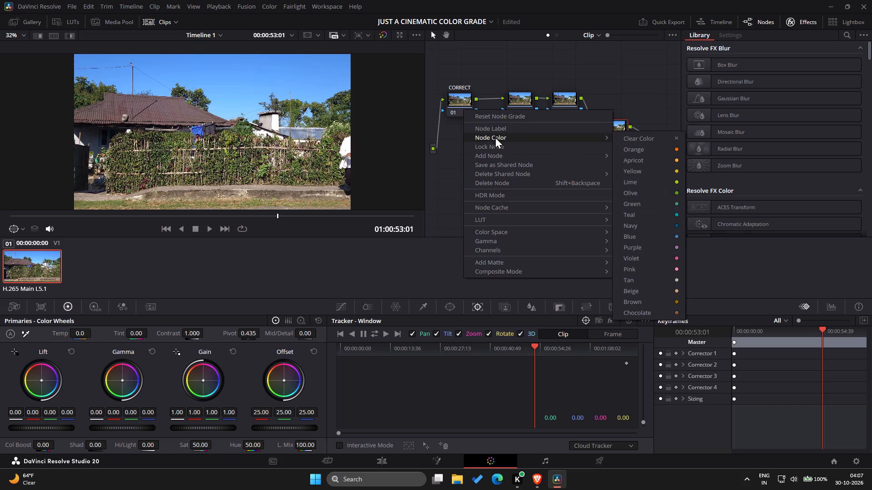
{"action": "left_click", "coordinate": [500, 127]}
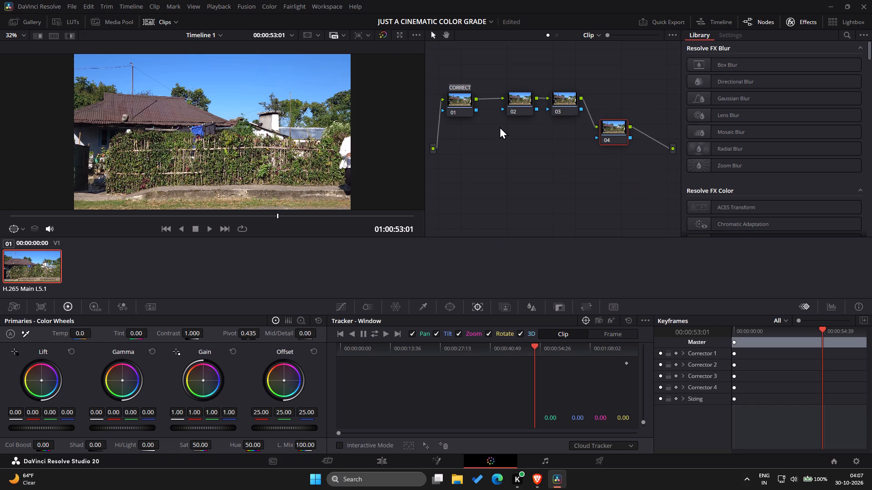
{"action": "key", "text": "BackSpace"}
{"action": "type", "text": "CST IN"}
{"action": "key", "text": "Return"}
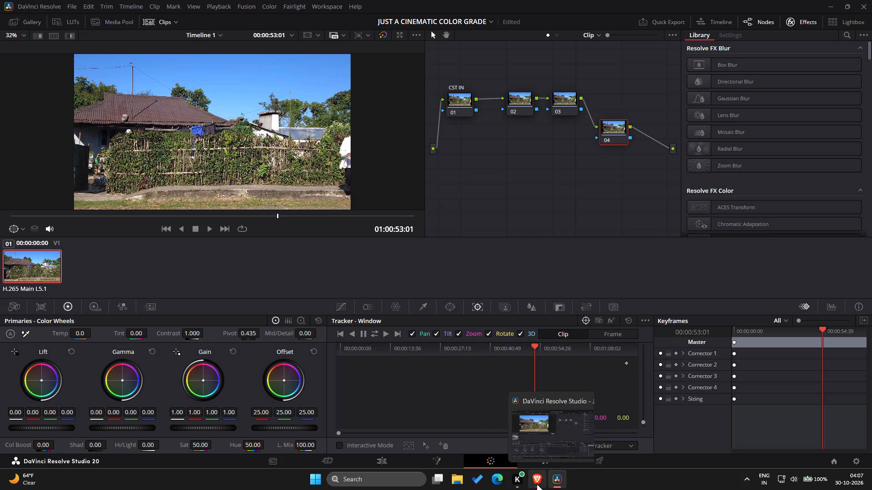
In the Brave tutorial, go back to the CST IN section and pause where the Color Space Transform input color space is chosen.
{"action": "left_click", "coordinate": [537, 435]}
{"action": "key", "text": "space"}
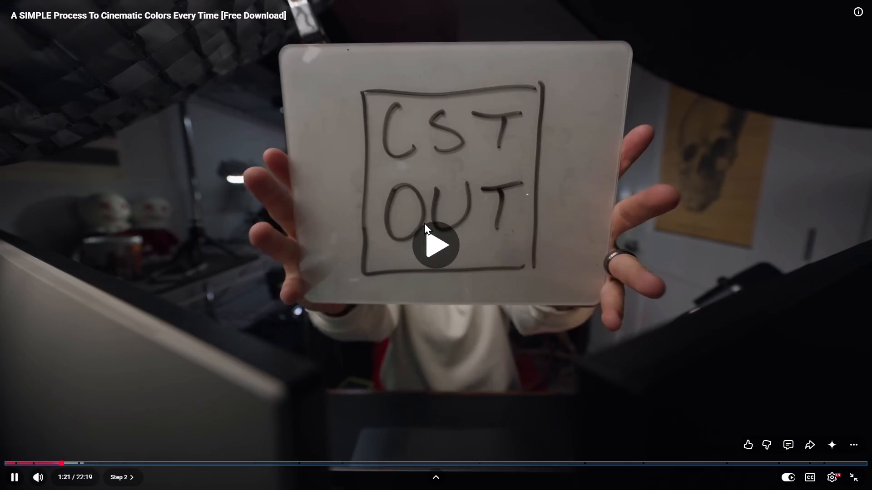
{"action": "key", "text": "Left"}
{"action": "key", "text": "Left"}
{"action": "key", "text": "Left"}
{"action": "key", "text": "Left"}
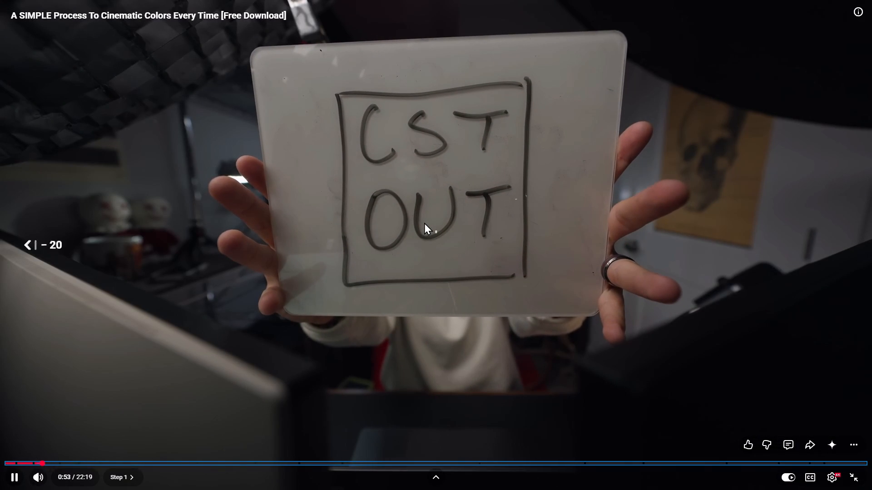
{"action": "key", "text": "Left"}
{"action": "key", "text": "Left"}
{"action": "key", "text": "Left"}
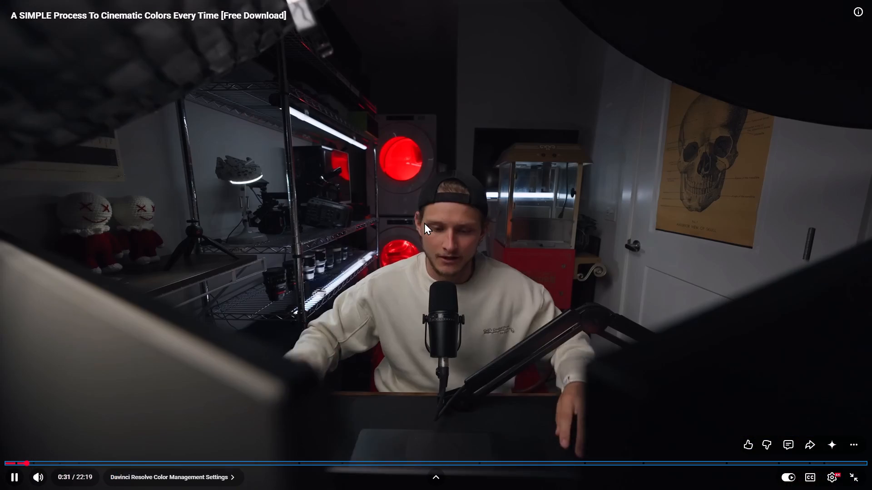
{"action": "key", "text": "Right"}
{"action": "key", "text": "Right"}
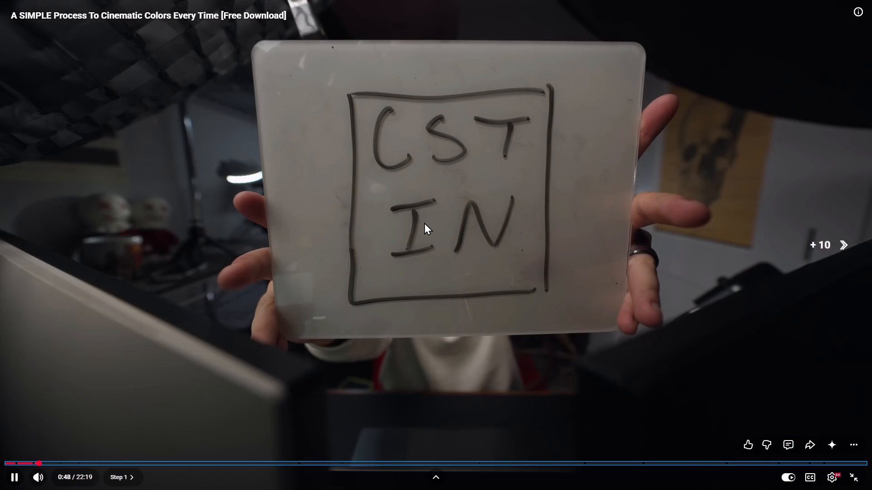
{"action": "key", "text": "Right"}
{"action": "key", "text": "Right"}
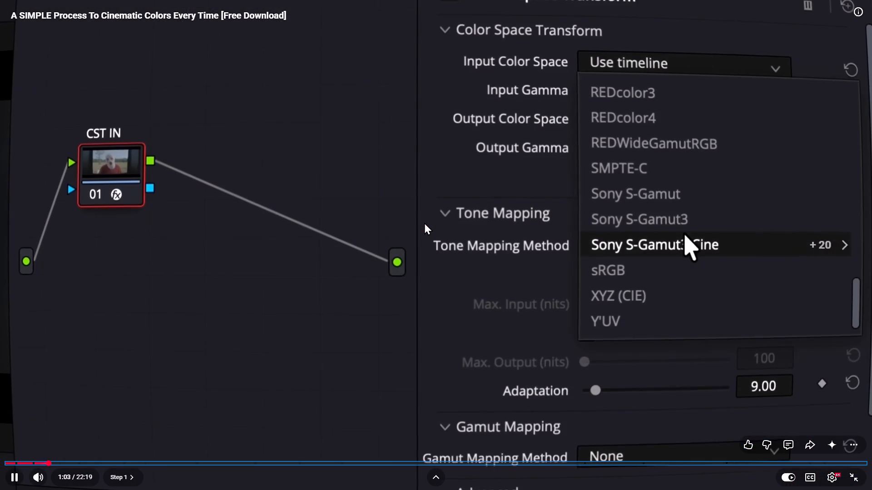
{"action": "key", "text": "space"}
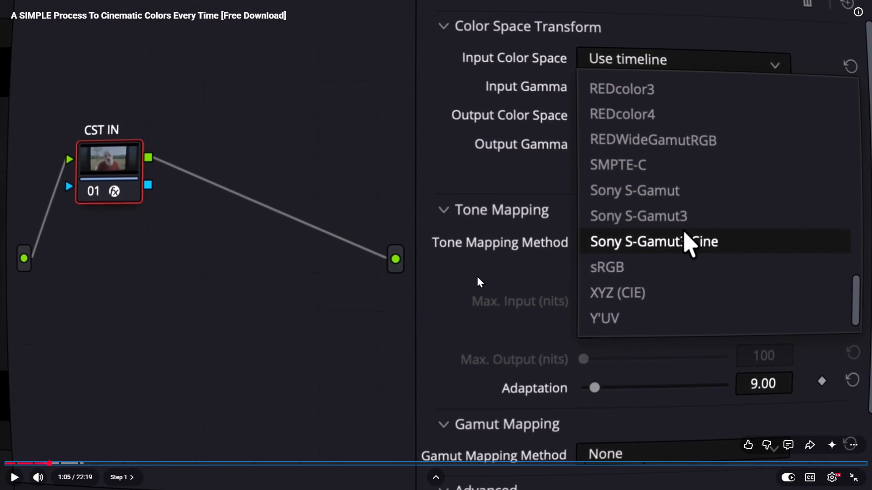
Switch to DaVinci Resolve, show only favorite effects in the library, and apply Color Space Transform to the CST IN node.
{"action": "left_click", "coordinate": [496, 185]}
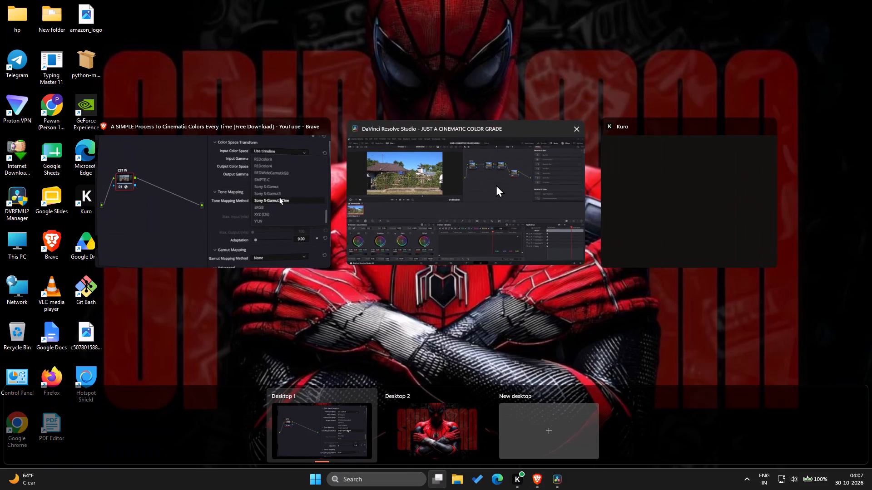
{"action": "left_click", "coordinate": [461, 97]}
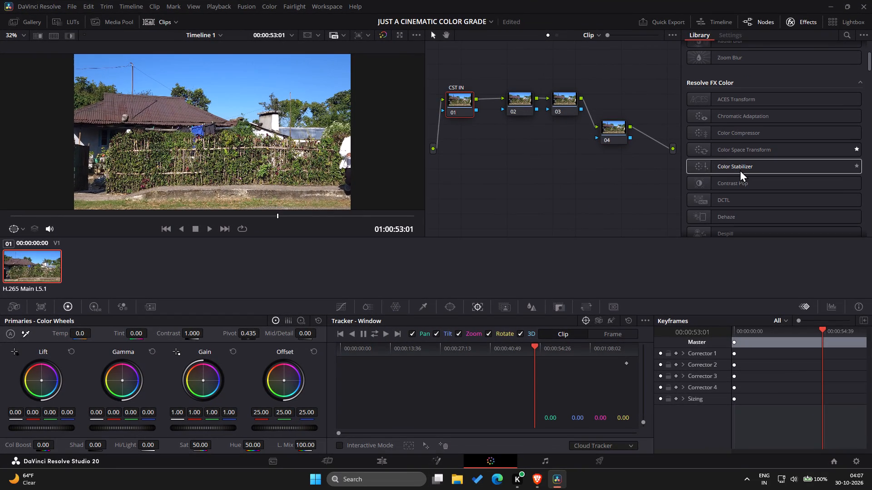
{"action": "left_click", "coordinate": [863, 35]}
{"action": "left_click", "coordinate": [817, 58]}
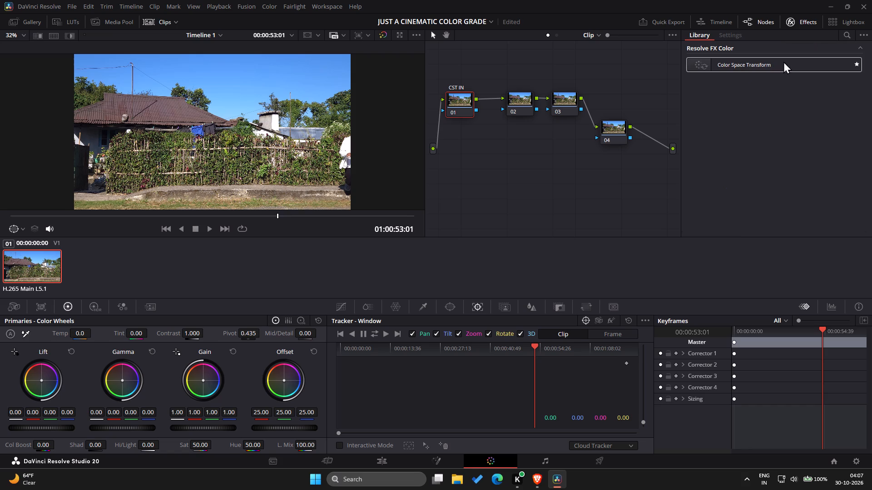
{"action": "left_click_drag", "start_coordinate": [734, 63], "coordinate": [437, 97]}
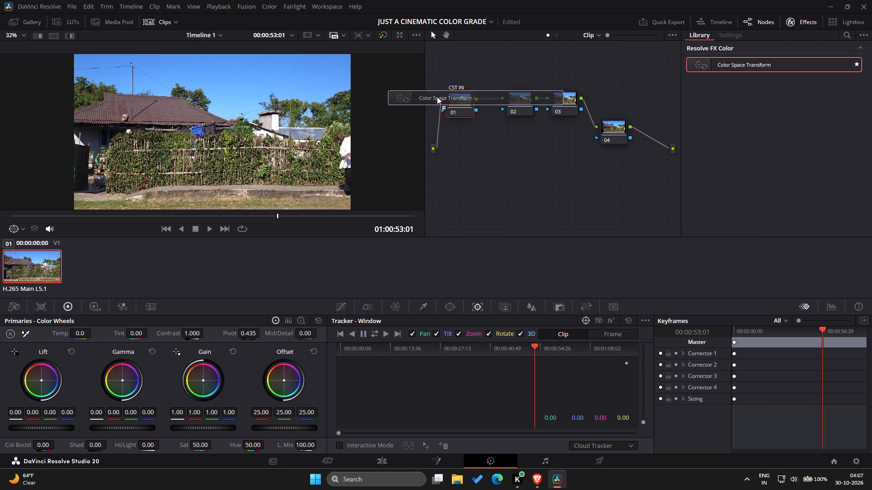
{"action": "left_click_drag", "start_coordinate": [437, 97], "coordinate": [455, 101]}
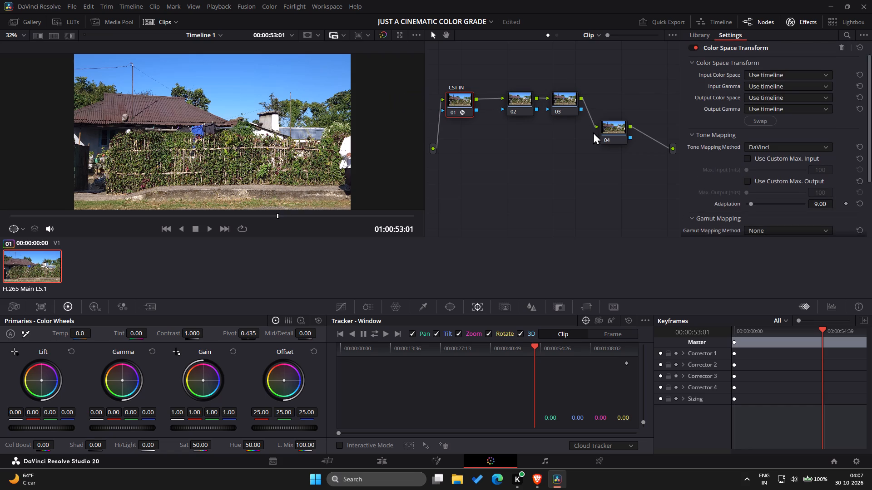
{"action": "left_click", "coordinate": [763, 74]}
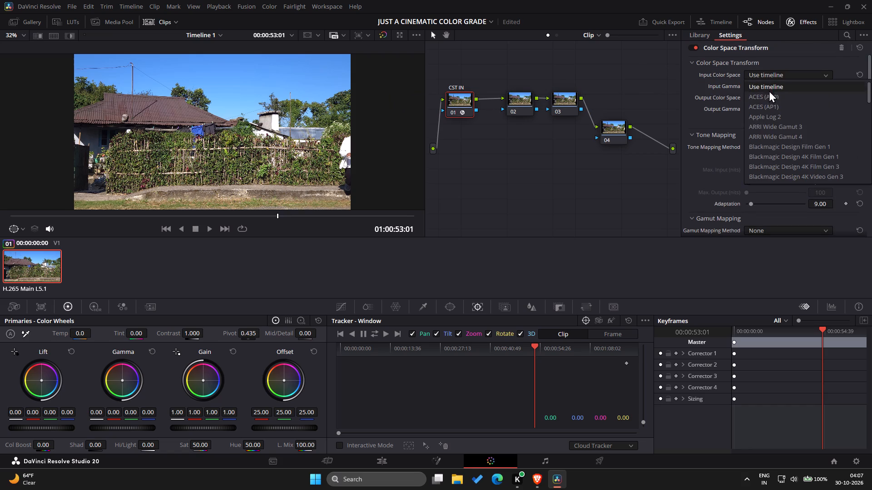
{"action": "scroll", "coordinate": [769, 142], "scroll_direction": "down", "scroll_amount": 1}
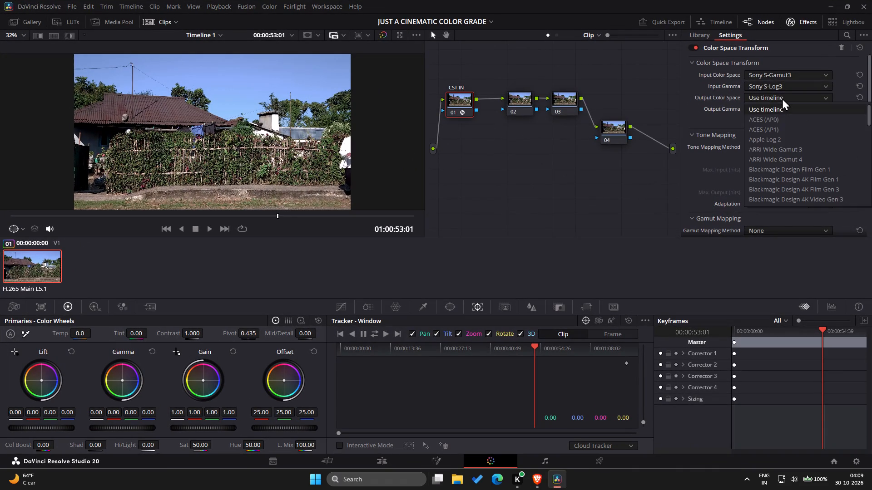
{"action": "scroll", "coordinate": [774, 167], "scroll_direction": "down", "scroll_amount": 3}
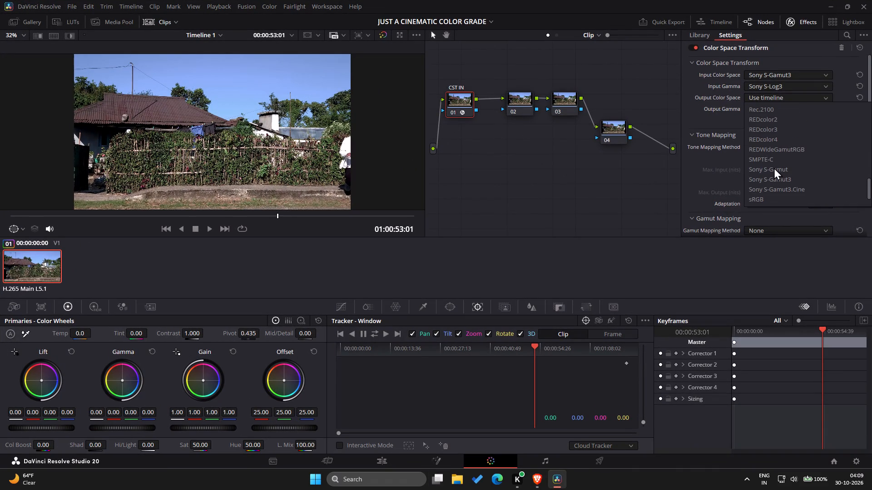
{"action": "scroll", "coordinate": [774, 167], "scroll_direction": "down", "scroll_amount": 2}
{"action": "scroll", "coordinate": [774, 167], "scroll_direction": "up", "scroll_amount": 1}
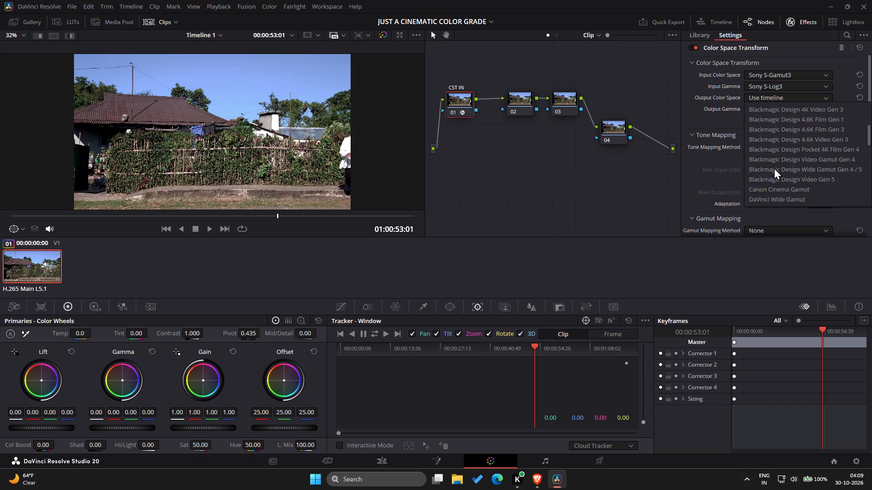
{"action": "scroll", "coordinate": [774, 167], "scroll_direction": "up", "scroll_amount": 1}
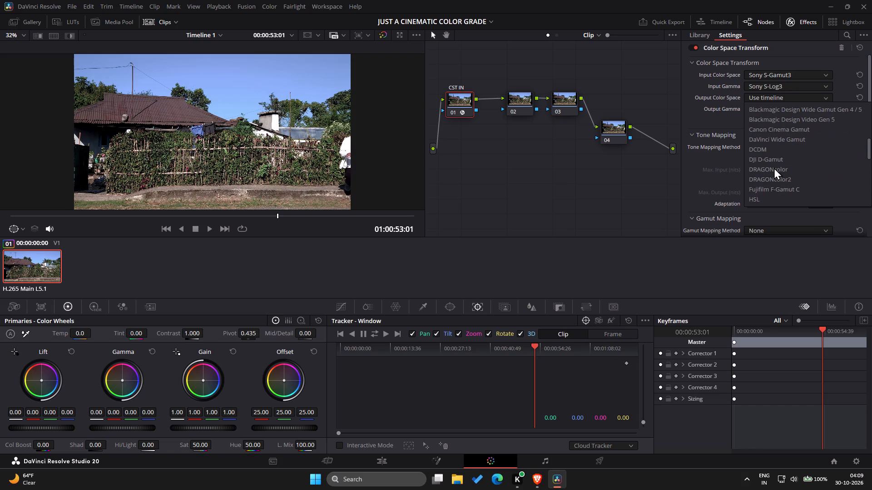
{"action": "scroll", "coordinate": [774, 167], "scroll_direction": "up", "scroll_amount": 1}
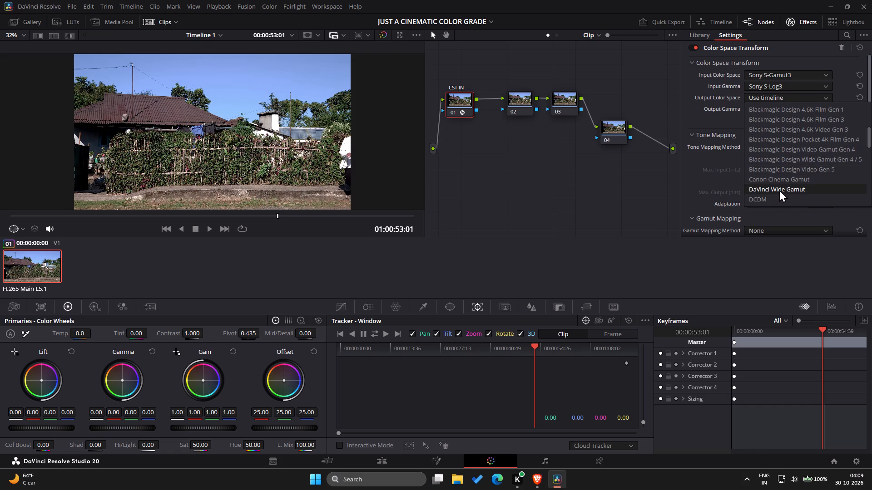
{"action": "left_click", "coordinate": [779, 190]}
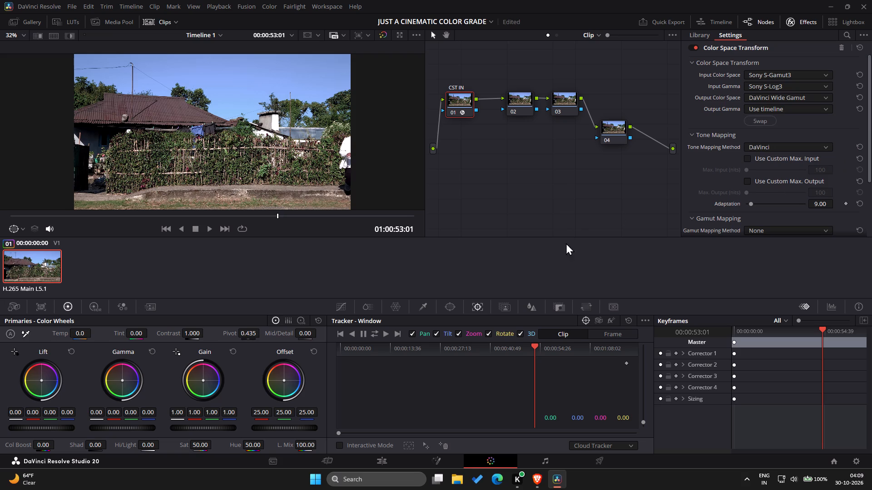
Check the output gamma choice in the Brave tutorial, then set Output Gamma to DaVinci Intermediate in DaVinci Resolve.
{"action": "left_click", "coordinate": [494, 152]}
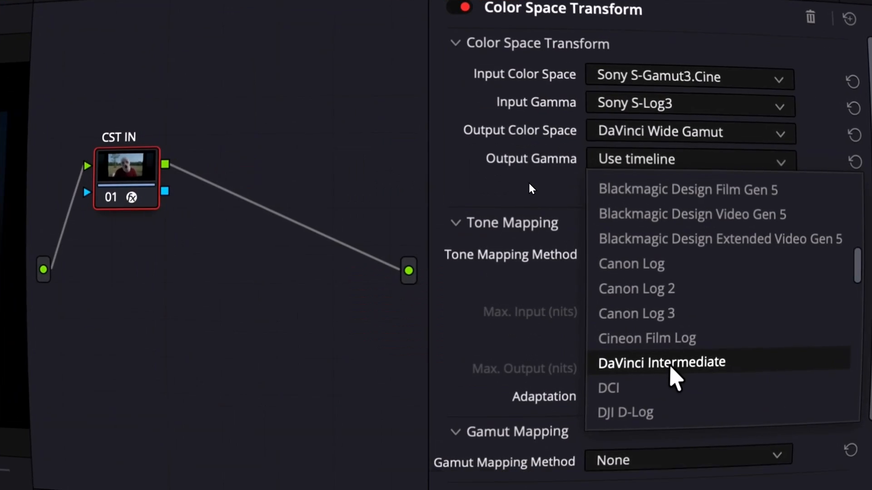
{"action": "key", "text": "space"}
{"action": "key", "text": "space"}
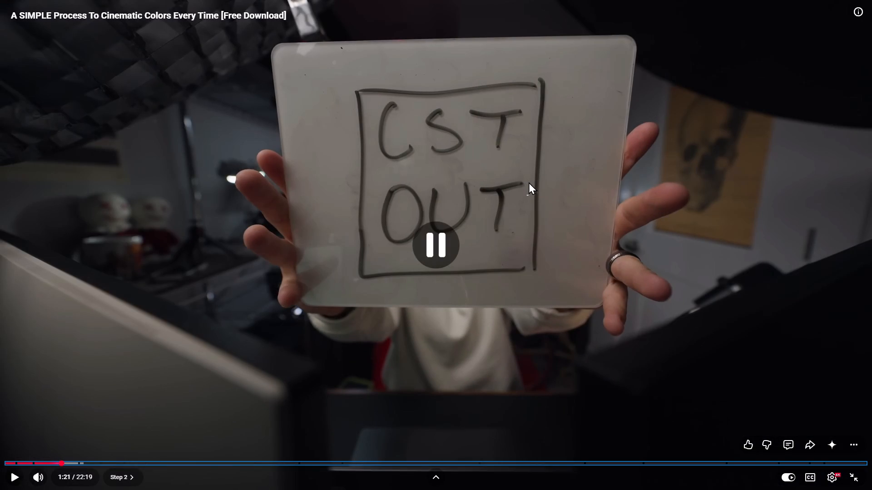
{"action": "left_click", "coordinate": [555, 172]}
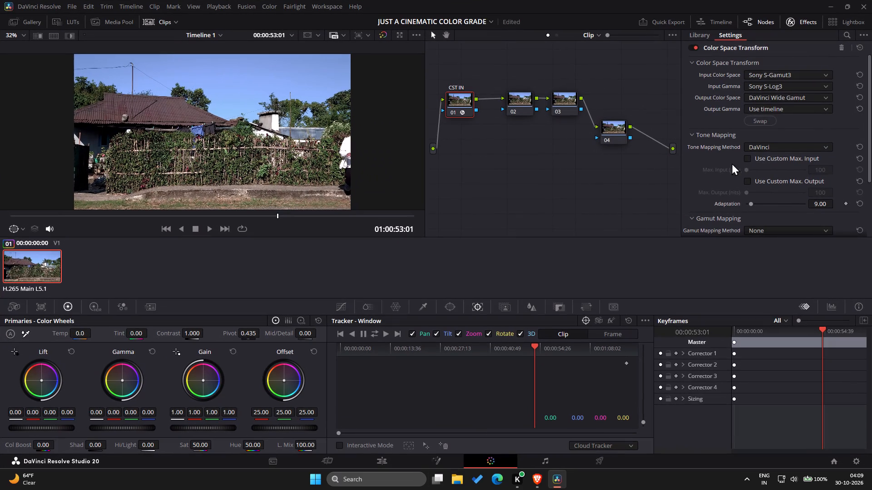
{"action": "left_click", "coordinate": [783, 104]}
{"action": "scroll", "coordinate": [768, 181], "scroll_direction": "down", "scroll_amount": 1}
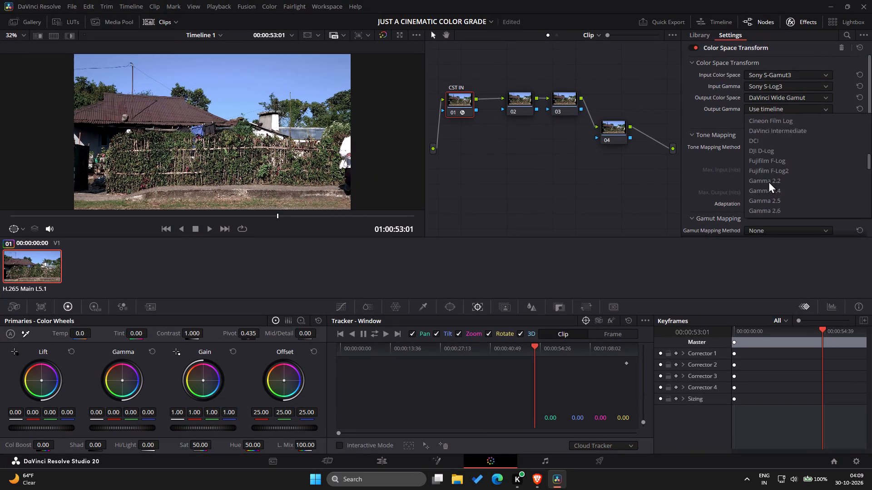
{"action": "scroll", "coordinate": [768, 181], "scroll_direction": "down", "scroll_amount": 2}
{"action": "scroll", "coordinate": [768, 181], "scroll_direction": "up", "scroll_amount": 1}
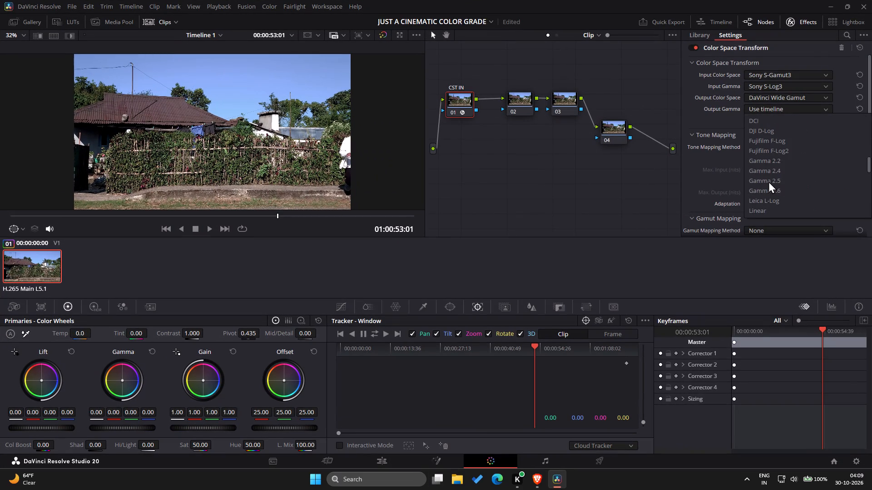
{"action": "scroll", "coordinate": [768, 181], "scroll_direction": "up", "scroll_amount": 1}
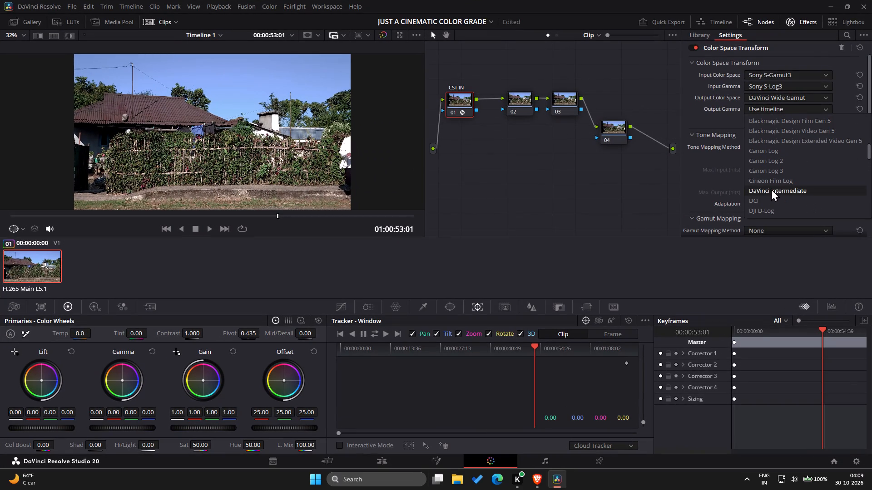
{"action": "left_click", "coordinate": [771, 189]}
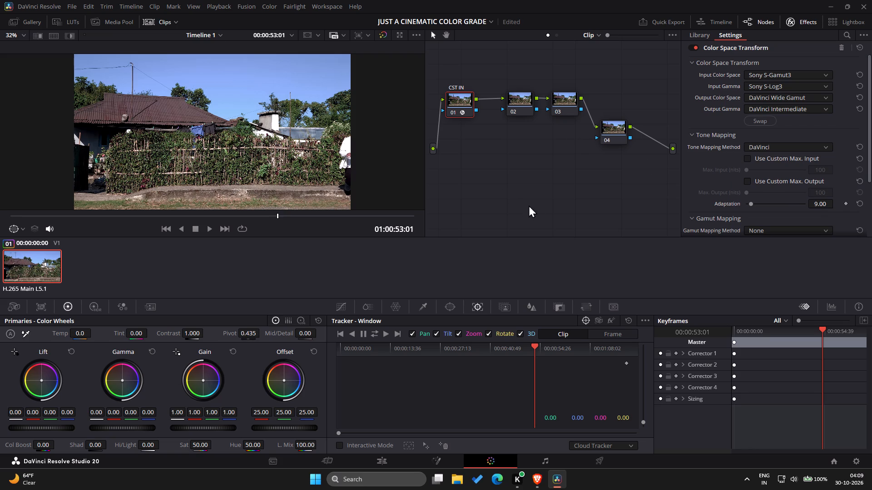
Play the CST OUT section of the Brave tutorial, then lower node 04 in DaVinci Resolve's node graph and label it CST OUT.
{"action": "left_click", "coordinate": [498, 181]}
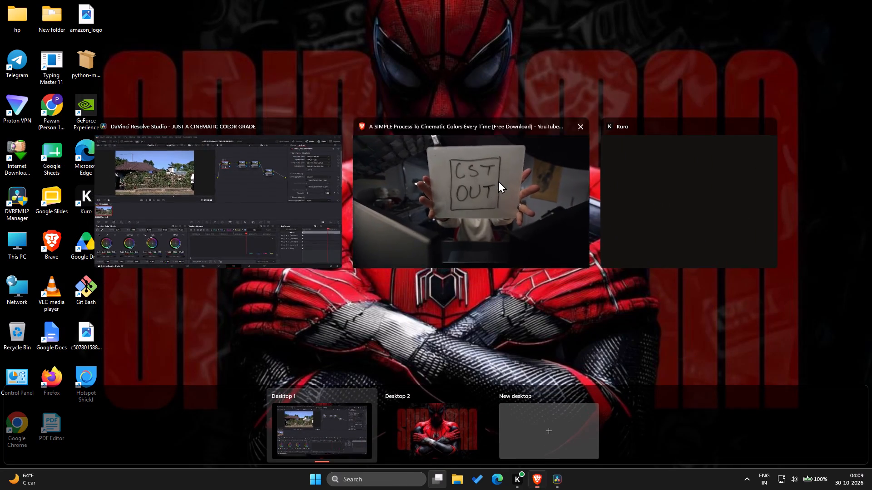
{"action": "key", "text": "space"}
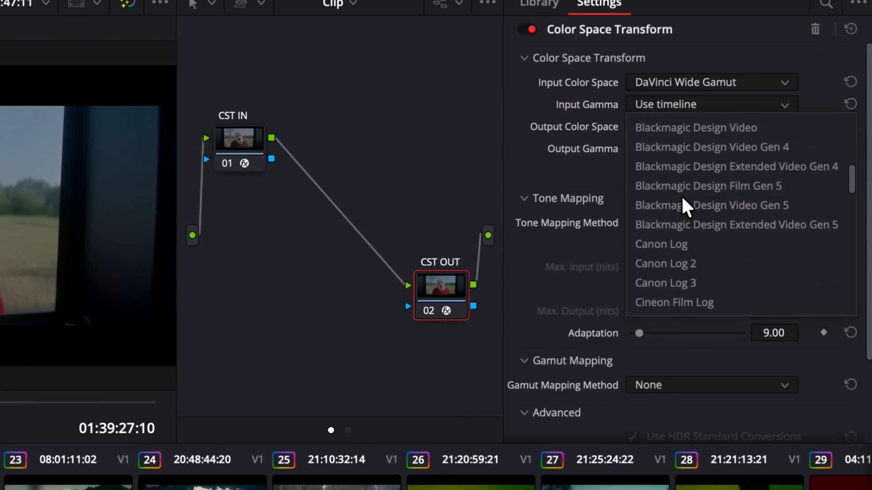
{"action": "key", "text": "space"}
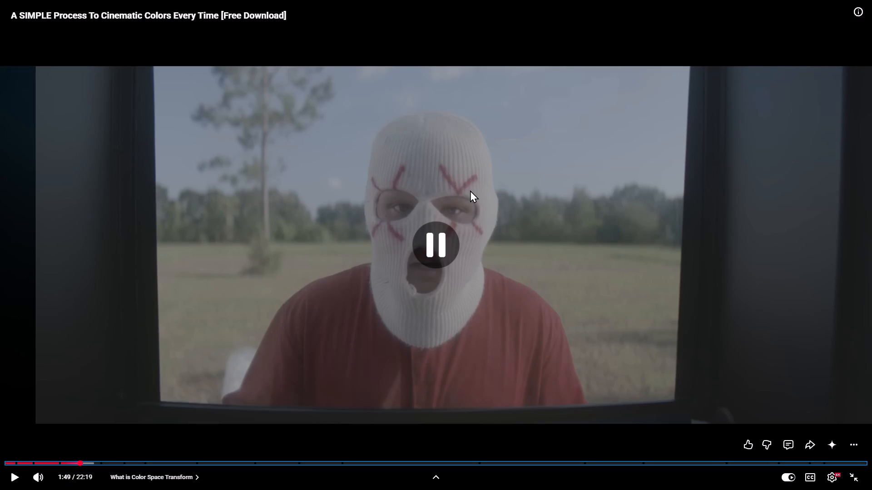
{"action": "key", "text": "Left"}
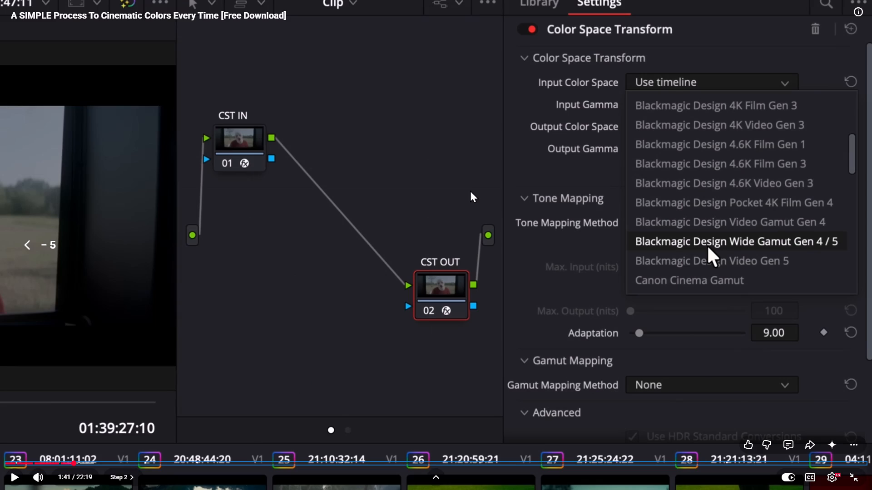
{"action": "left_click", "coordinate": [526, 196]}
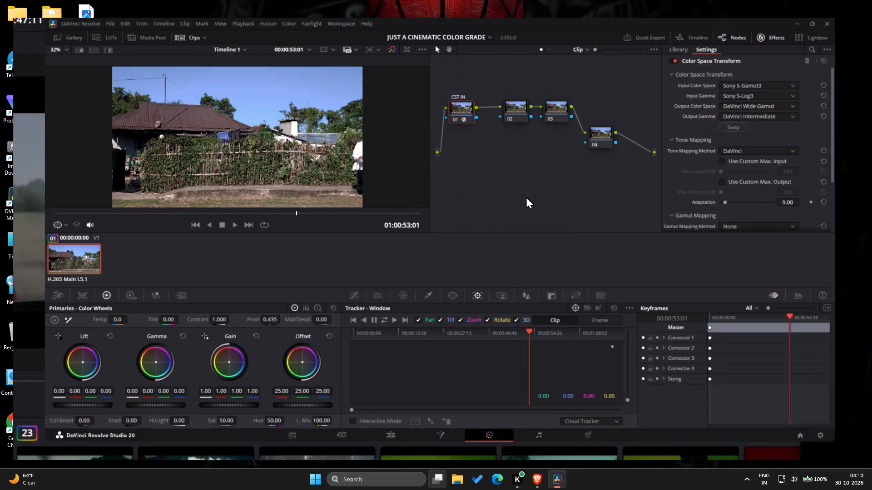
{"action": "left_click_drag", "start_coordinate": [608, 130], "coordinate": [637, 173]}
{"action": "right_click", "coordinate": [637, 163]}
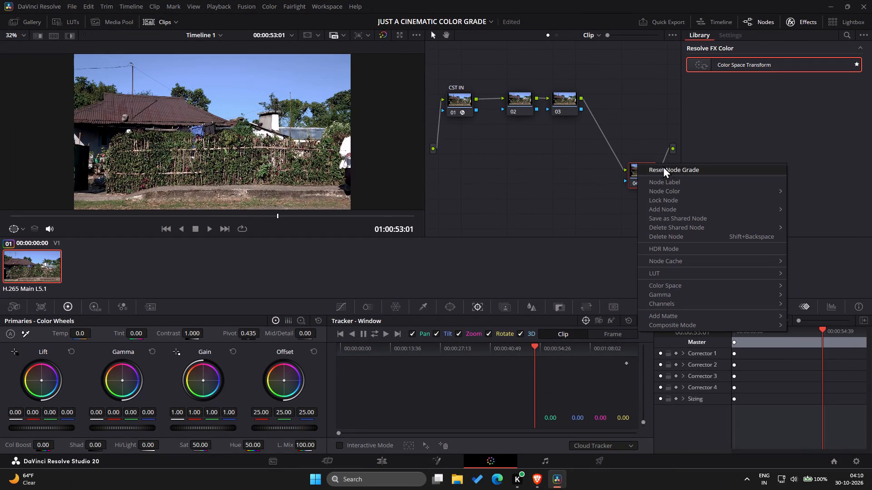
{"action": "left_click", "coordinate": [674, 178]}
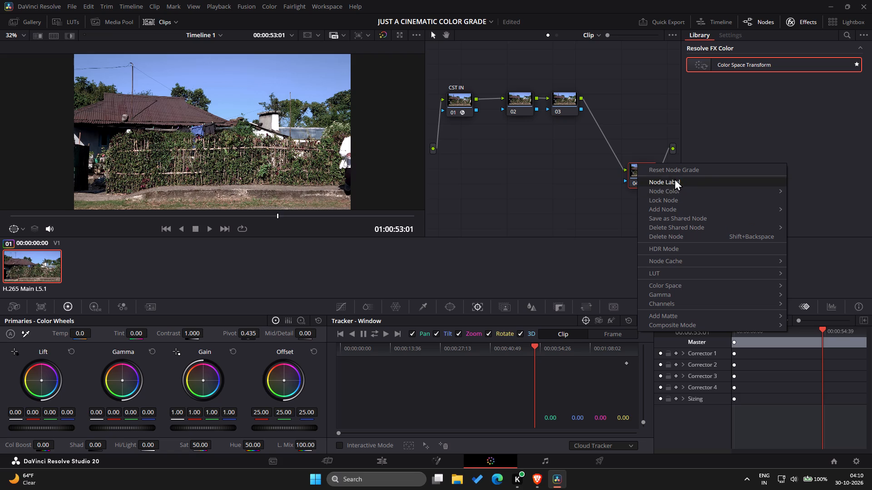
{"action": "type", "text": "CST OUT"}
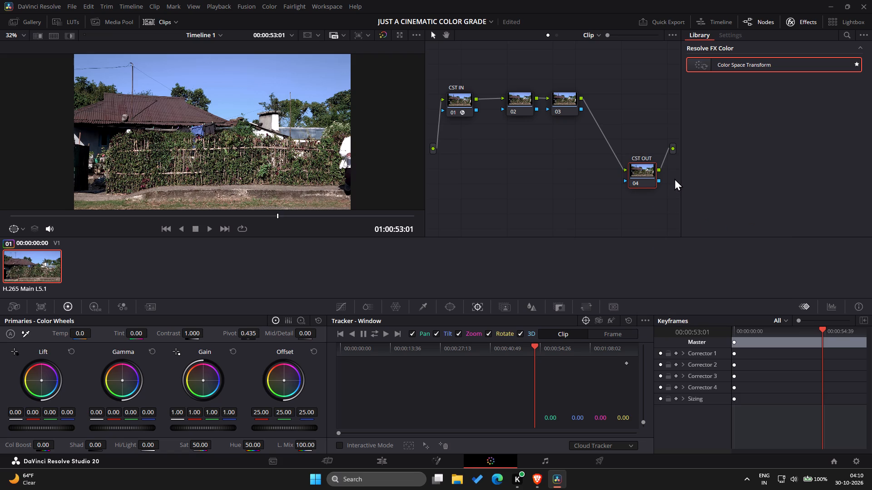
{"action": "key", "text": "Return"}
Apply the Color Space Transform effect to the CST OUT node.
{"action": "left_click_drag", "start_coordinate": [732, 62], "coordinate": [605, 196]}
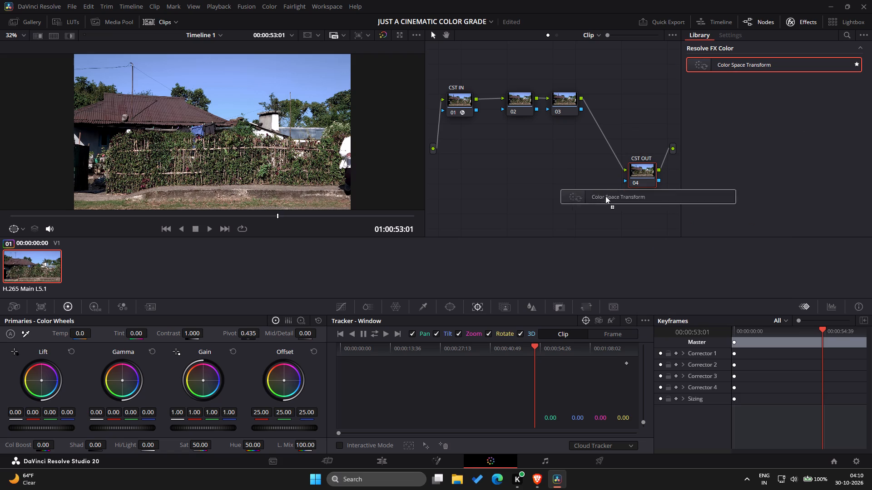
{"action": "left_click_drag", "start_coordinate": [605, 196], "coordinate": [640, 178]}
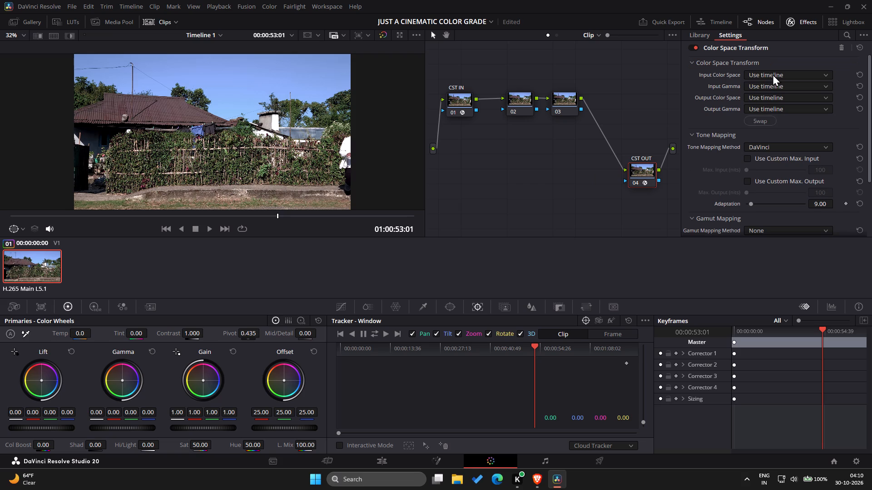
Check the CST OUT input color space in the Brave tutorial, then set Input Color Space to DaVinci Wide Gamut in DaVinci Resolve.
{"action": "left_click", "coordinate": [773, 74]}
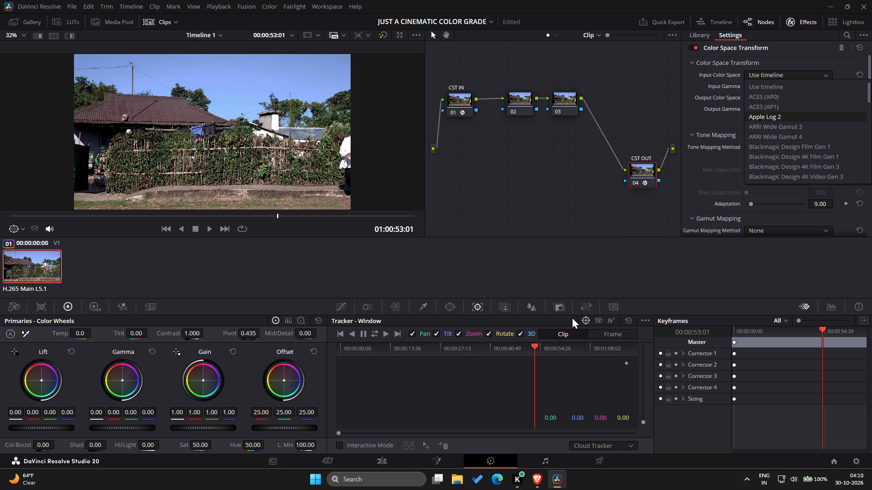
{"action": "left_click", "coordinate": [544, 434]}
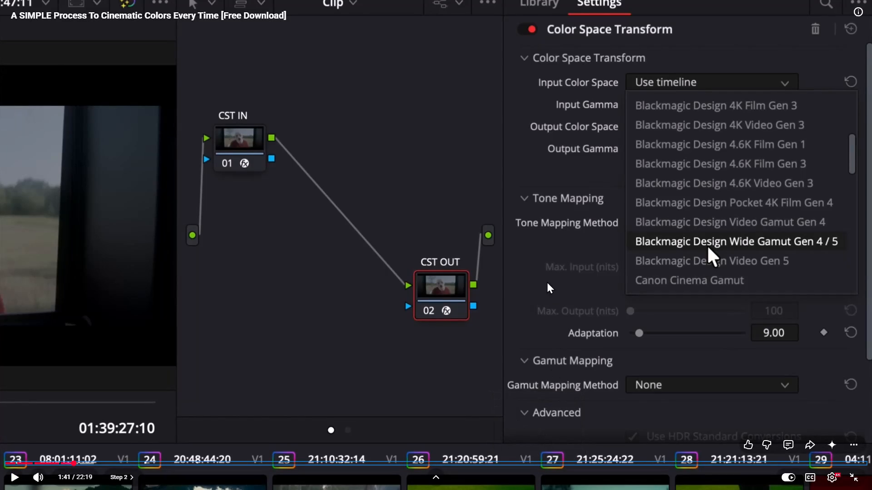
{"action": "key", "text": "space"}
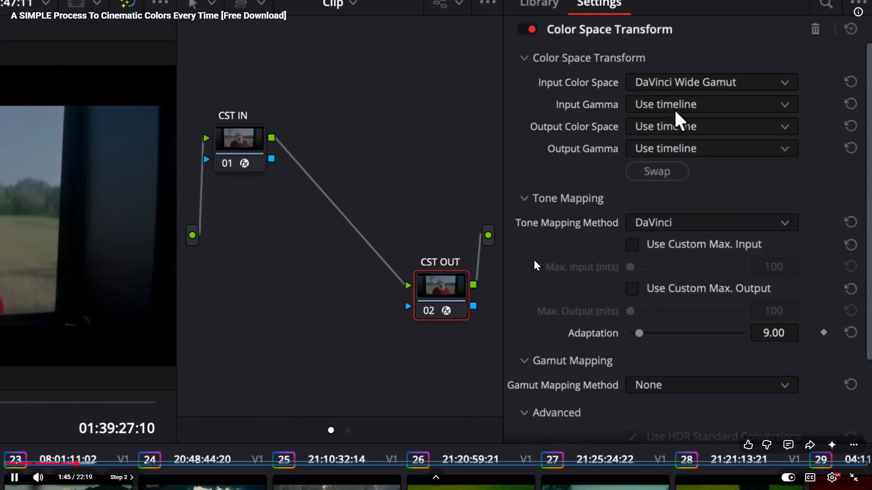
{"action": "key", "text": "space"}
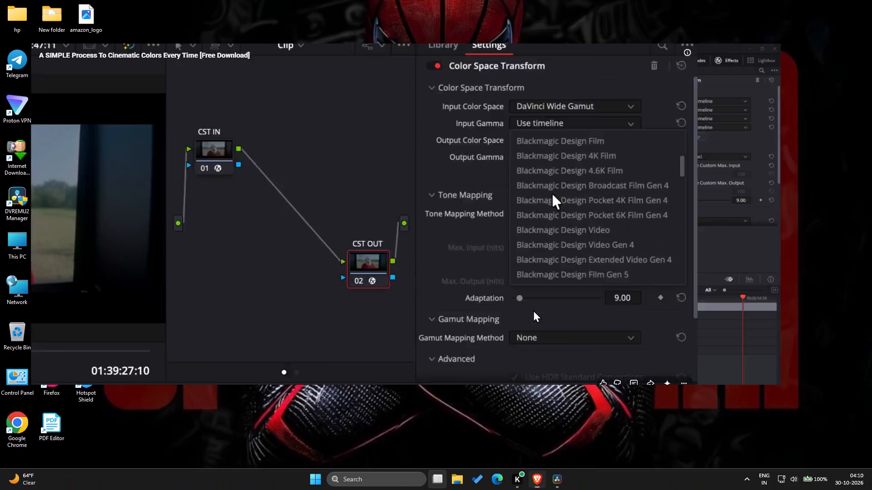
{"action": "left_click", "coordinate": [512, 216]}
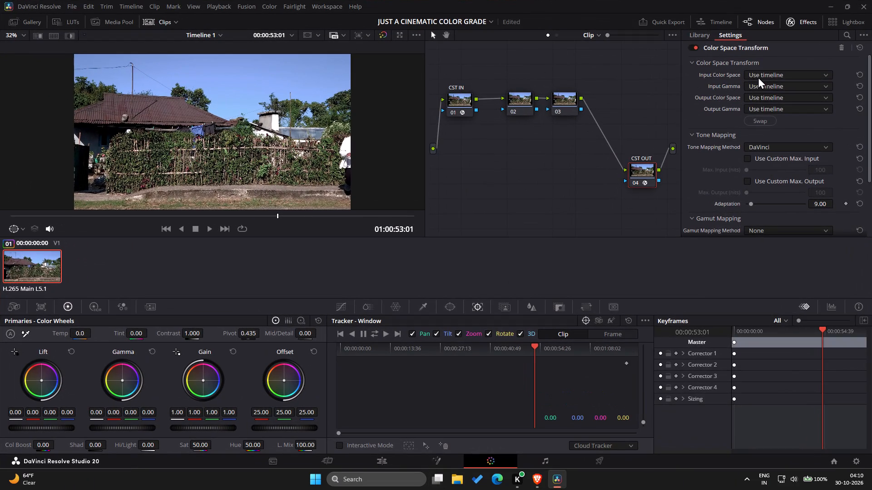
{"action": "left_click", "coordinate": [758, 75]}
{"action": "scroll", "coordinate": [761, 124], "scroll_direction": "down", "scroll_amount": 2}
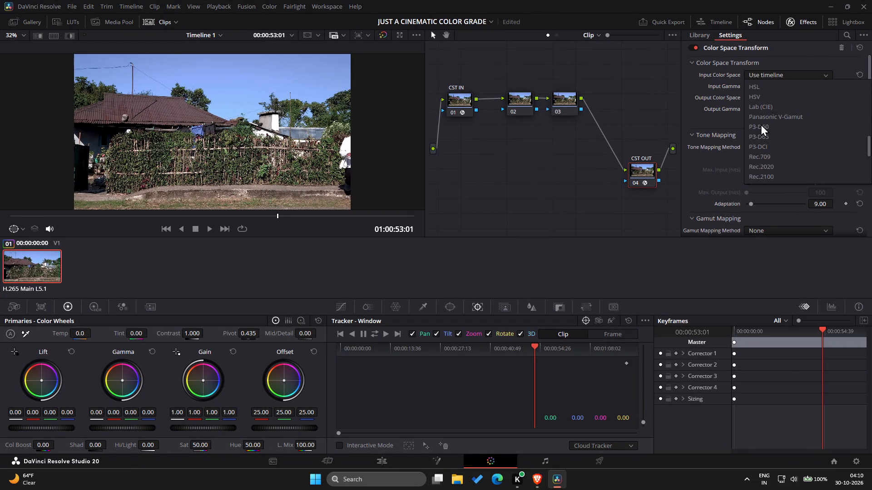
{"action": "scroll", "coordinate": [761, 124], "scroll_direction": "down", "scroll_amount": 3}
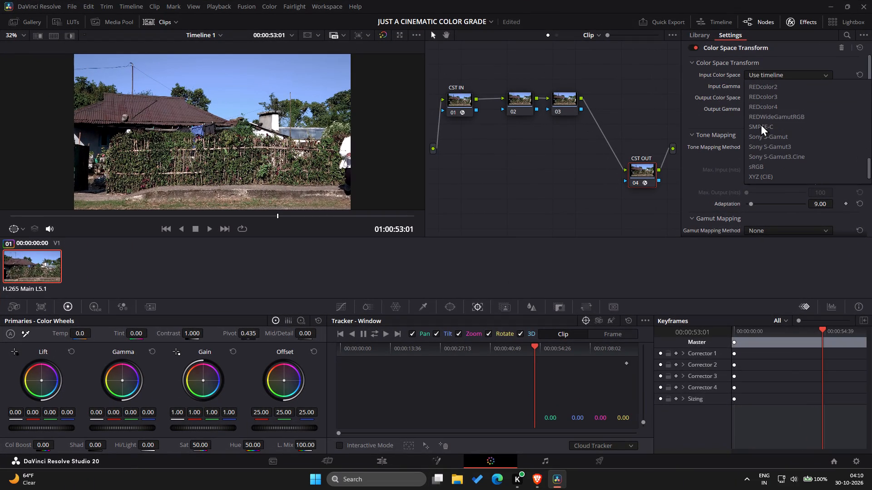
{"action": "scroll", "coordinate": [761, 124], "scroll_direction": "down", "scroll_amount": 1}
{"action": "scroll", "coordinate": [761, 124], "scroll_direction": "up", "scroll_amount": 2}
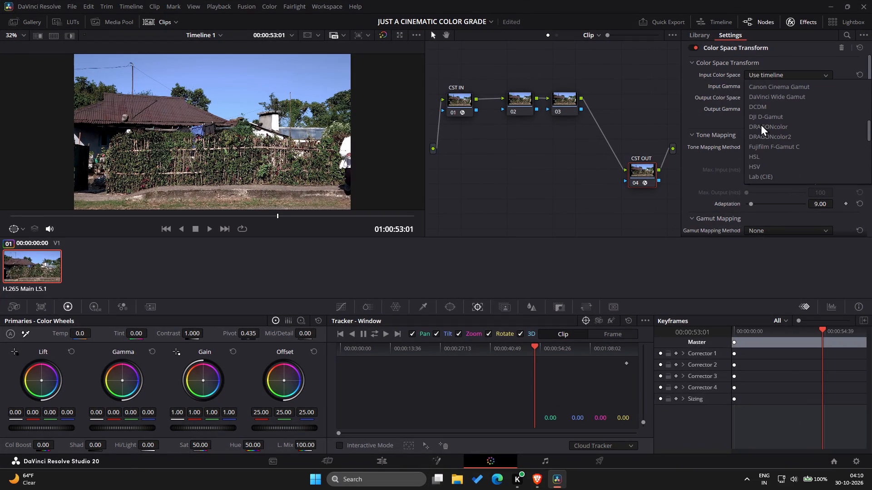
{"action": "left_click", "coordinate": [782, 93]}
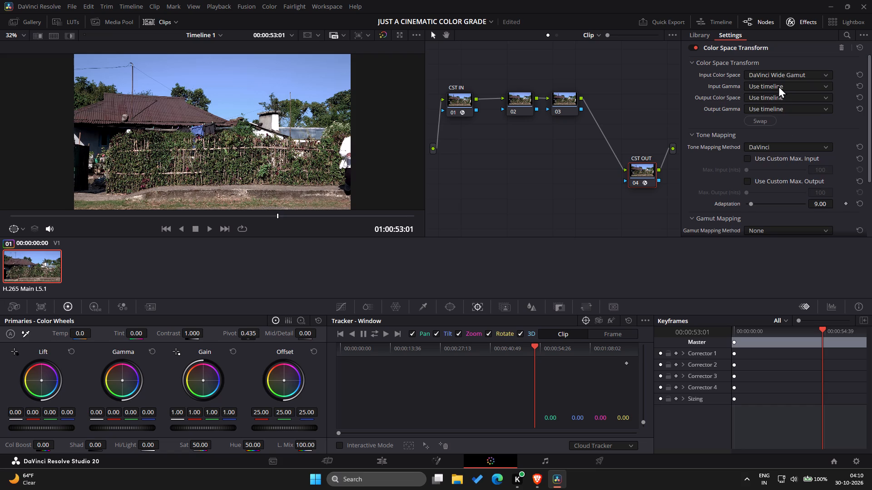
Set the CST OUT node's Input Gamma to DaVinci Intermediate.
{"action": "left_click", "coordinate": [778, 86]}
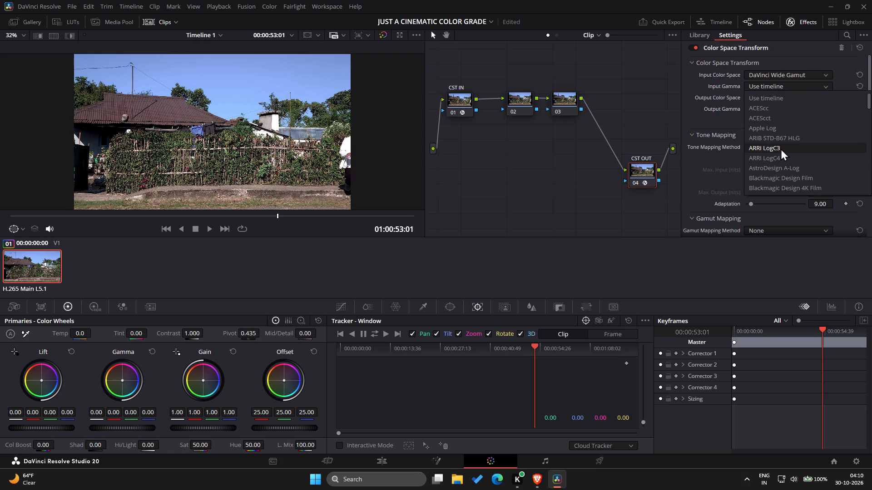
{"action": "scroll", "coordinate": [779, 151], "scroll_direction": "down", "scroll_amount": 2}
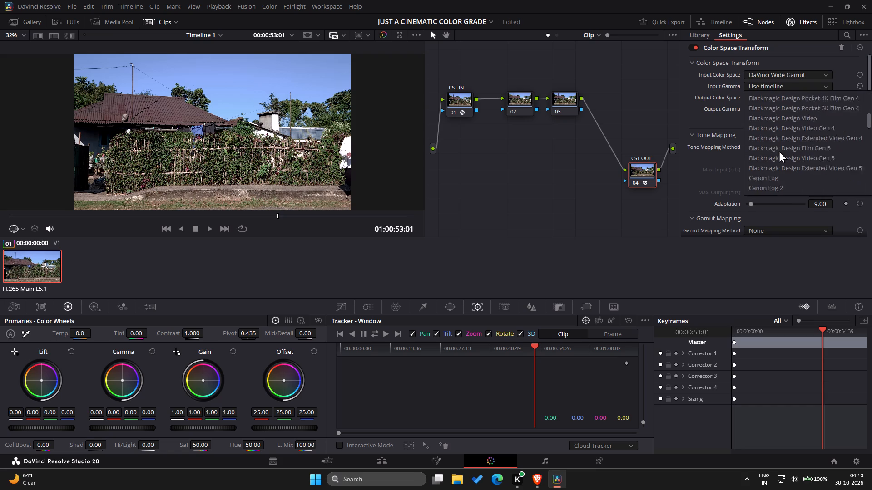
{"action": "scroll", "coordinate": [779, 151], "scroll_direction": "down", "scroll_amount": 1}
{"action": "left_click", "coordinate": [783, 159]}
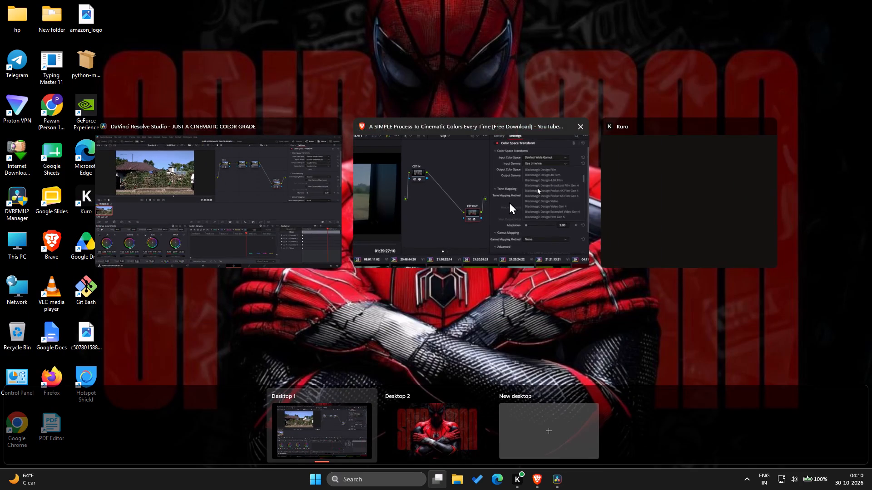
Switch to the Brave tutorial and skip forward to the Step 3 section on the CORRECT node and scope settings.
{"action": "left_click", "coordinate": [509, 202]}
{"action": "key", "text": "space"}
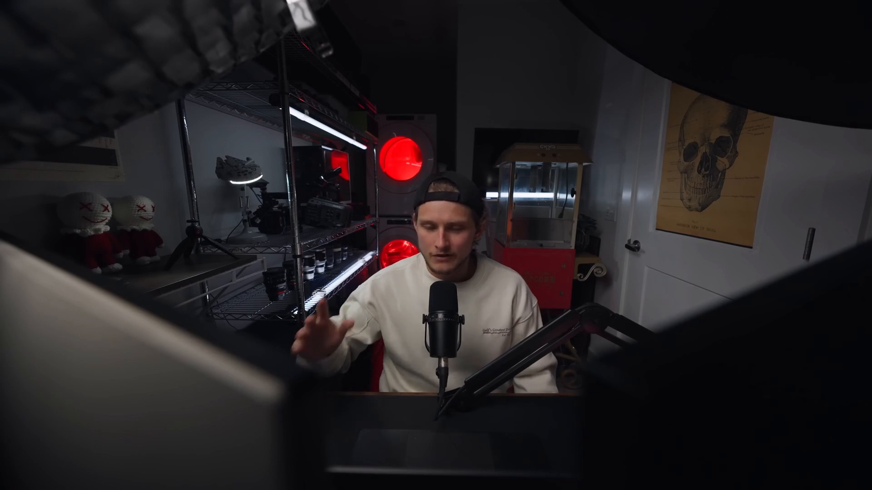
{"action": "key", "text": "Right"}
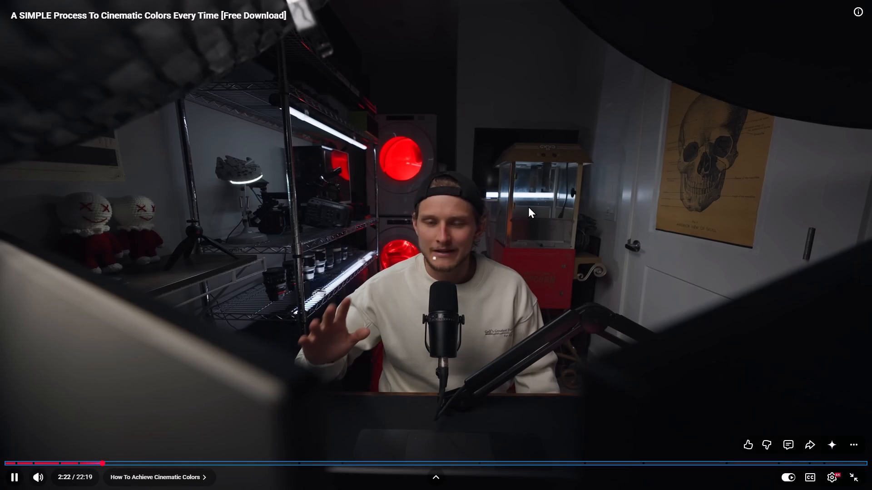
{"action": "key", "text": "space"}
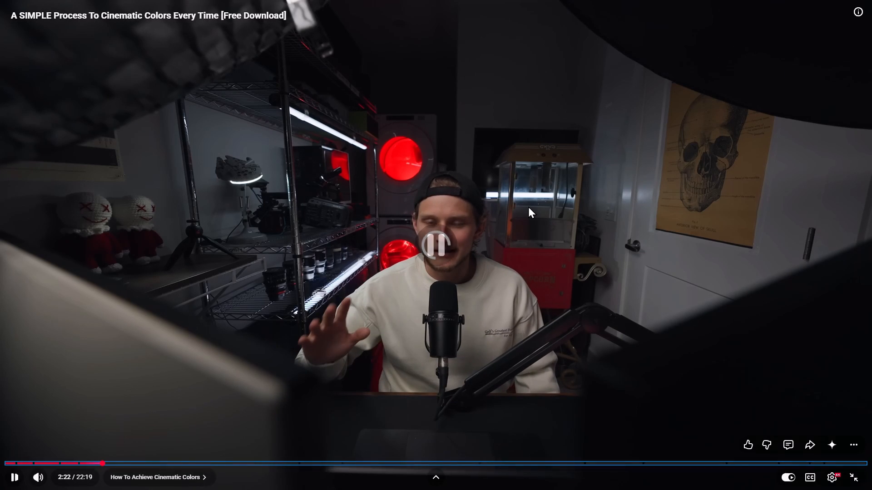
{"action": "key", "text": "space"}
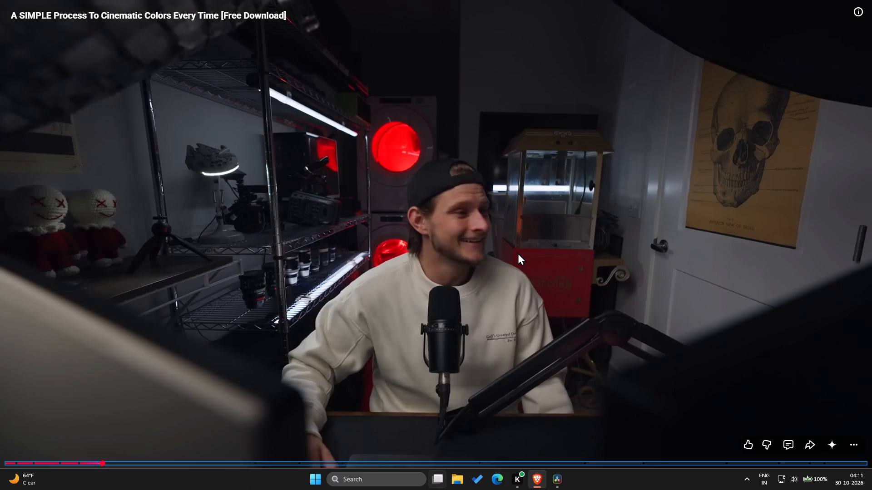
{"action": "left_click", "coordinate": [277, 181]}
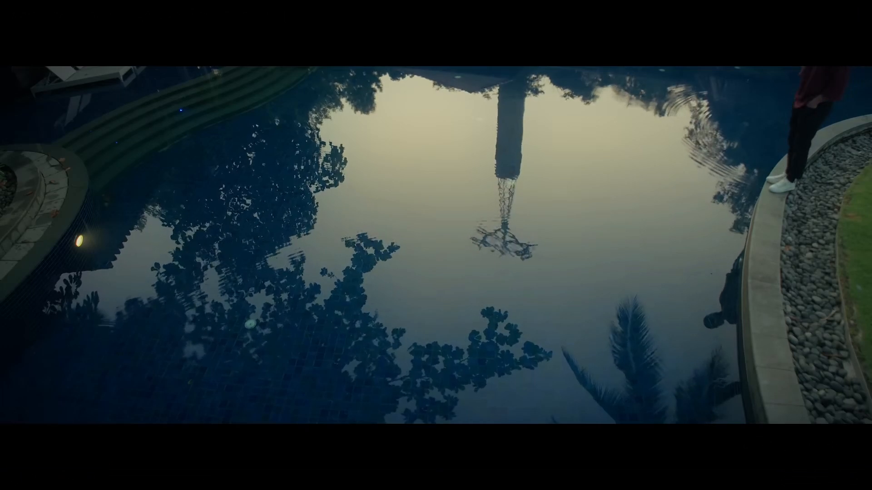
{"action": "key", "text": "Right"}
{"action": "key", "text": "Right"}
{"action": "key", "text": "Right"}
{"action": "key", "text": "Right"}
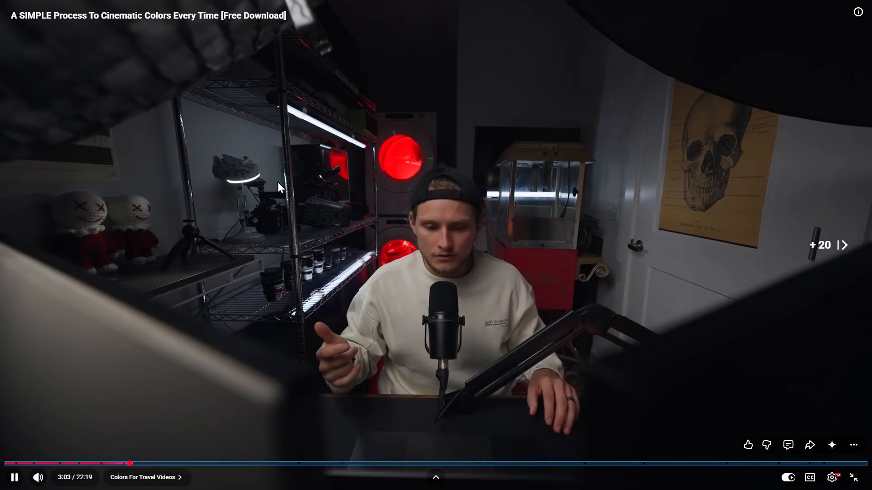
{"action": "key", "text": "Right"}
{"action": "key", "text": "Right"}
{"action": "key", "text": "Right"}
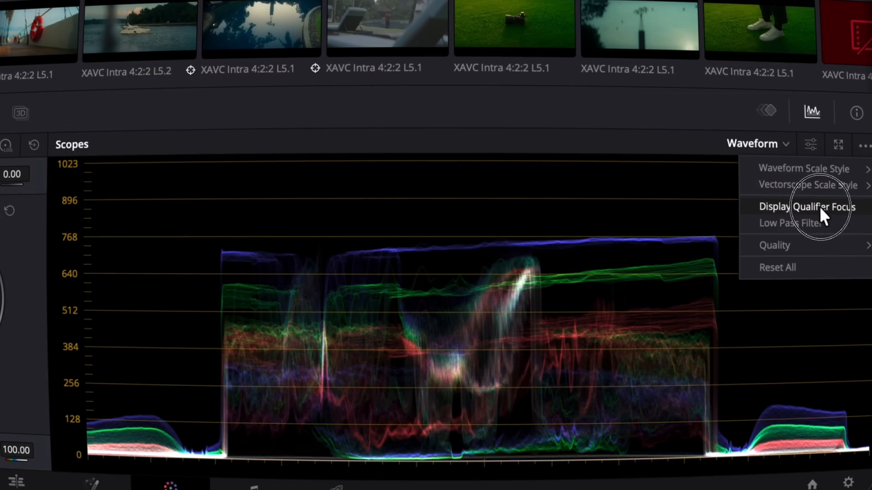
{"action": "key", "text": "space"}
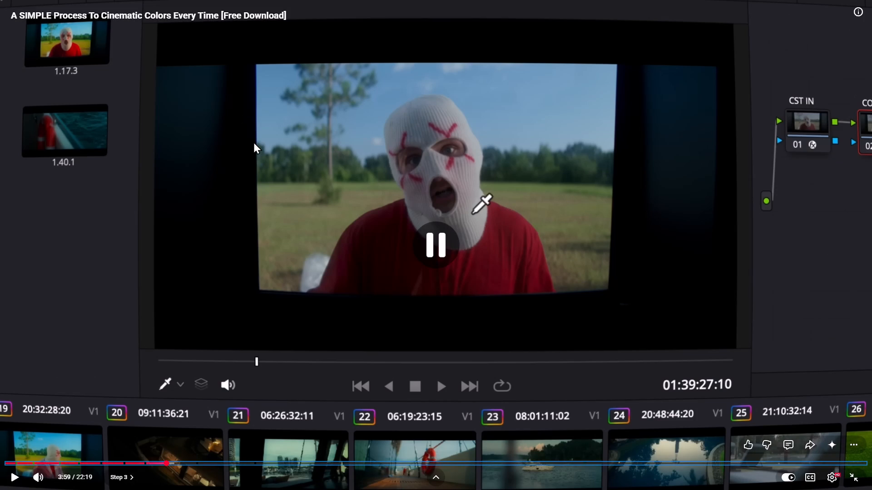
Return to DaVinci Resolve and label node 02 CORRECT.
{"action": "left_click", "coordinate": [429, 176]}
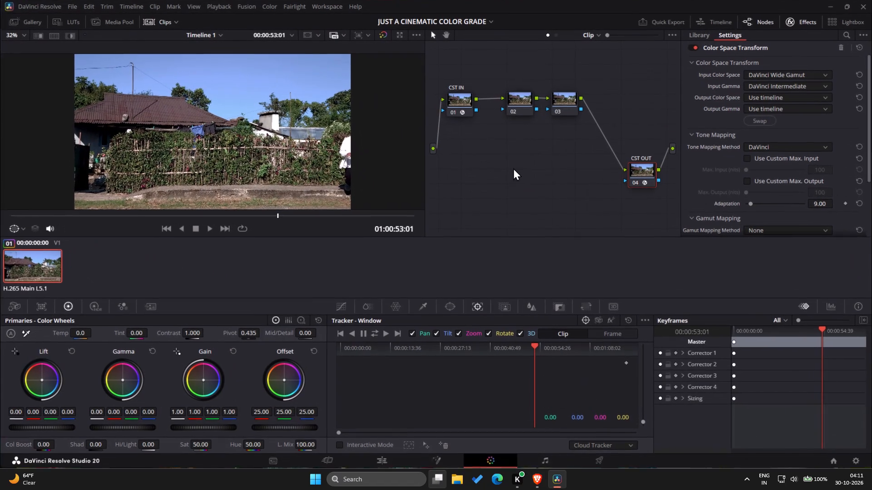
{"action": "right_click", "coordinate": [517, 92]}
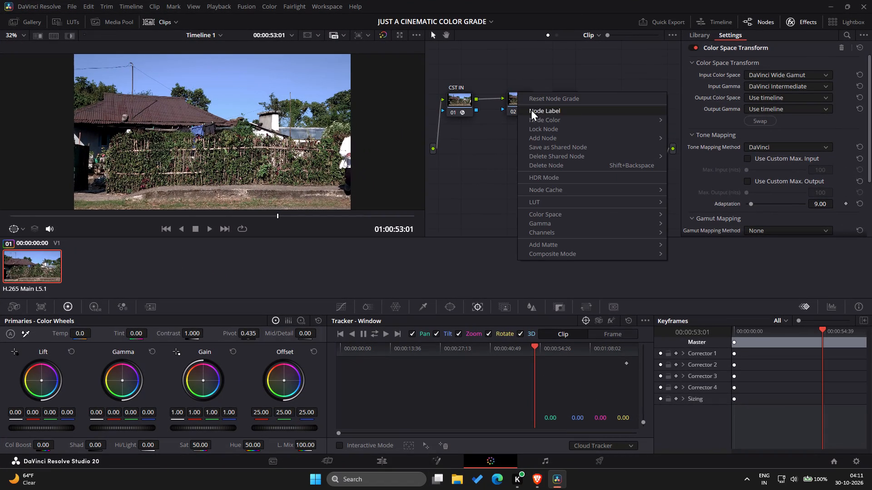
{"action": "left_click", "coordinate": [538, 109]}
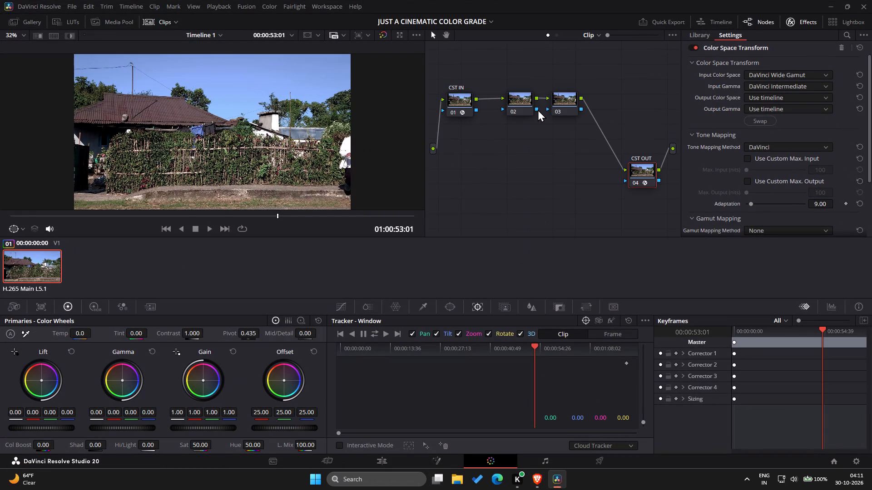
{"action": "type", "text": "CORRECT"}
{"action": "key", "text": "Return"}
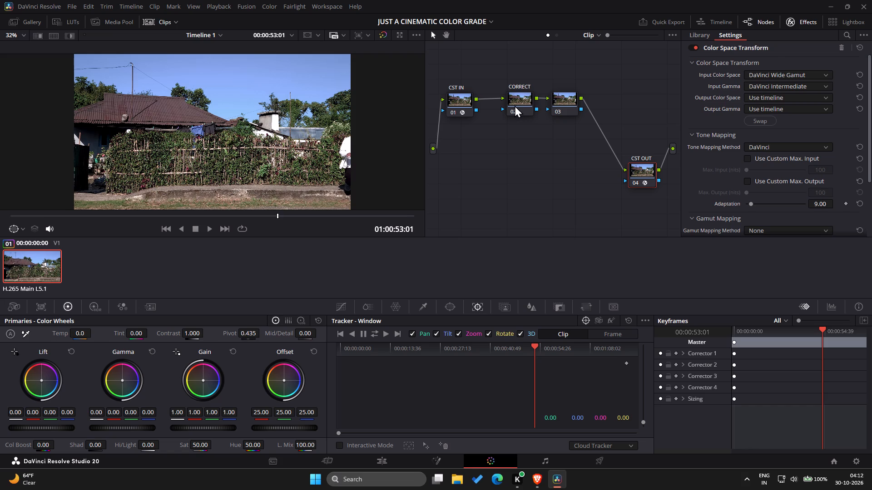
Select the CORRECT node and activate the white balance picker in the primary color wheels.
{"action": "left_click", "coordinate": [515, 105]}
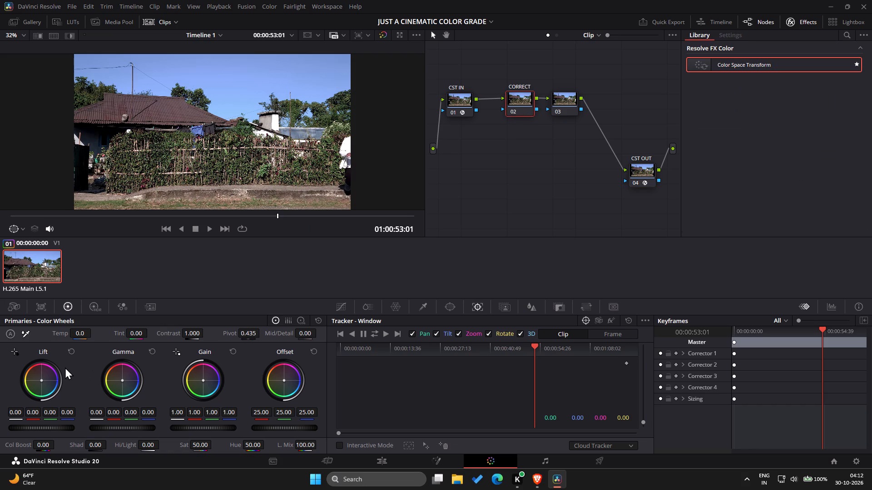
{"action": "left_click", "coordinate": [27, 335]}
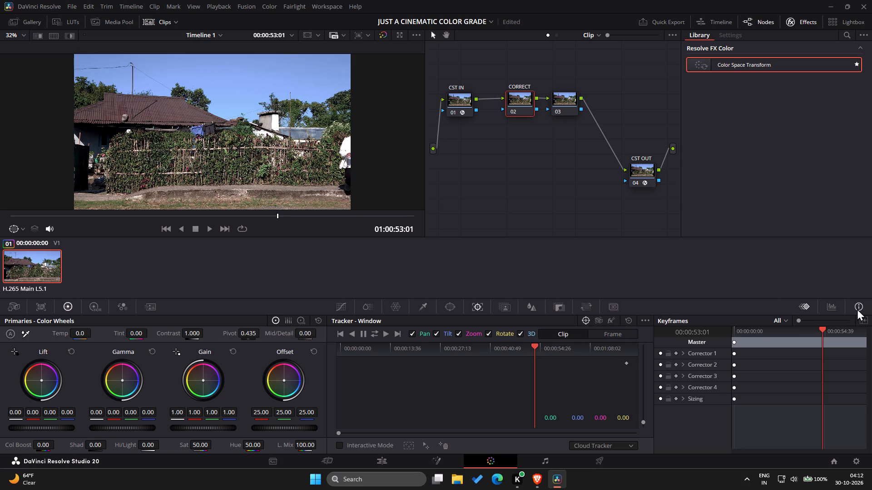
Show the video scopes in place of the keyframes and enable Display Qualifier Focus.
{"action": "left_click", "coordinate": [857, 309]}
{"action": "left_click", "coordinate": [832, 310]}
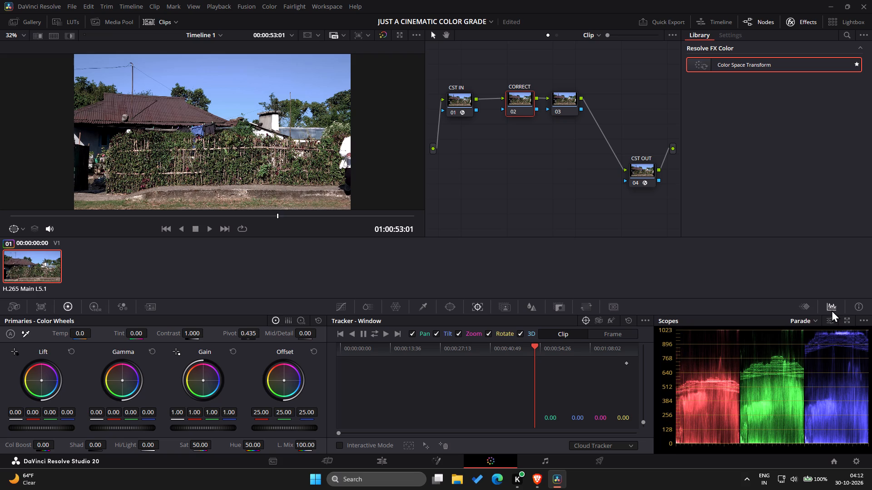
{"action": "left_click", "coordinate": [832, 310]}
{"action": "left_click", "coordinate": [804, 318]}
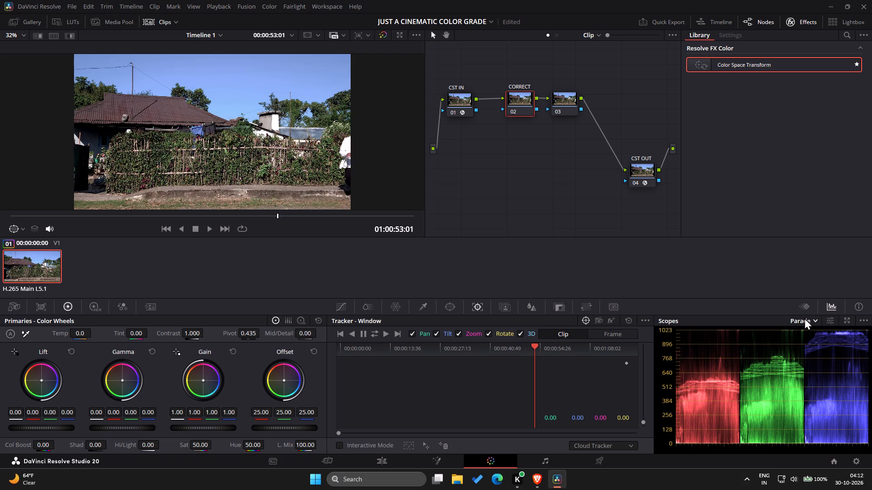
{"action": "left_click", "coordinate": [804, 318]}
{"action": "left_click", "coordinate": [869, 320]}
{"action": "left_click", "coordinate": [869, 320]}
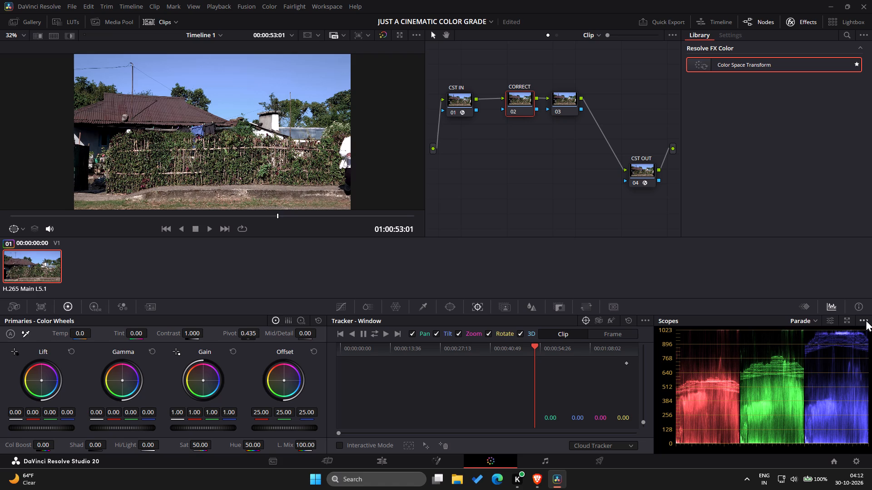
{"action": "left_click", "coordinate": [866, 319]}
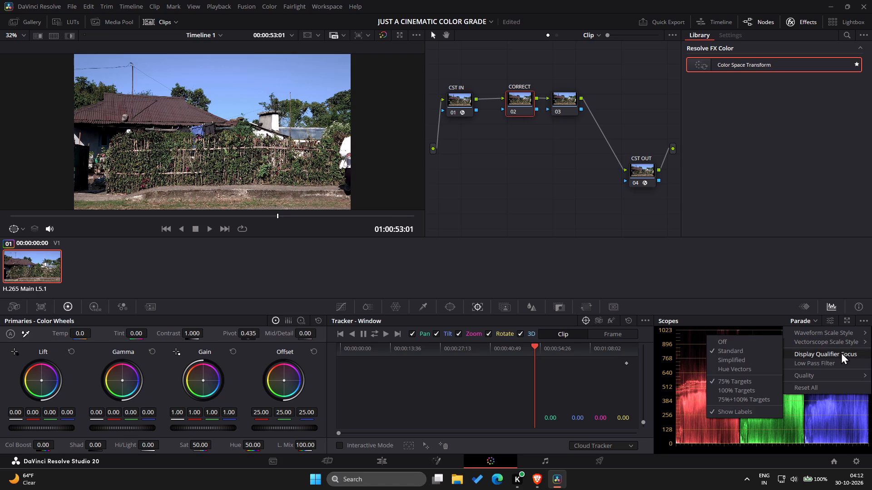
{"action": "left_click", "coordinate": [841, 352]}
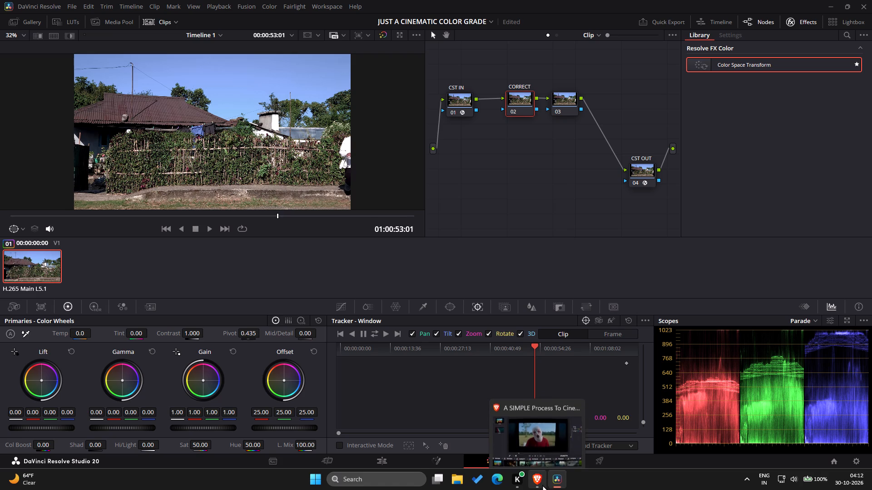
Play the scopes part of the Brave tutorial and compare its scope layout with the one in DaVinci Resolve.
{"action": "left_click", "coordinate": [545, 434]}
{"action": "key", "text": "space"}
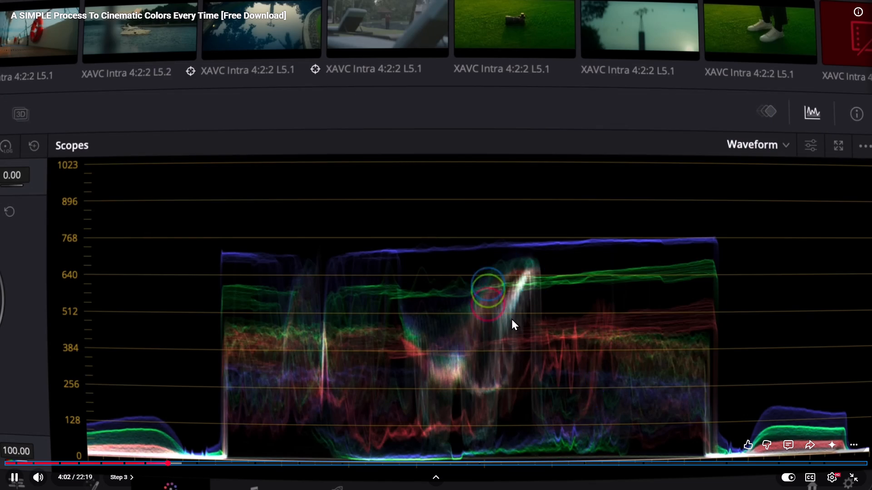
{"action": "key", "text": "space"}
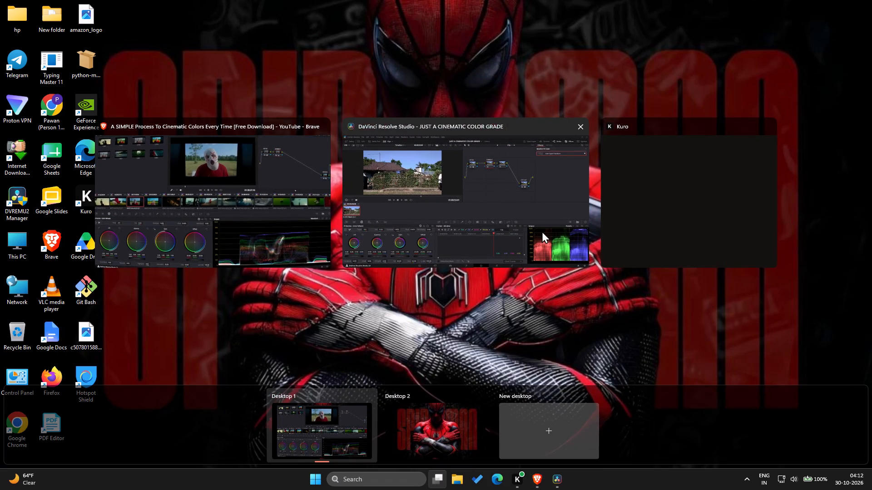
{"action": "left_click", "coordinate": [542, 231]}
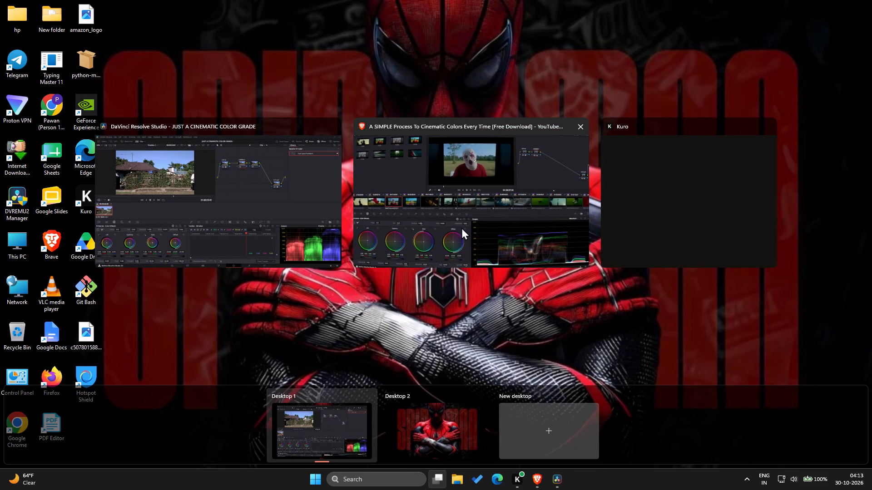
{"action": "right_click", "coordinate": [461, 227]}
{"action": "left_click", "coordinate": [461, 227]}
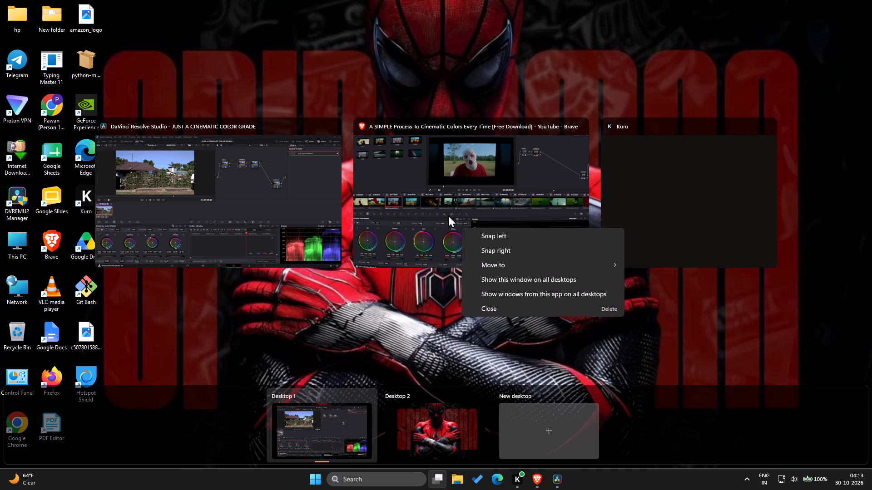
{"action": "left_click", "coordinate": [448, 215]}
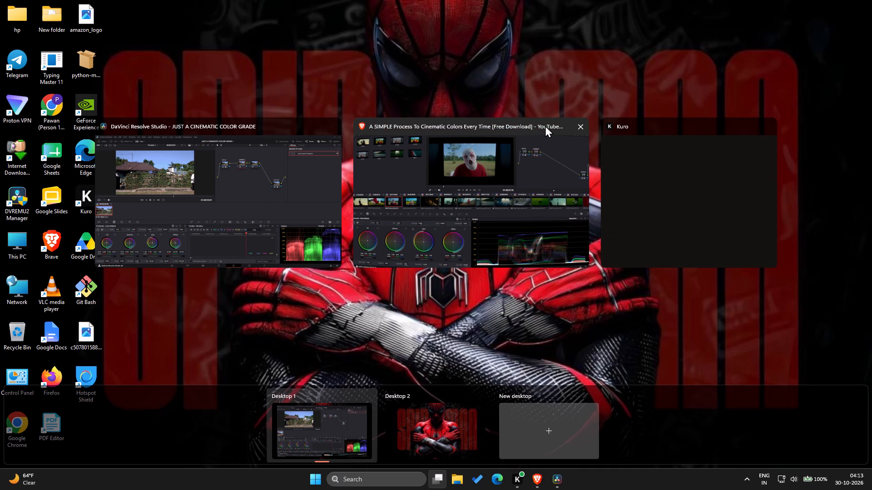
{"action": "left_click", "coordinate": [509, 188]}
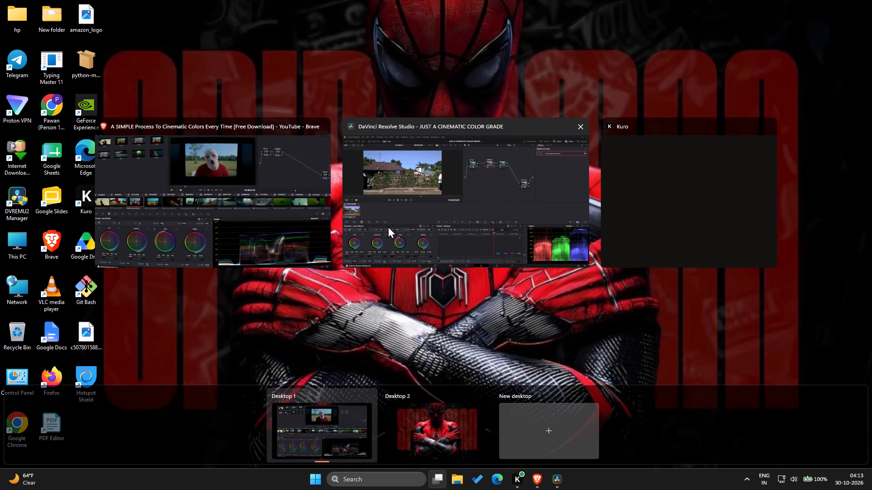
{"action": "left_click", "coordinate": [372, 230]}
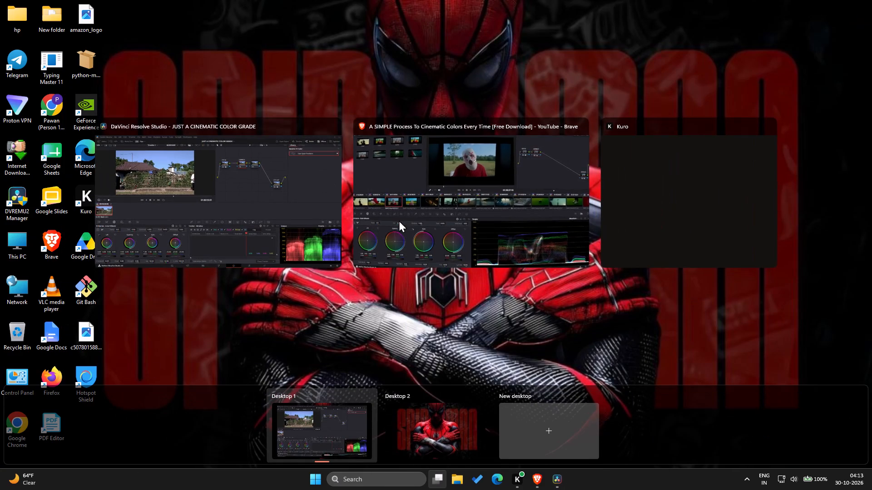
{"action": "left_click", "coordinate": [407, 217]}
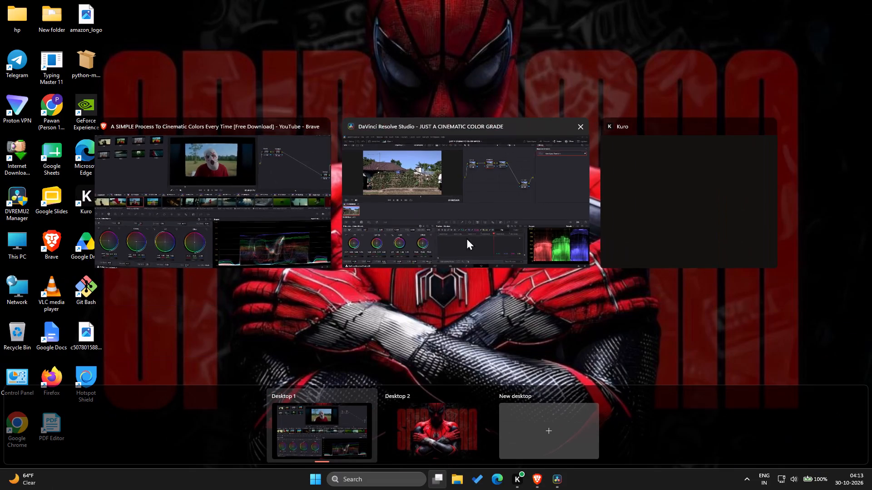
In DaVinci Resolve, change the scope display to Waveform.
{"action": "left_click", "coordinate": [471, 223]}
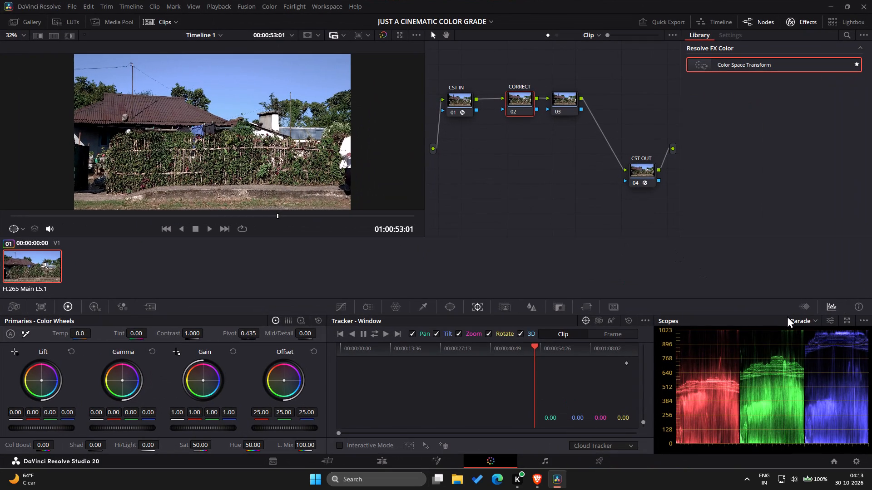
{"action": "left_click", "coordinate": [794, 317]}
{"action": "left_click", "coordinate": [803, 339]}
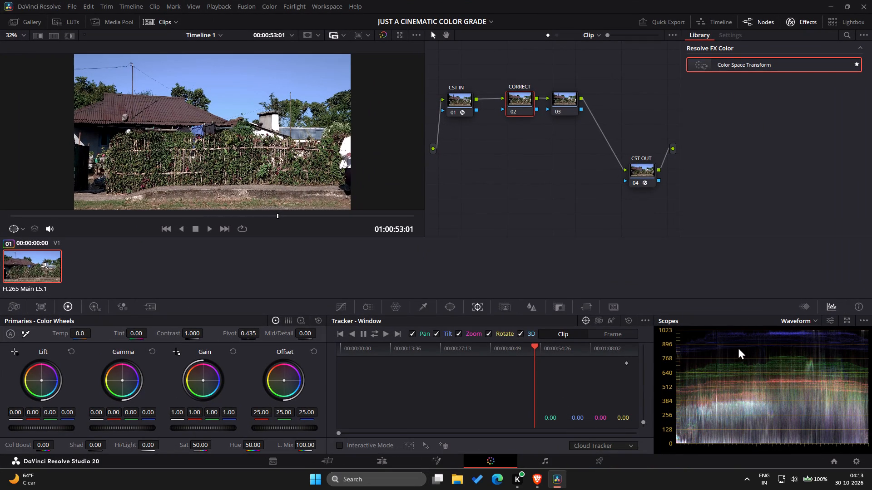
{"action": "scroll", "coordinate": [738, 347], "scroll_direction": "up", "scroll_amount": 1}
{"action": "scroll", "coordinate": [738, 347], "scroll_direction": "right", "scroll_amount": 1}
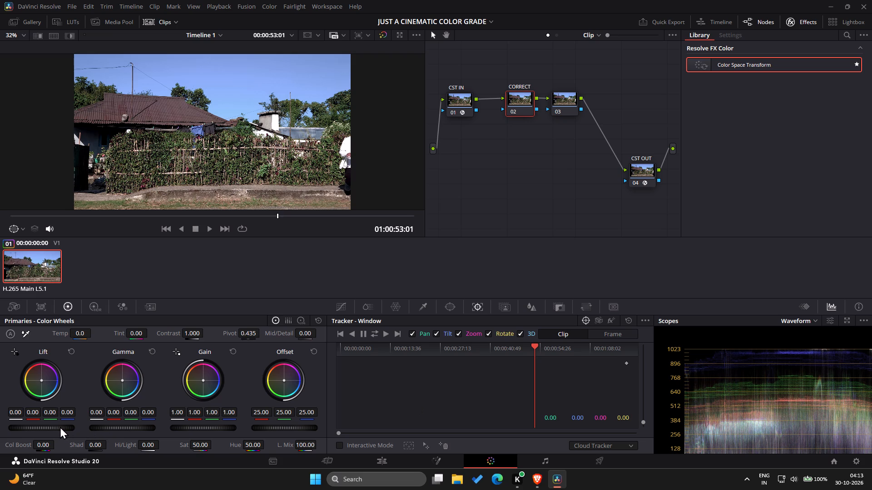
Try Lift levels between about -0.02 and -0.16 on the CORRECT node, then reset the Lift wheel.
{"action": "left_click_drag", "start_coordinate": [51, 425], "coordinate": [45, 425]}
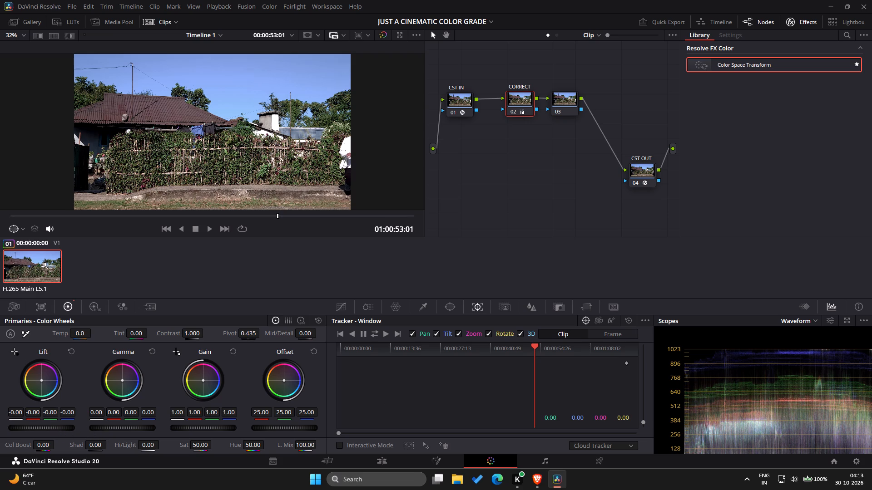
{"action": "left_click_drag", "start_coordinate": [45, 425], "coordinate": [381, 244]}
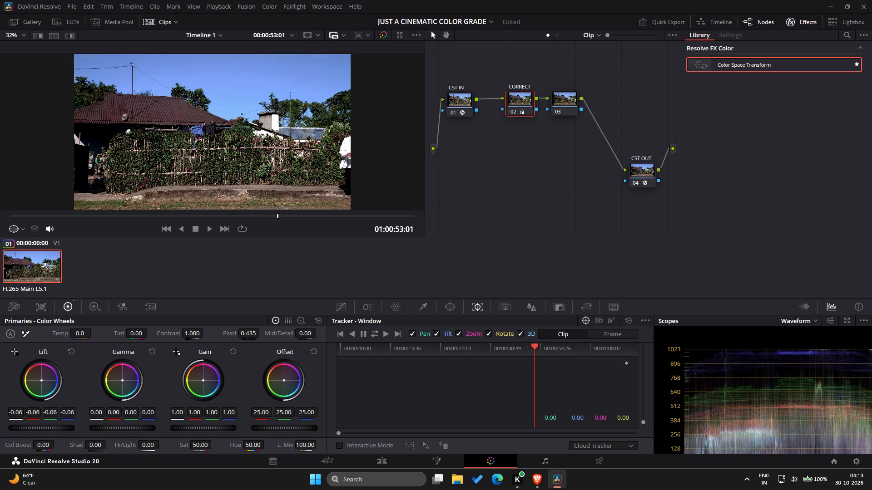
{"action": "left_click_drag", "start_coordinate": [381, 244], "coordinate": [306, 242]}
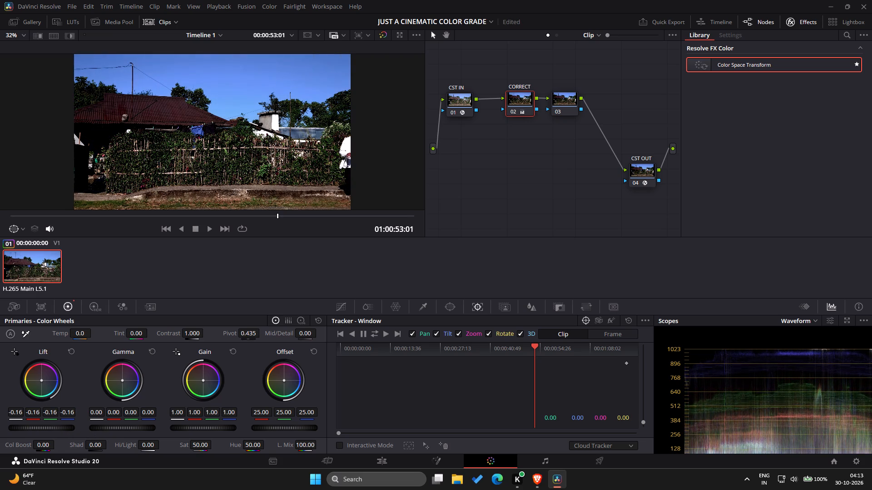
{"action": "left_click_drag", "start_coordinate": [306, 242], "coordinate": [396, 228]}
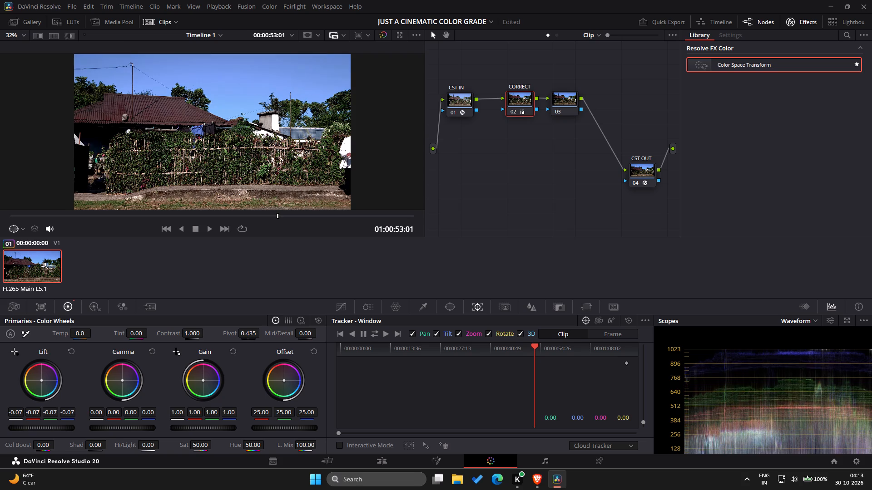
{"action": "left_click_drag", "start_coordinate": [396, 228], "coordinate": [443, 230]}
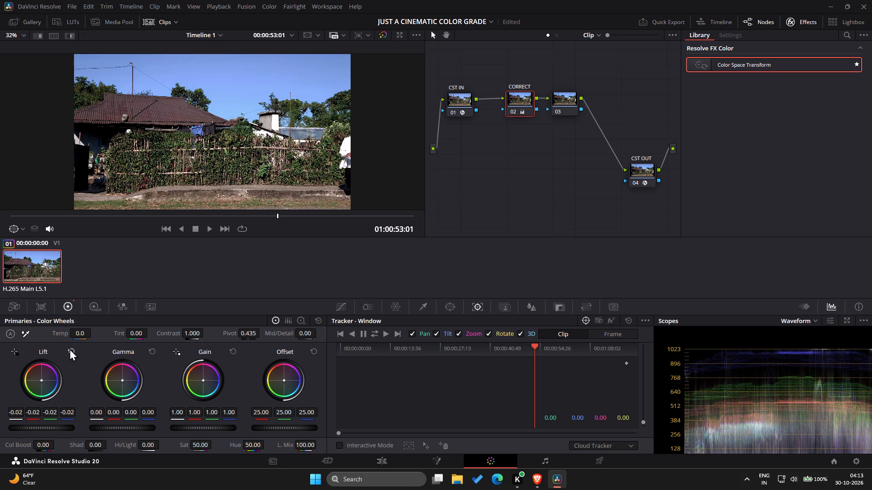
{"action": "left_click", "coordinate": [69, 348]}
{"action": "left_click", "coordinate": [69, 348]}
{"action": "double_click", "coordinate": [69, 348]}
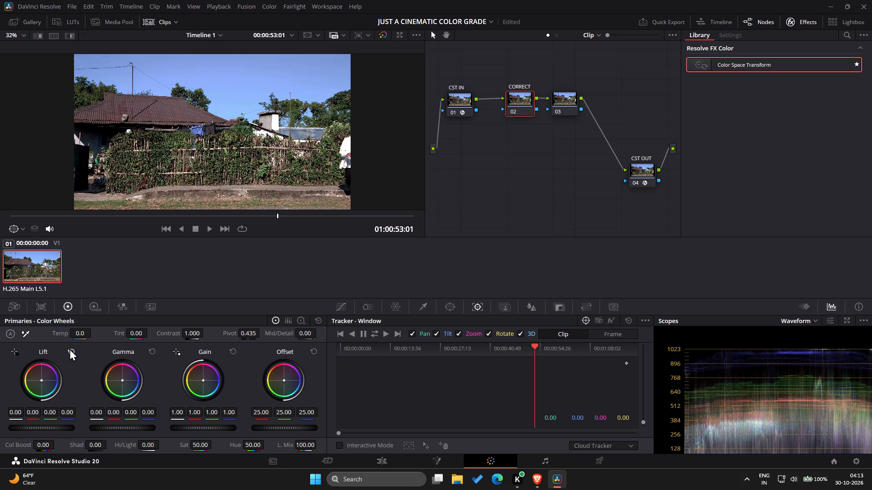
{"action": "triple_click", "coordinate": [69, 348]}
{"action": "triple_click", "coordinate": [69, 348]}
Switch to the Brave tutorial and resume the Step 3 white balance and waveform demonstration.
{"action": "left_click", "coordinate": [533, 445]}
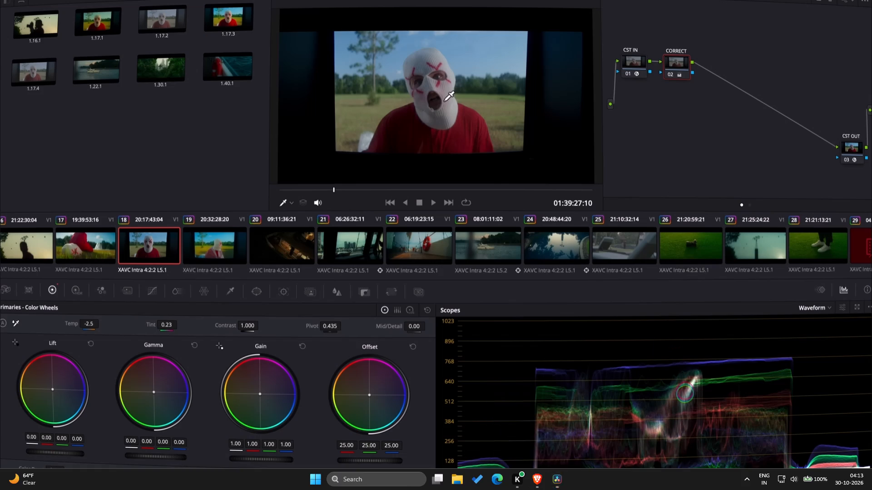
{"action": "key", "text": "space"}
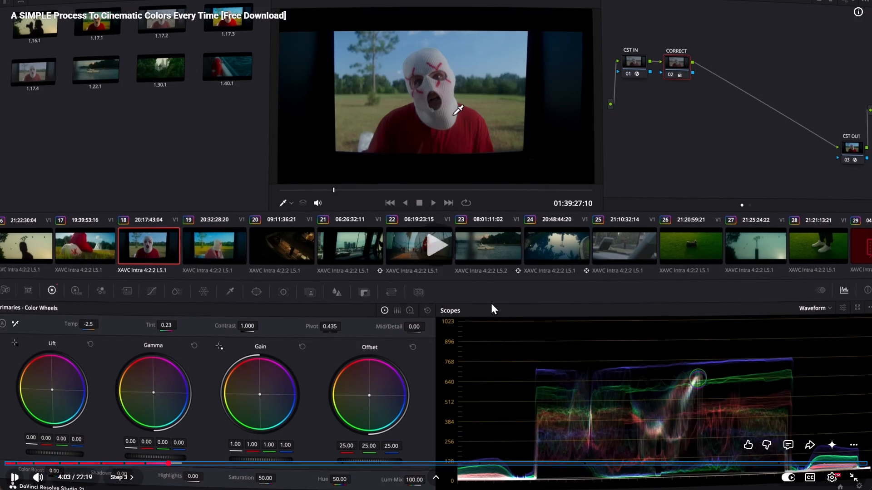
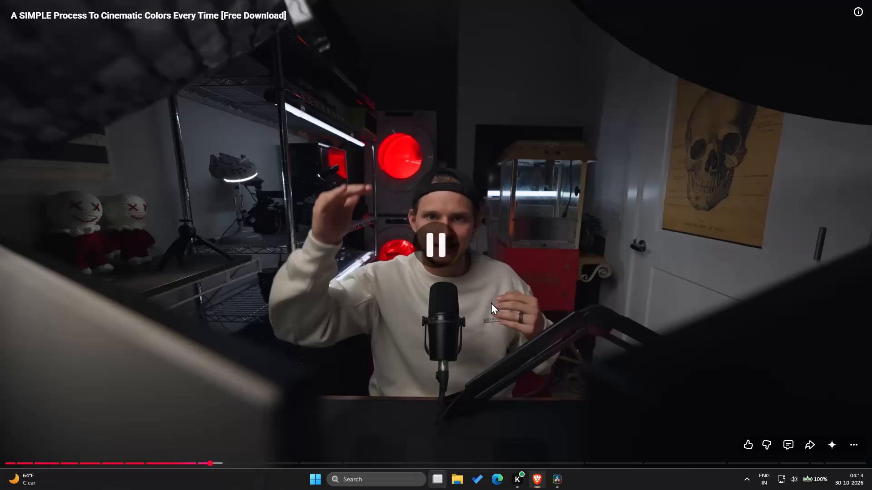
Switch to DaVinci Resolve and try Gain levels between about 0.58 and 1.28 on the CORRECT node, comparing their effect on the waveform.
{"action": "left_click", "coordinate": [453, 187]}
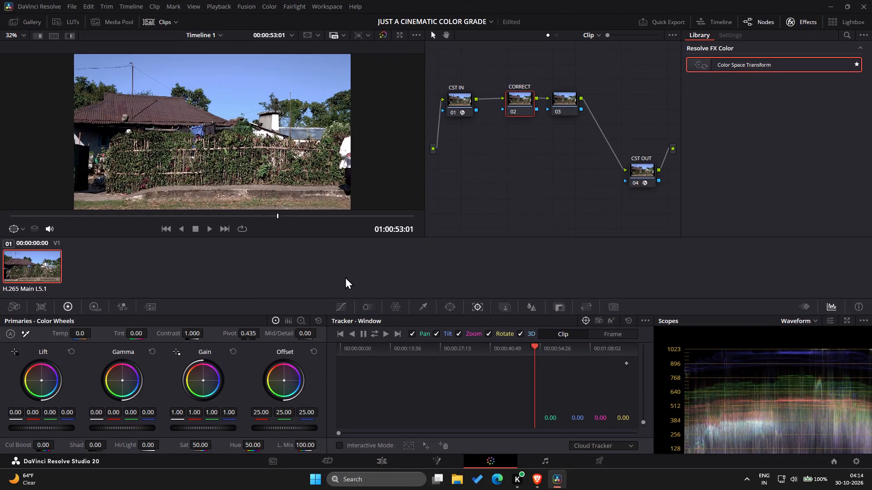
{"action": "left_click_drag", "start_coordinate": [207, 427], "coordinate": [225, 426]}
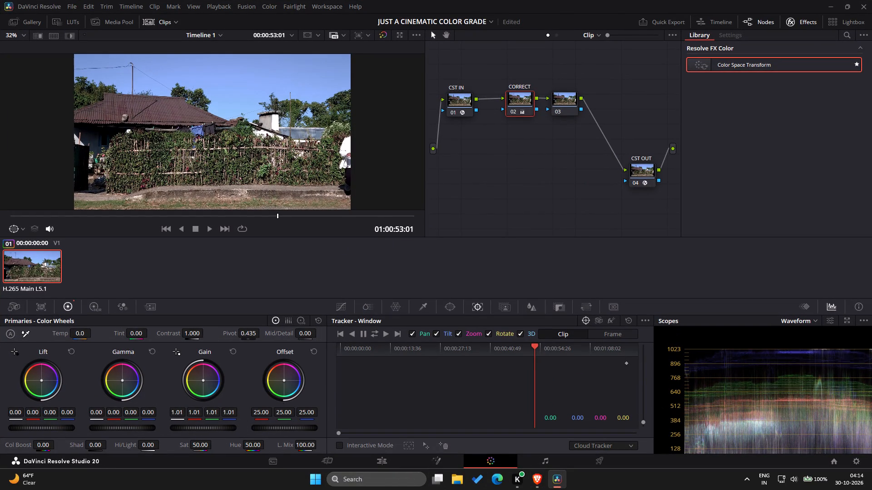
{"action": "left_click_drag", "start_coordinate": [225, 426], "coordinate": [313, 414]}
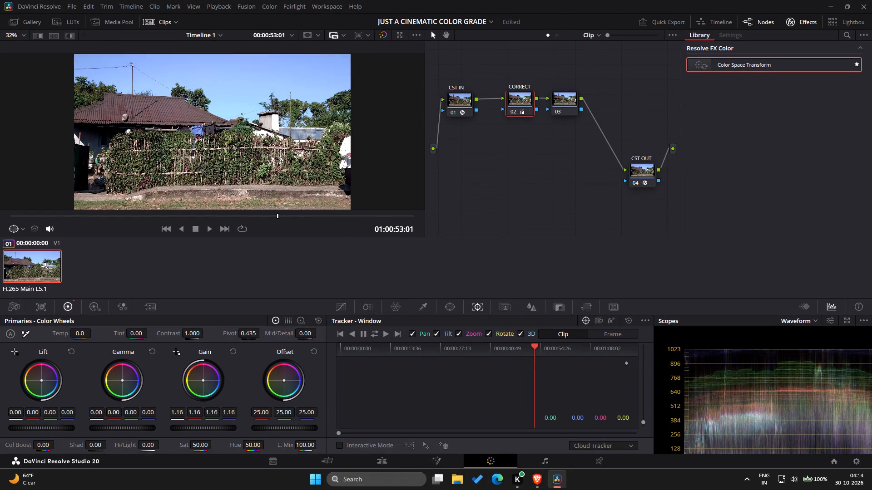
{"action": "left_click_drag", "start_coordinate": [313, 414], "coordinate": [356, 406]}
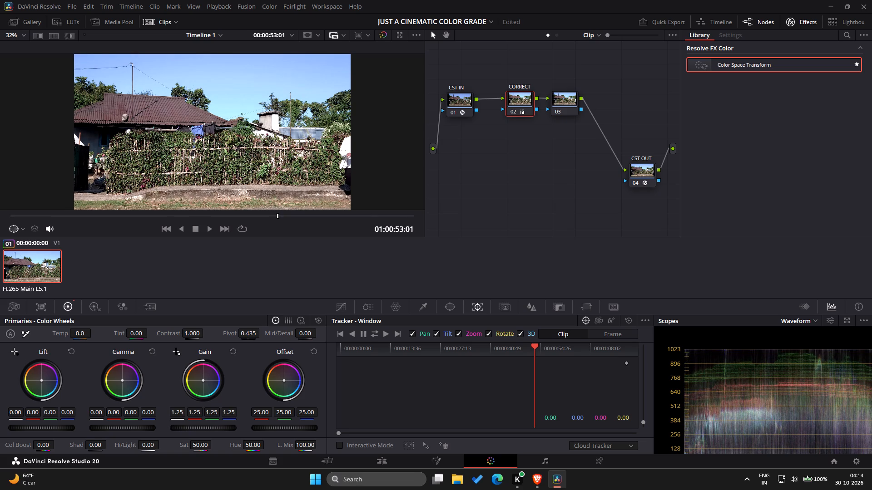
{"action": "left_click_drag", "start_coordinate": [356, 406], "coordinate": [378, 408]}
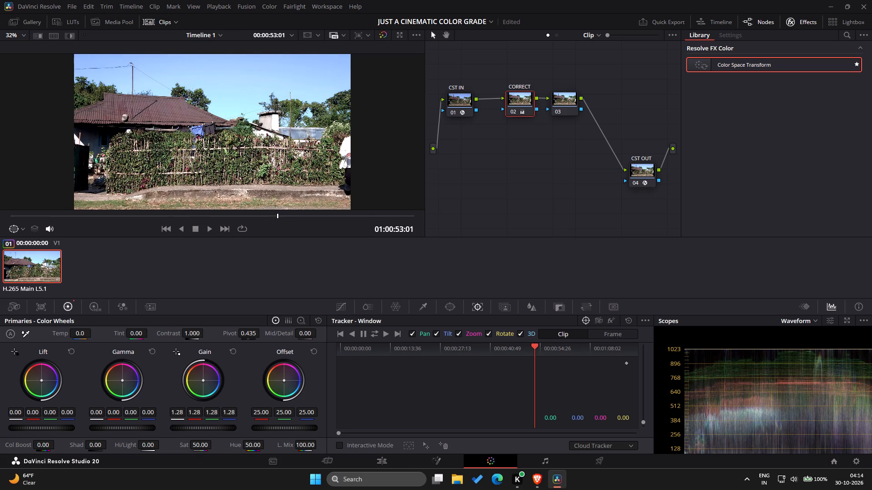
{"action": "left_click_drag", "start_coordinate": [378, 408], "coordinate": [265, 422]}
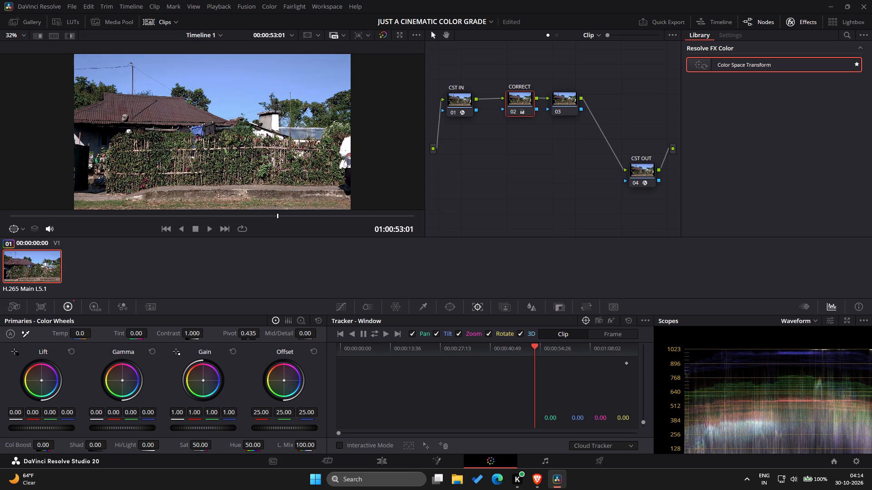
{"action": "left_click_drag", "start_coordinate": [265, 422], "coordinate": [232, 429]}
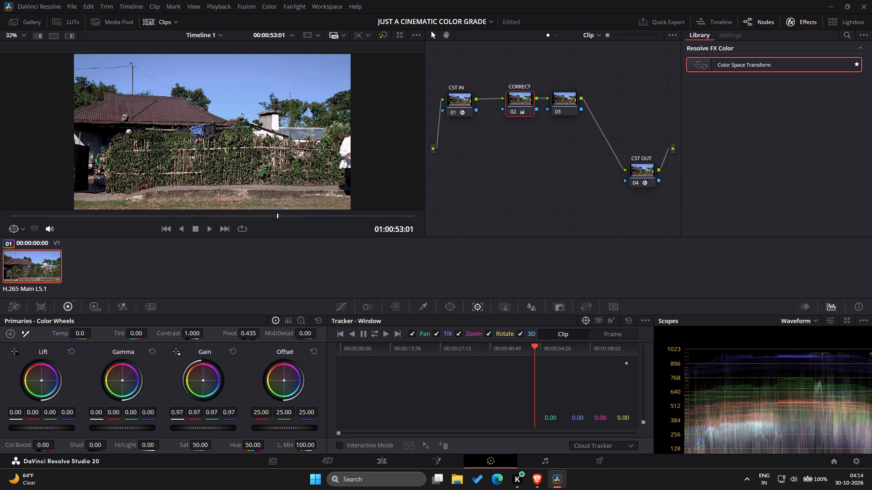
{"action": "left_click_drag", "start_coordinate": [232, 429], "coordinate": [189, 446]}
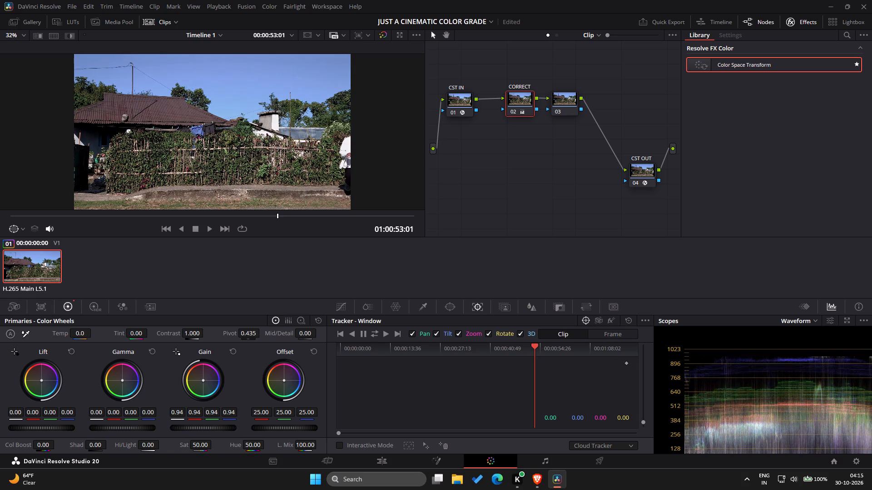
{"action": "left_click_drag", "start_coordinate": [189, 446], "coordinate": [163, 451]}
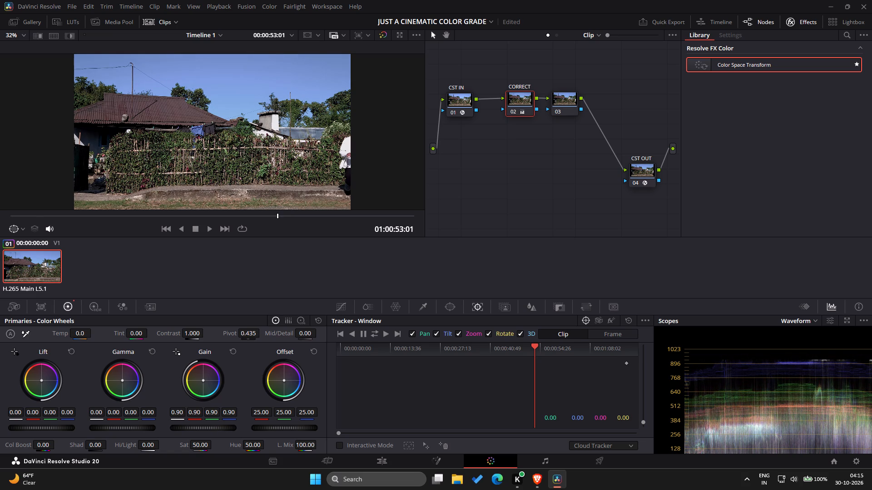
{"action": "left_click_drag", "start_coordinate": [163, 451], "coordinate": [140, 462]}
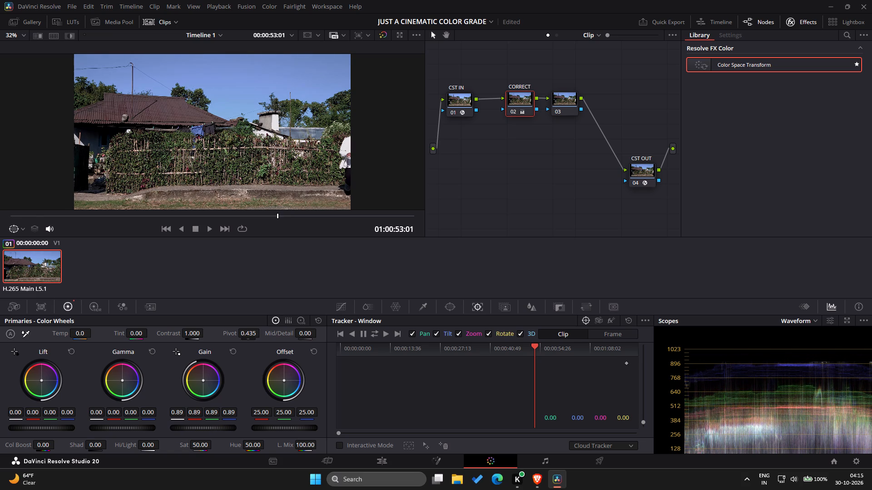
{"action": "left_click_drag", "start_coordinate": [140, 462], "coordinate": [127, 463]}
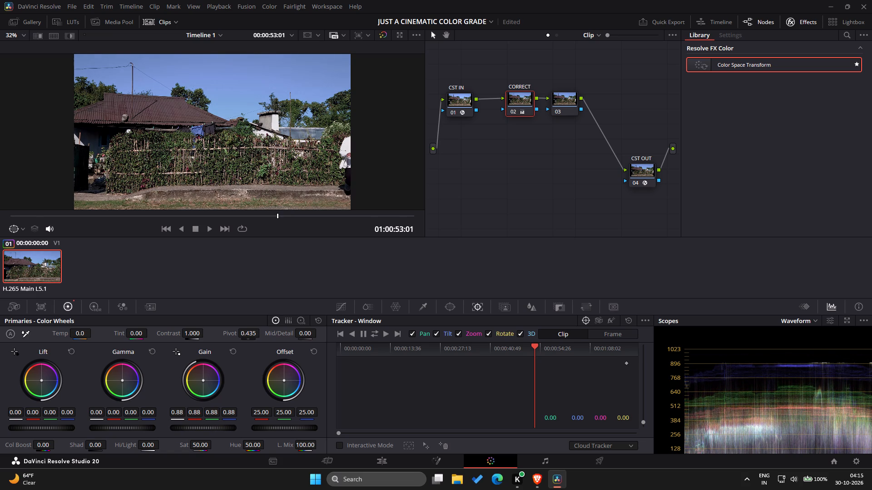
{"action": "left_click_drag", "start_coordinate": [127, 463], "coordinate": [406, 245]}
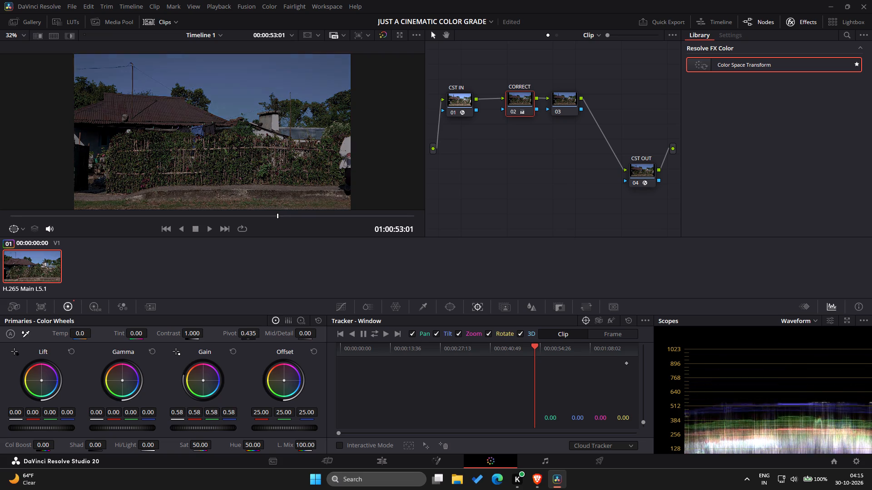
Bring the overall Gain of the CORRECT node to 0.85, using the waveform as a guide.
{"action": "left_click_drag", "start_coordinate": [406, 245], "coordinate": [485, 215]}
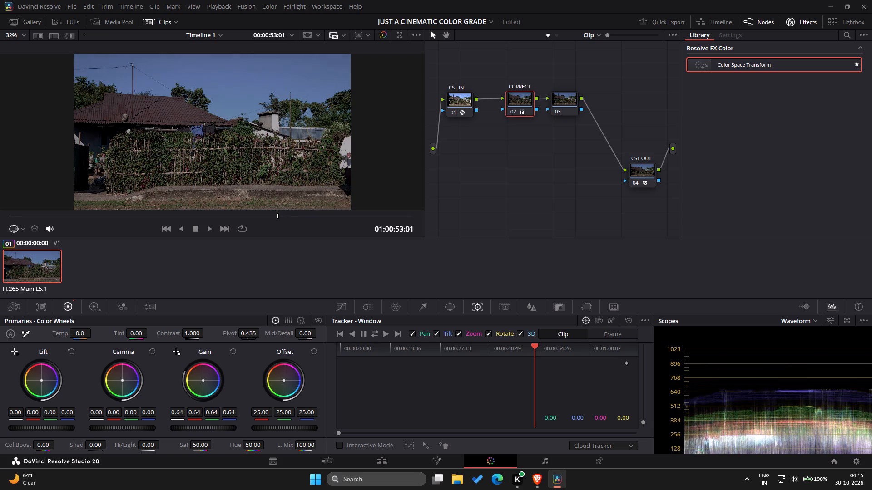
{"action": "left_click_drag", "start_coordinate": [485, 215], "coordinate": [540, 203]}
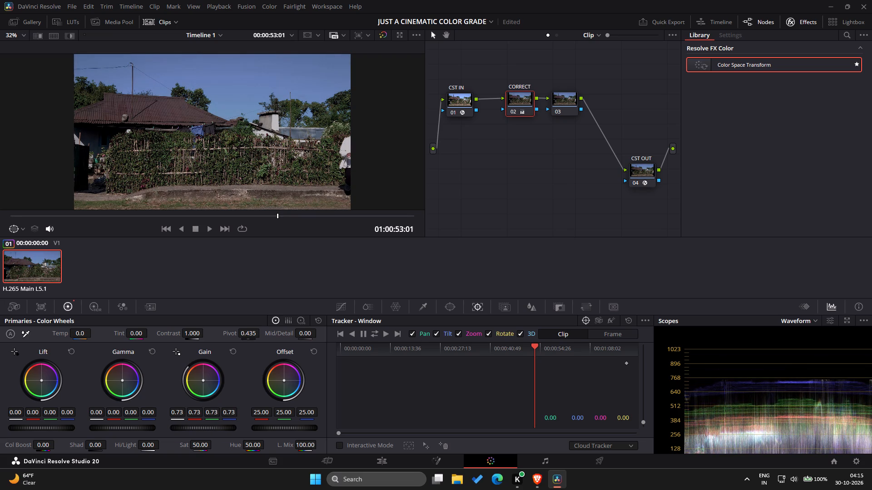
{"action": "left_click_drag", "start_coordinate": [540, 203], "coordinate": [602, 189]}
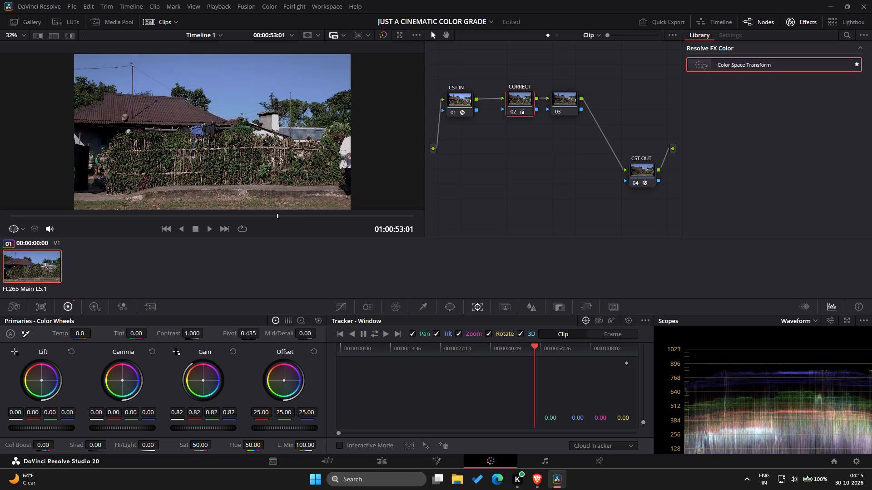
{"action": "left_click_drag", "start_coordinate": [602, 189], "coordinate": [598, 191]}
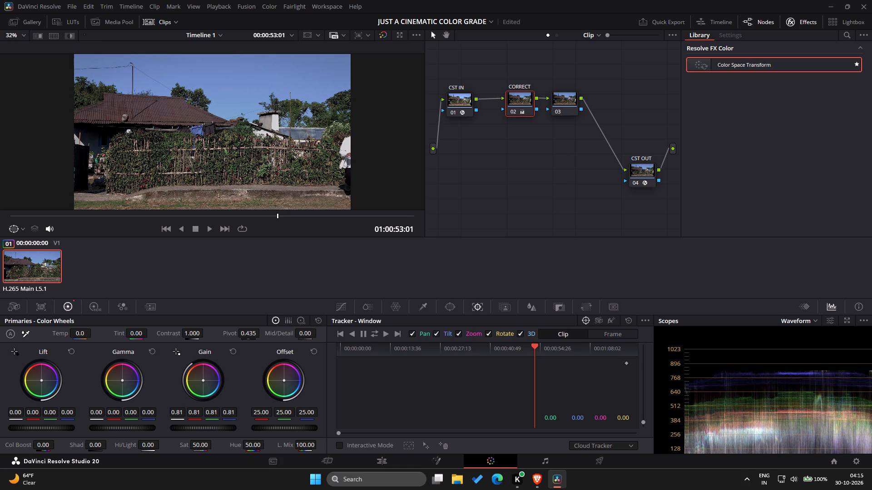
{"action": "left_click_drag", "start_coordinate": [598, 191], "coordinate": [623, 187]}
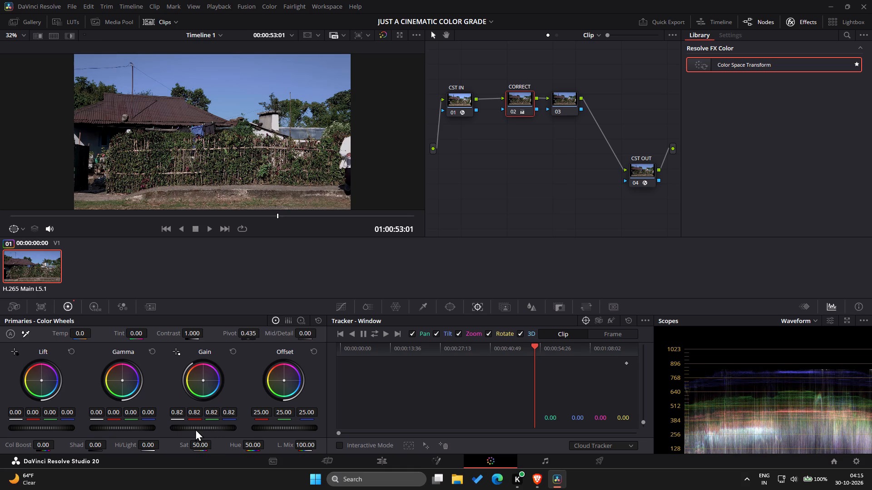
{"action": "left_click_drag", "start_coordinate": [195, 429], "coordinate": [200, 428]}
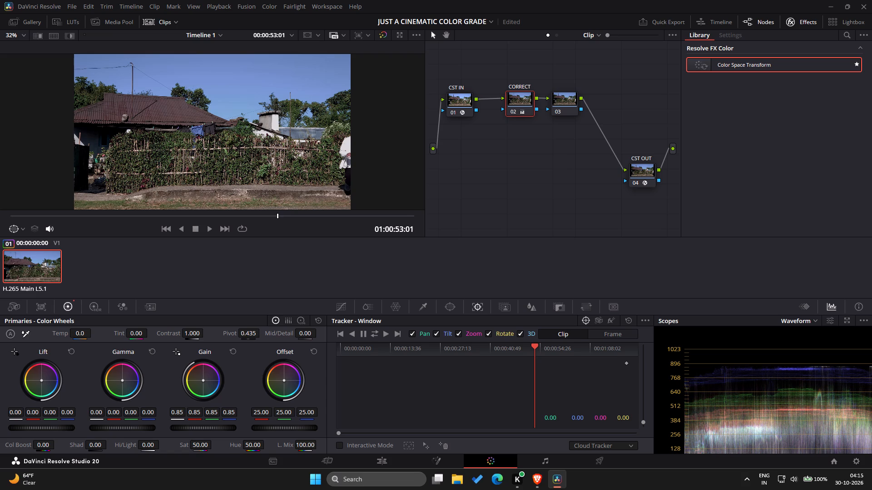
{"action": "left_click_drag", "start_coordinate": [200, 428], "coordinate": [200, 429]}
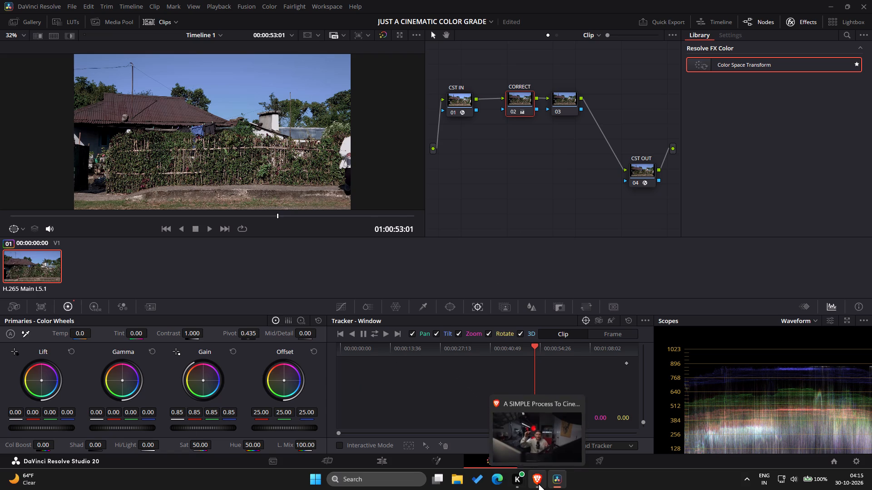
Switch to the Brave tutorial, resume playback and skip ahead through the How To Read Waveform chapter to about 5:48.
{"action": "left_click", "coordinate": [530, 418]}
{"action": "key", "text": "space"}
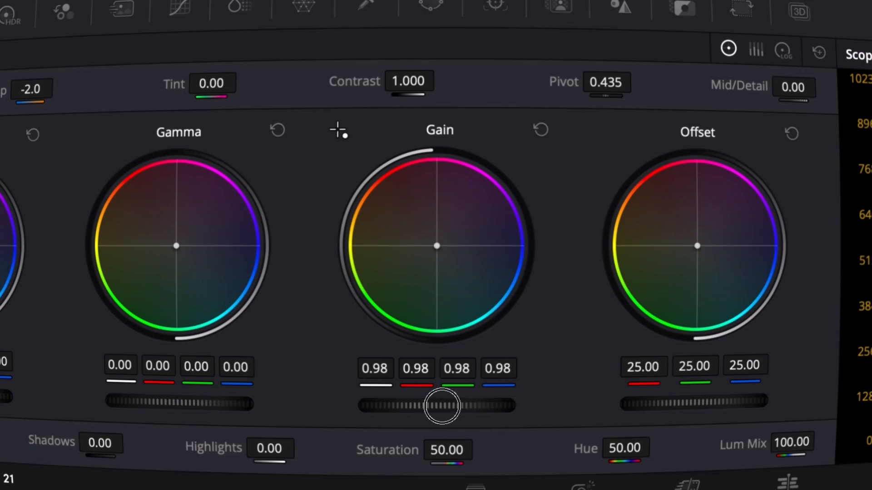
{"action": "key", "text": "Right"}
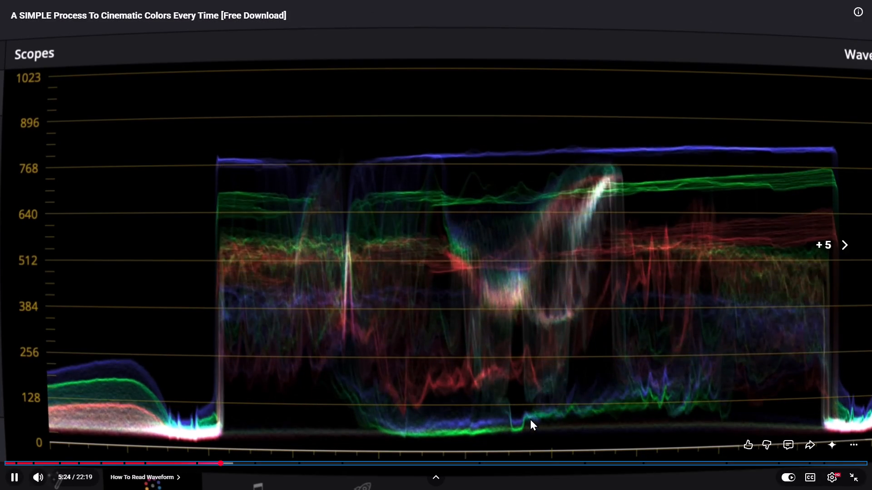
{"action": "key", "text": "Right"}
{"action": "key", "text": "Right"}
{"action": "key", "text": "Right"}
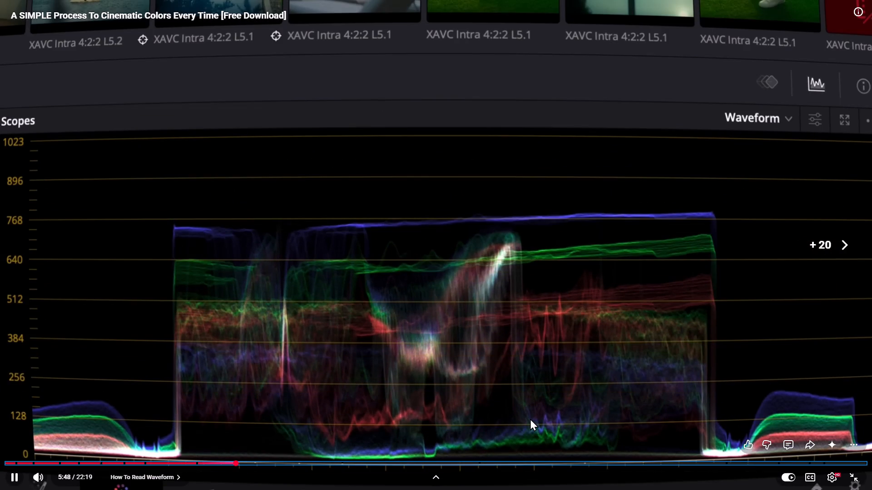
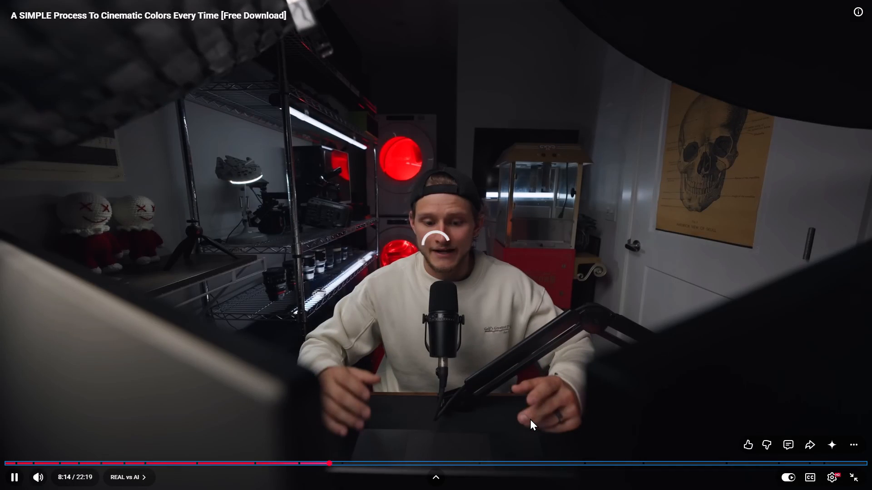
Skip ahead through the tutorial to the Step 4 chapter at about 11:56 and pause it on the DIRECT node's settings.
{"action": "key", "text": "Right"}
{"action": "key", "text": "Right"}
{"action": "key", "text": "Right"}
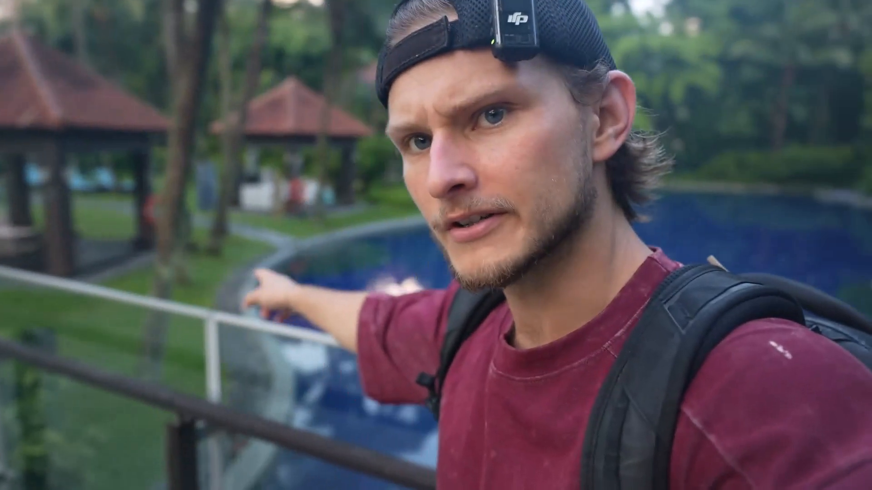
{"action": "key", "text": "Right"}
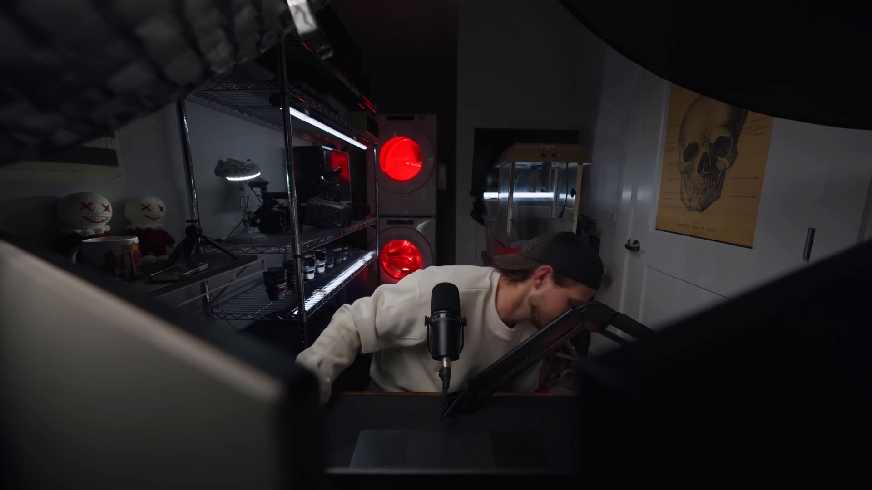
{"action": "key", "text": "Right"}
{"action": "key", "text": "Right"}
{"action": "key", "text": "Right"}
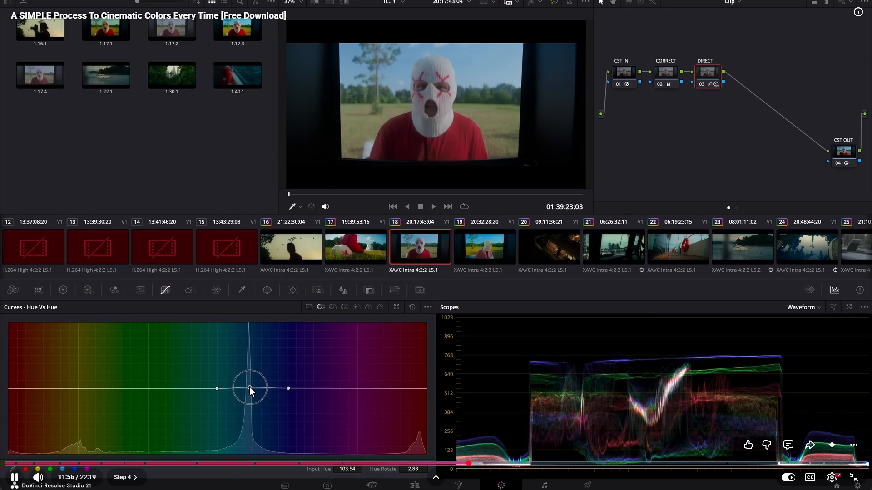
{"action": "key", "text": "space"}
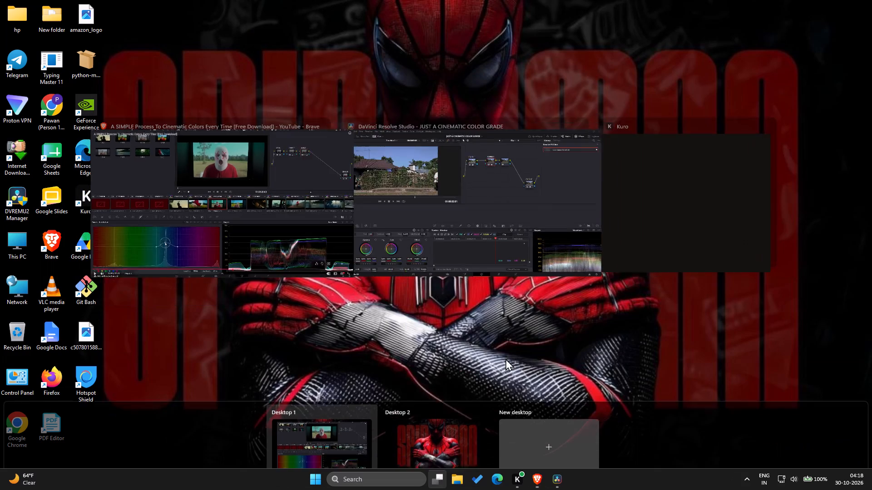
Switch to DaVinci Resolve and label the third node, between CORRECT and CST OUT, as DIRECT.
{"action": "left_click", "coordinate": [522, 179]}
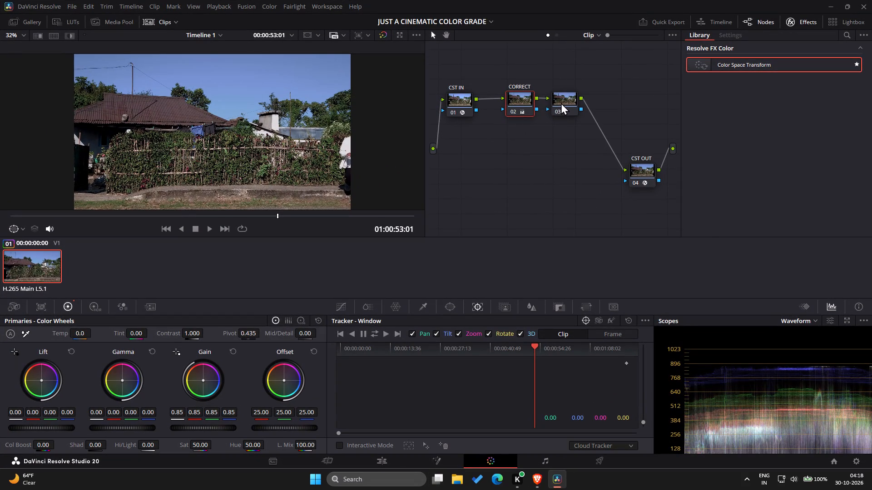
{"action": "right_click", "coordinate": [561, 103]}
{"action": "left_click", "coordinate": [596, 118]}
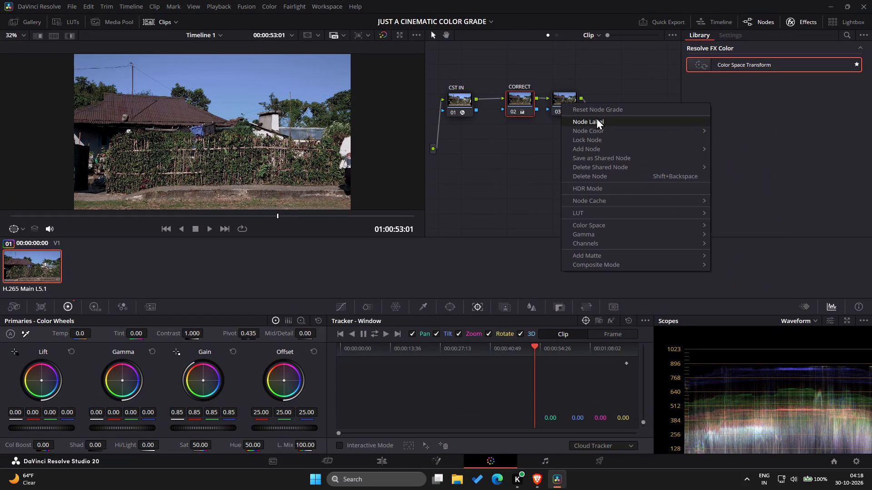
{"action": "type", "text": "DIRECT"}
{"action": "key", "text": "Return"}
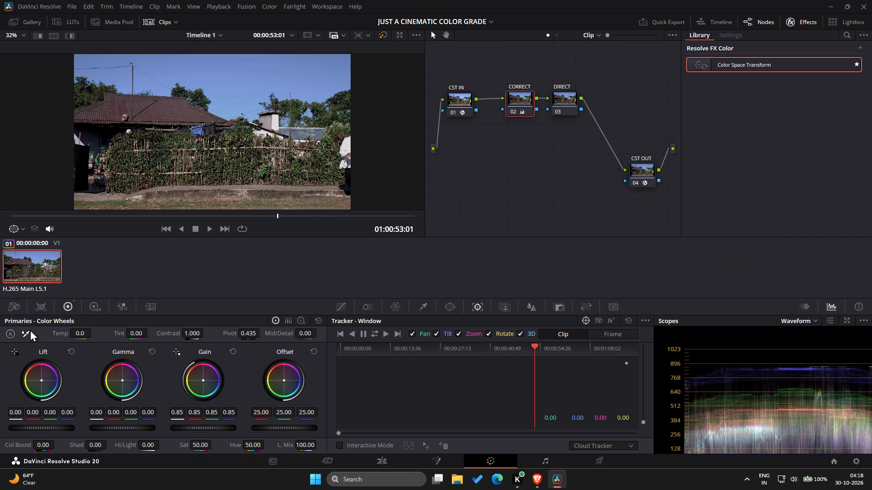
Select the DIRECT node and bring up its High Dynamic Range color wheels with the Black, Dark and Shadow zones.
{"action": "left_click", "coordinate": [568, 103]}
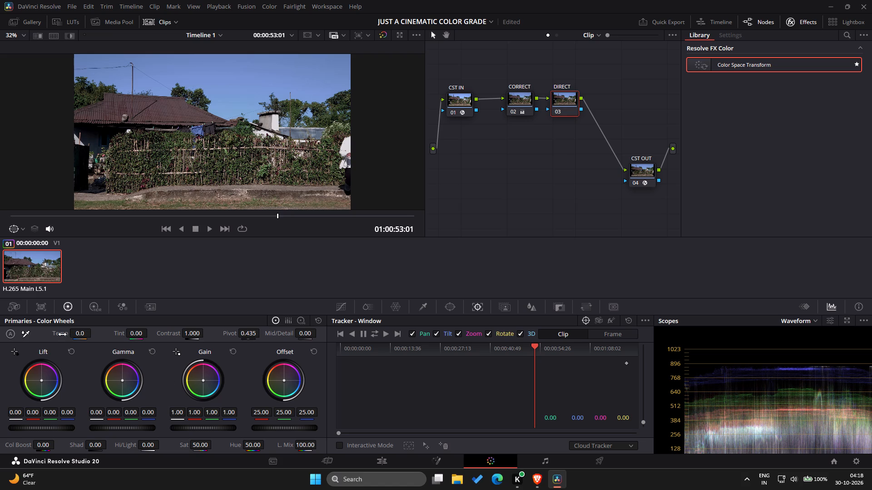
{"action": "left_click", "coordinate": [92, 306]}
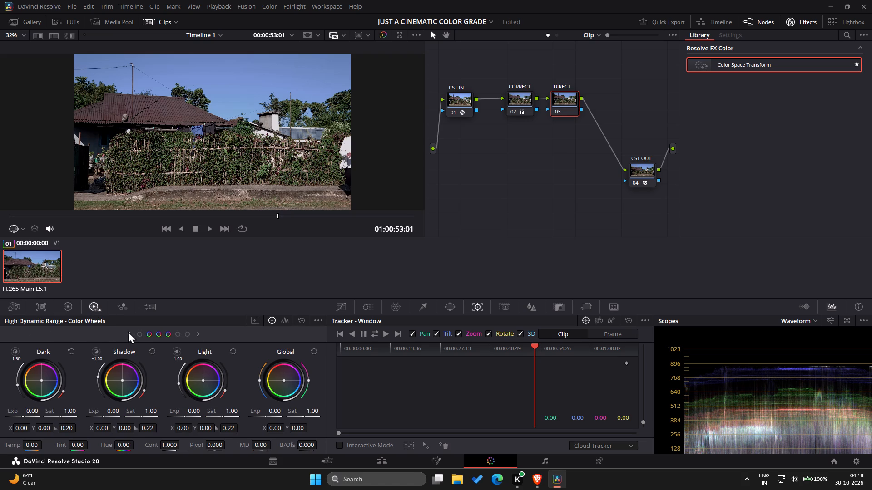
{"action": "left_click", "coordinate": [128, 331]}
{"action": "triple_click", "coordinate": [128, 331]}
{"action": "left_click", "coordinate": [128, 331]}
{"action": "left_click", "coordinate": [139, 332]}
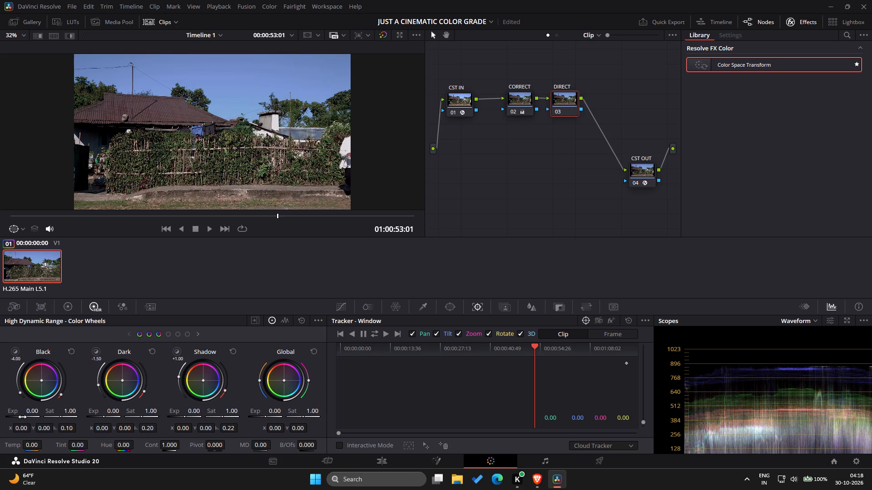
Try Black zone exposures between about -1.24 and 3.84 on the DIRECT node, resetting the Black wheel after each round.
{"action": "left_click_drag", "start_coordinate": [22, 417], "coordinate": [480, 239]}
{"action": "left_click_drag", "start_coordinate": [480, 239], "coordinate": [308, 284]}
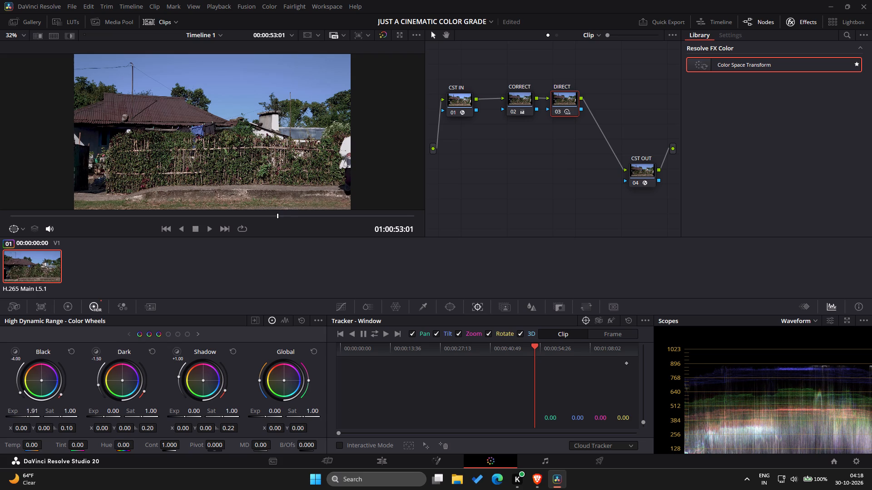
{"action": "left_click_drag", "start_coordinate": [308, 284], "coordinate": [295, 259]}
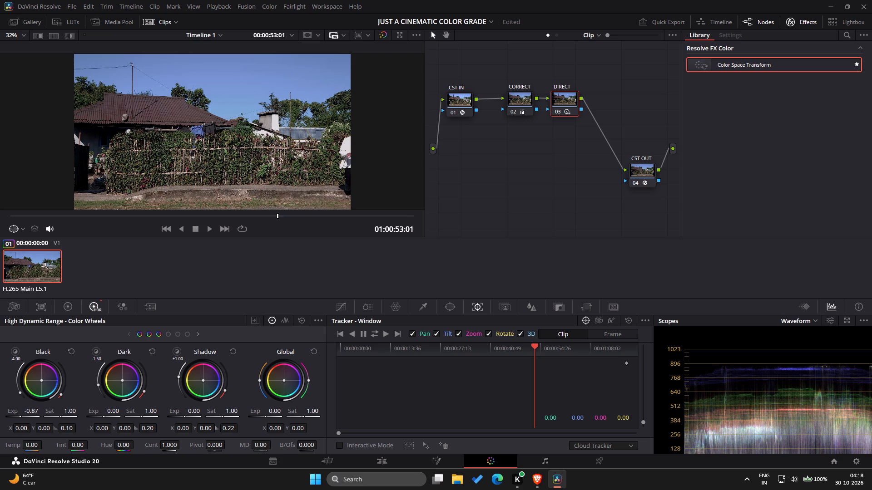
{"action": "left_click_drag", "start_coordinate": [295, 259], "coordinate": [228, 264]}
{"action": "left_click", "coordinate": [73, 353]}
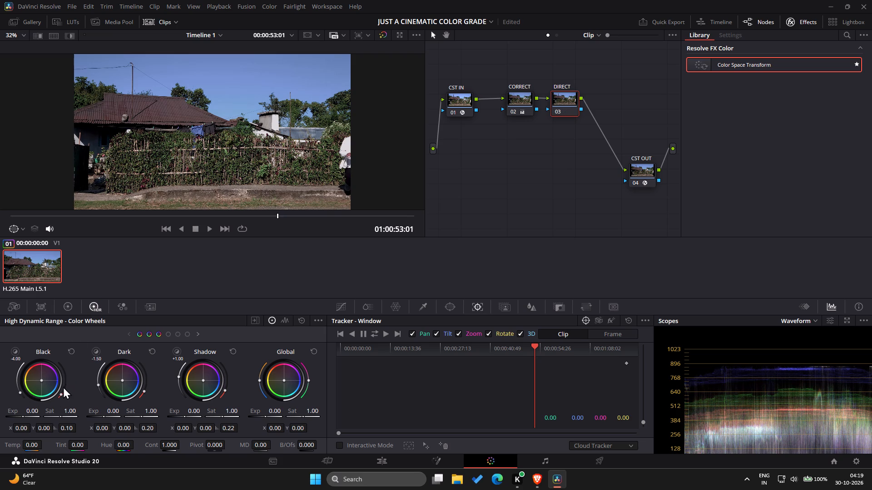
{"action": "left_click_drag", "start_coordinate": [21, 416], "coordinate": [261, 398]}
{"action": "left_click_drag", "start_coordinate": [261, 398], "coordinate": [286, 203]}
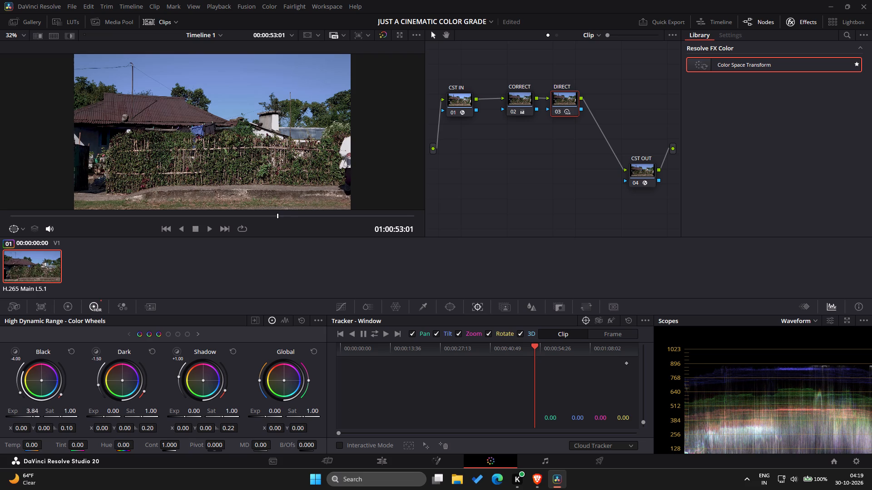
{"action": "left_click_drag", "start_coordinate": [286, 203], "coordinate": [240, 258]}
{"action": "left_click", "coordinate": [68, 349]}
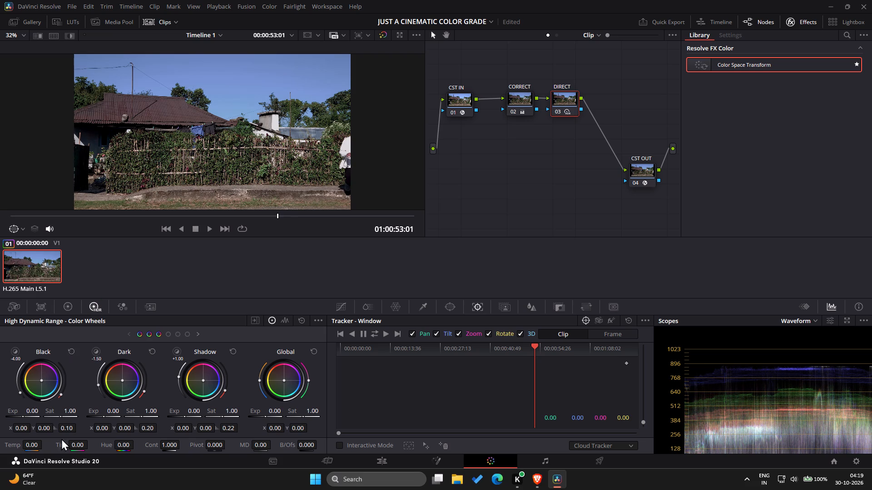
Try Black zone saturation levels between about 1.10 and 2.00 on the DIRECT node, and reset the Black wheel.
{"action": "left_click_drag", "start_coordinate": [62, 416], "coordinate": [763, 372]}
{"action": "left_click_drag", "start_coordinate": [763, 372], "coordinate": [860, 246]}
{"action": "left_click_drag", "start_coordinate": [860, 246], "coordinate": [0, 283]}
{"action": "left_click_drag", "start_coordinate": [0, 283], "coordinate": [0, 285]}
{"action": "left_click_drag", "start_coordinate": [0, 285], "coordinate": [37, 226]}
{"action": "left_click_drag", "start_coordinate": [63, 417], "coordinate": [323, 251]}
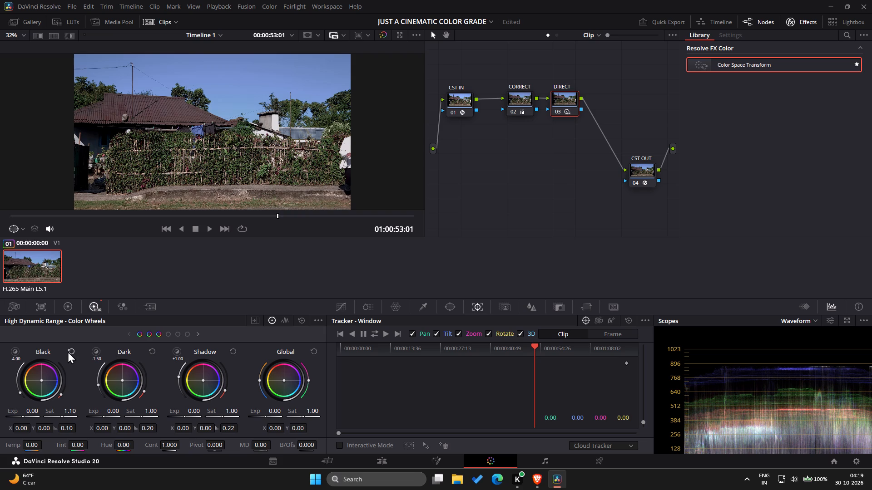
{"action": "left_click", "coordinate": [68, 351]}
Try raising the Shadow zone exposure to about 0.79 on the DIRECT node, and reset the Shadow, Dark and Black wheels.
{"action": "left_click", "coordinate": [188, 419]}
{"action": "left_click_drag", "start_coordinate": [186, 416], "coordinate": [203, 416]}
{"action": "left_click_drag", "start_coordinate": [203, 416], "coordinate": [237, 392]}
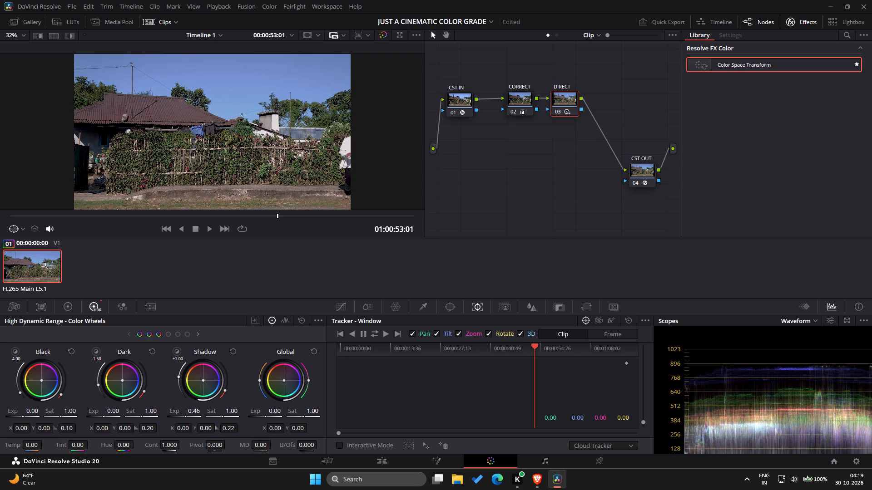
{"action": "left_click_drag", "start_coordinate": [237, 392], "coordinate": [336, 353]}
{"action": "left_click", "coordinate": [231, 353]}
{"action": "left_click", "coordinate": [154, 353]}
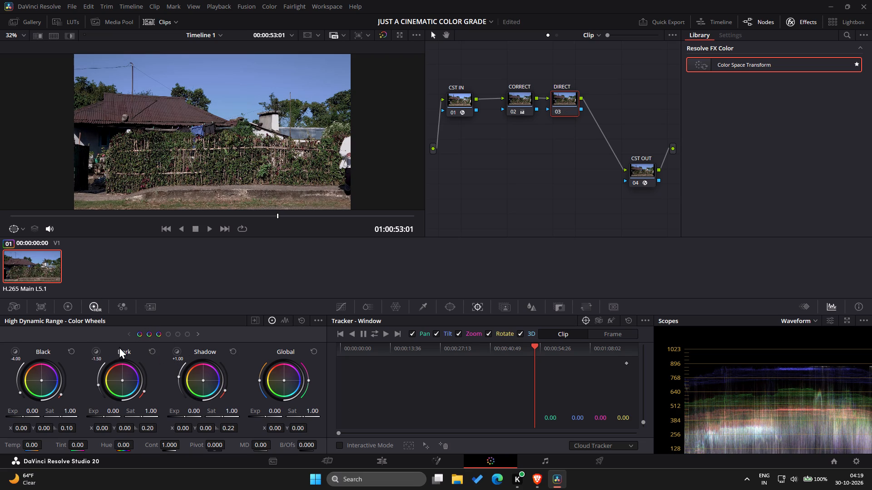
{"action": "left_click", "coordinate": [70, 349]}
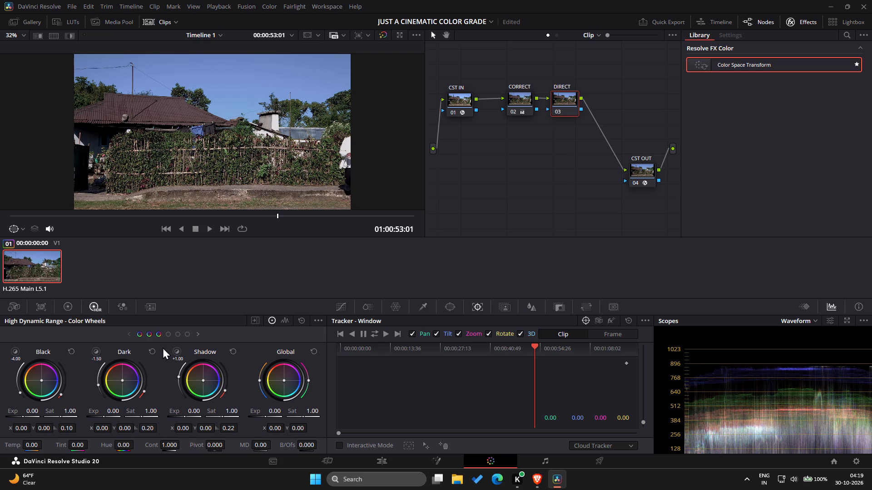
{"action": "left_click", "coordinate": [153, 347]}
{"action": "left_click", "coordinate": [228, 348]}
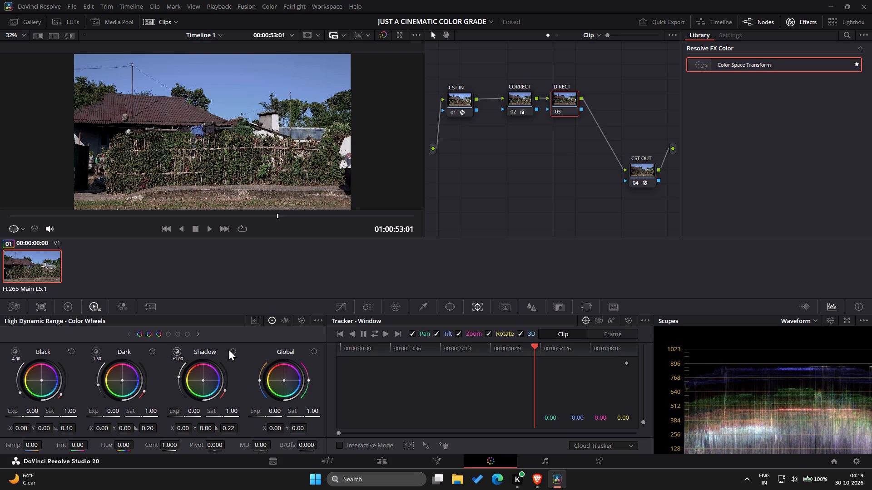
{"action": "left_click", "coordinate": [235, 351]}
Page the DIRECT node's HDR color wheels forward to the Shadow, Light and Highlight zones.
{"action": "left_click", "coordinate": [148, 330]}
{"action": "left_click", "coordinate": [149, 333]}
{"action": "left_click", "coordinate": [197, 333]}
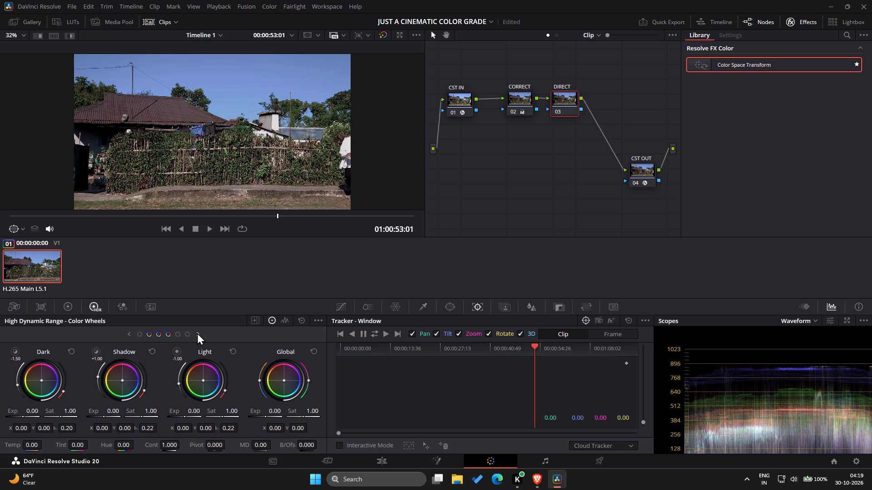
{"action": "left_click", "coordinate": [197, 333]}
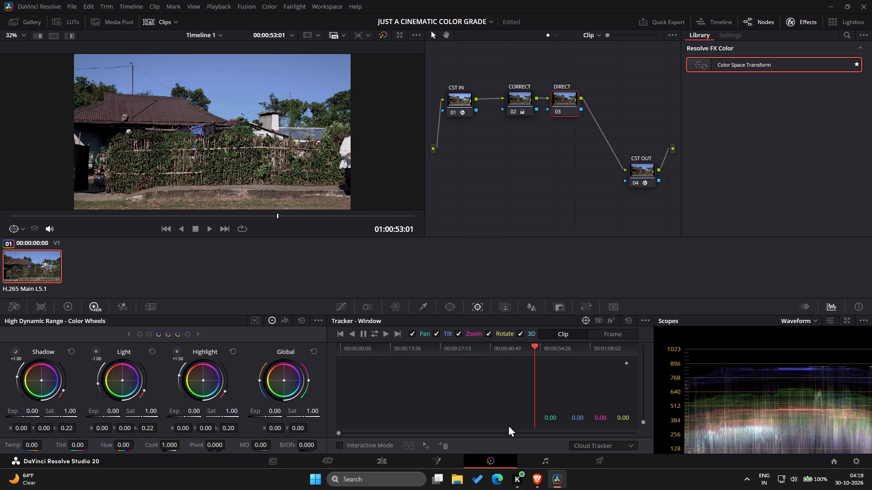
Switch to the YouTube tutorial, rewind it to about 11:37, and rewatch the Hue Vs Hue curve demonstration until about 11:55.
{"action": "left_click", "coordinate": [541, 436]}
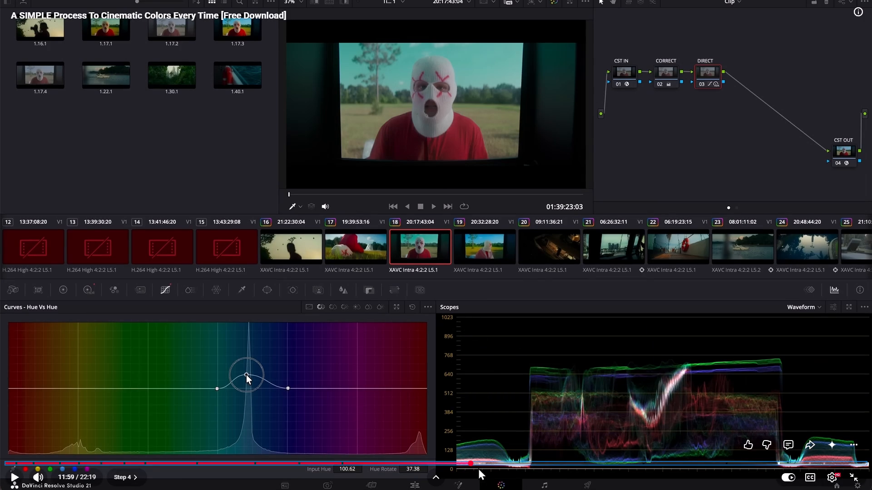
{"action": "key", "text": "Left"}
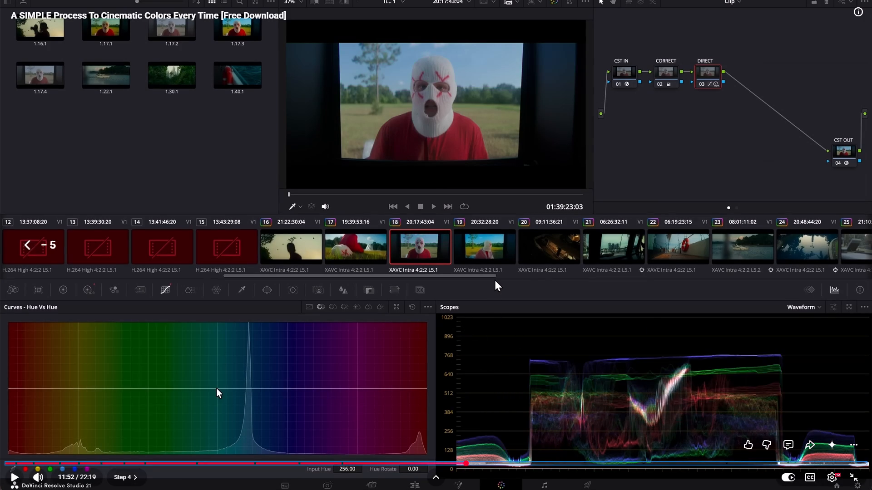
{"action": "key", "text": "Left"}
{"action": "key", "text": "Left"}
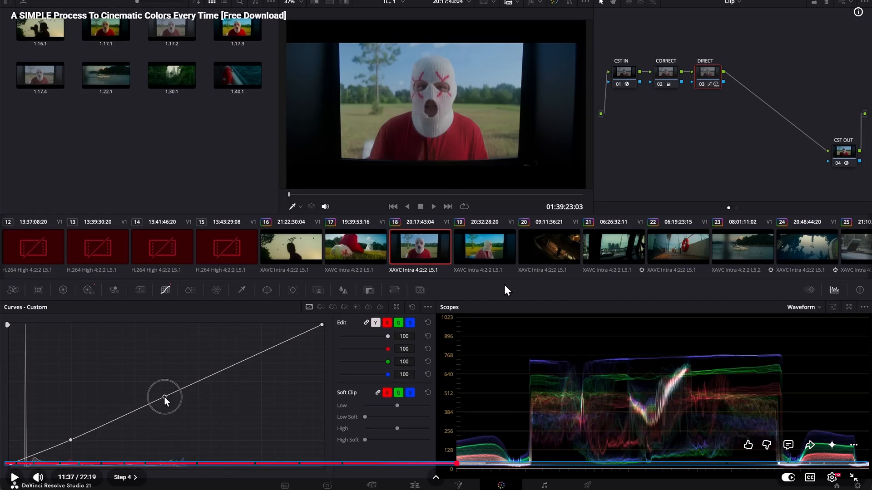
{"action": "key", "text": "Left"}
{"action": "key", "text": "space"}
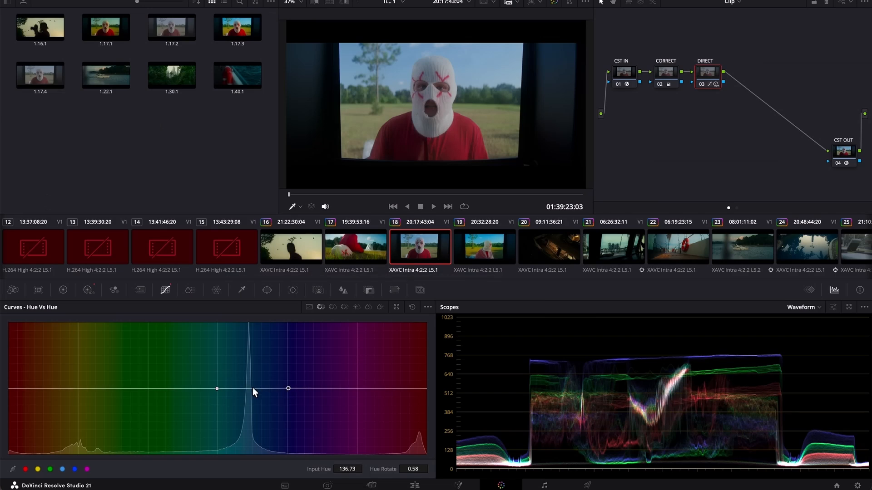
{"action": "key", "text": "space"}
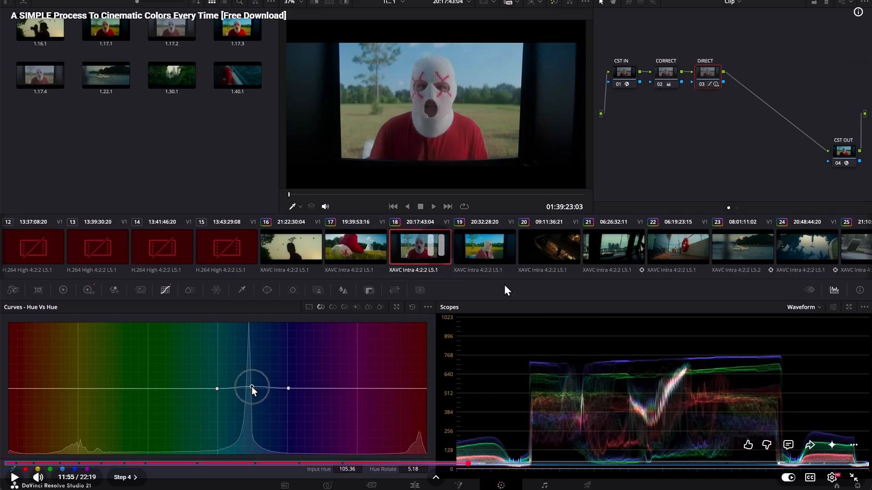
Return to DaVinci Resolve and look through the RGB Mixer, Curves, ColorSlice, Qualifier, Tracker and AI Magic Mask palettes.
{"action": "left_click", "coordinate": [430, 196]}
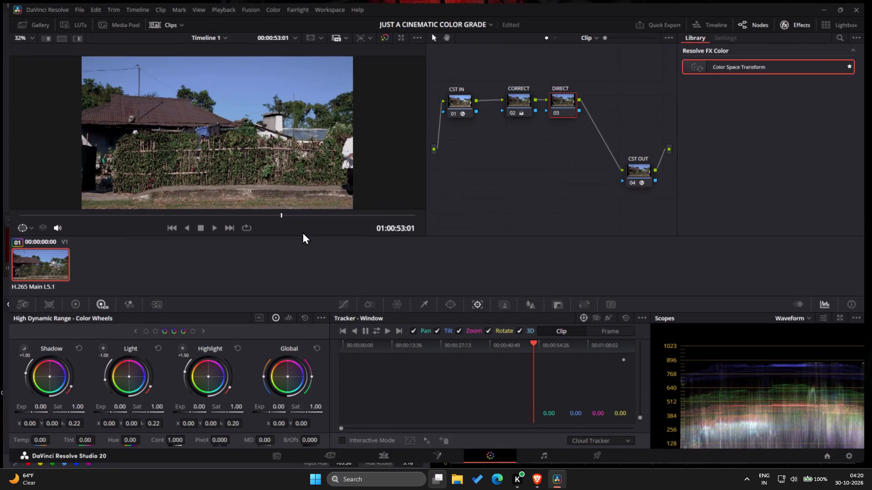
{"action": "left_click", "coordinate": [121, 309]}
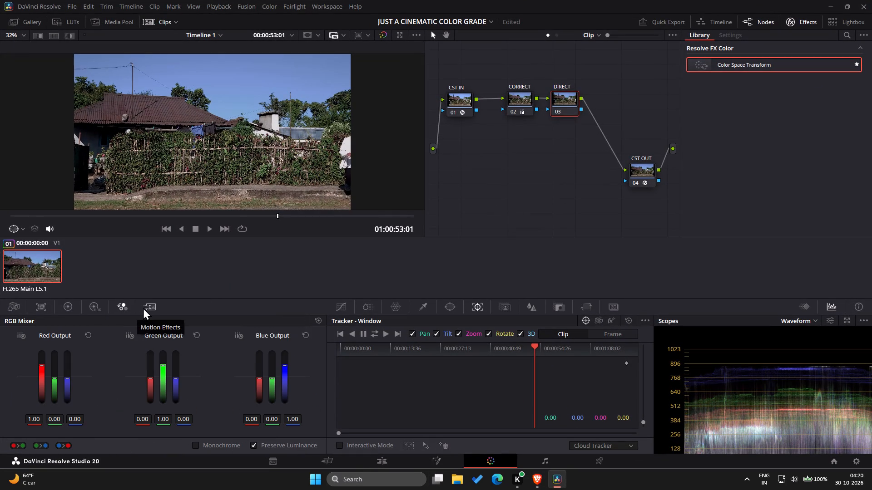
{"action": "left_click", "coordinate": [340, 302]}
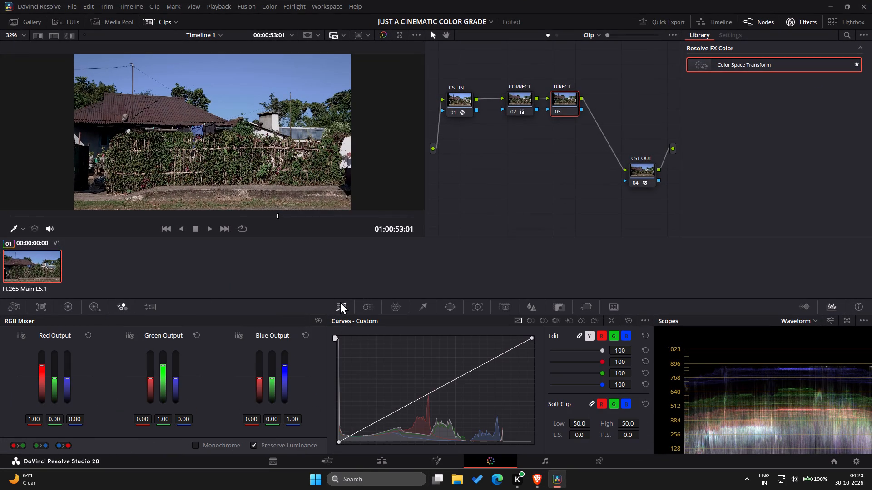
{"action": "left_click", "coordinate": [362, 304]}
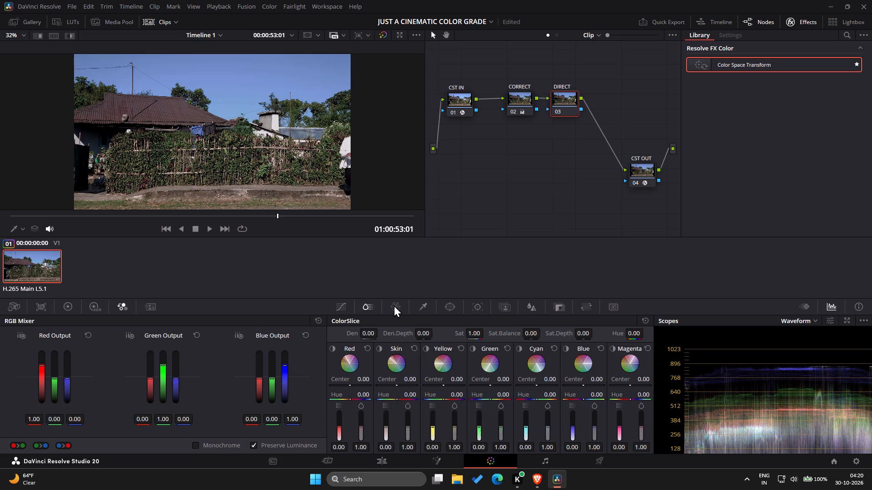
{"action": "left_click", "coordinate": [394, 305]}
{"action": "left_click", "coordinate": [426, 309]}
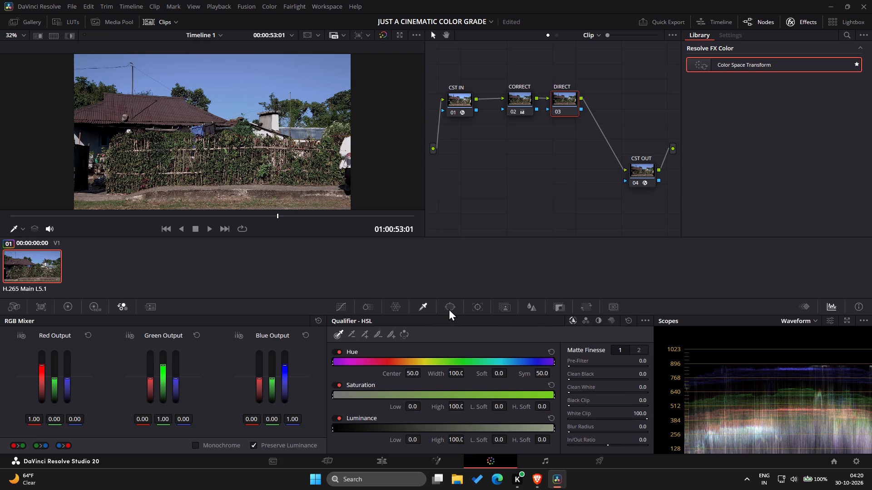
{"action": "left_click", "coordinate": [450, 309]}
{"action": "left_click", "coordinate": [471, 310]}
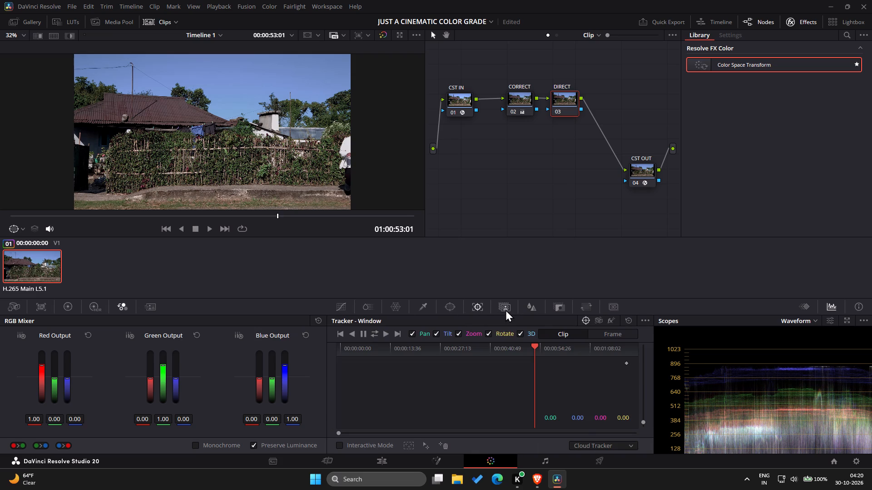
{"action": "left_click", "coordinate": [505, 309]}
{"action": "left_click", "coordinate": [529, 314]}
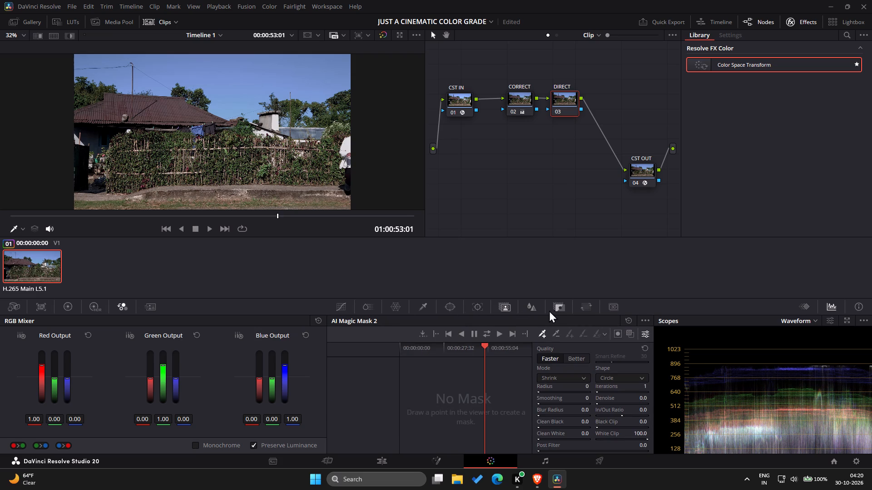
{"action": "left_click", "coordinate": [143, 303]}
{"action": "left_click", "coordinate": [124, 303]}
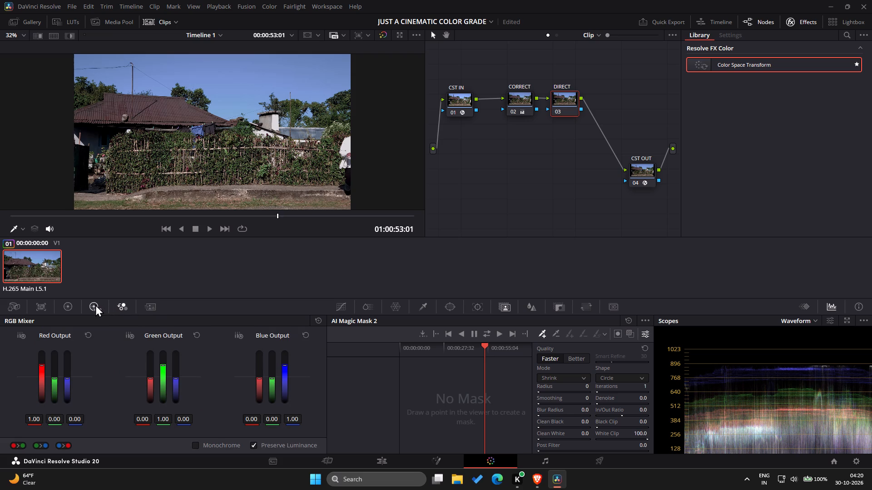
Examine the High Dynamic Range palette's wheel zones, Zones Graph and expanded view, ending on the Primaries color wheels.
{"action": "left_click", "coordinate": [95, 304]}
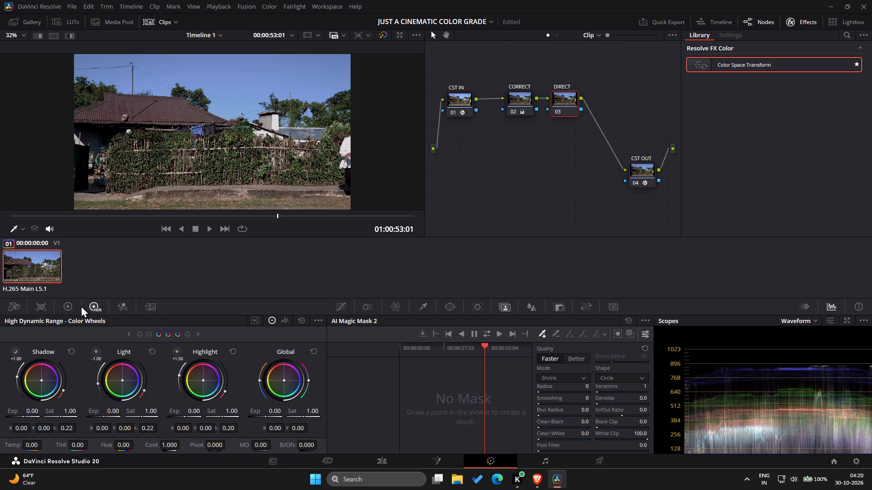
{"action": "left_click", "coordinate": [76, 321]}
{"action": "triple_click", "coordinate": [197, 332]}
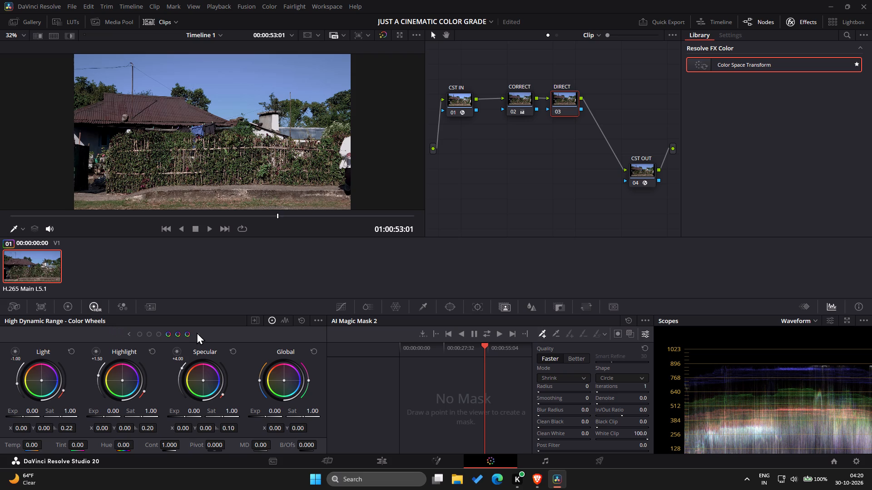
{"action": "triple_click", "coordinate": [197, 332]}
{"action": "double_click", "coordinate": [197, 332]}
{"action": "left_click", "coordinate": [285, 319]}
{"action": "left_click", "coordinate": [285, 319]}
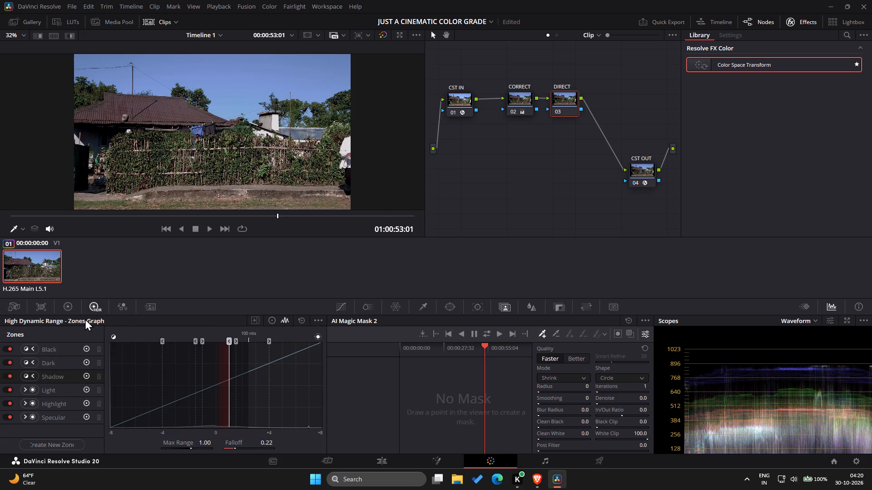
{"action": "left_click", "coordinate": [282, 318]}
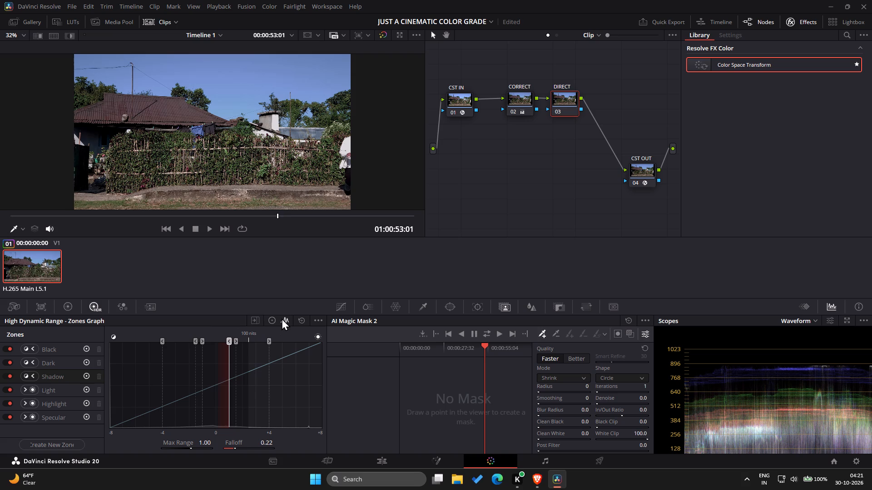
{"action": "left_click", "coordinate": [272, 318]}
{"action": "left_click", "coordinate": [256, 318]}
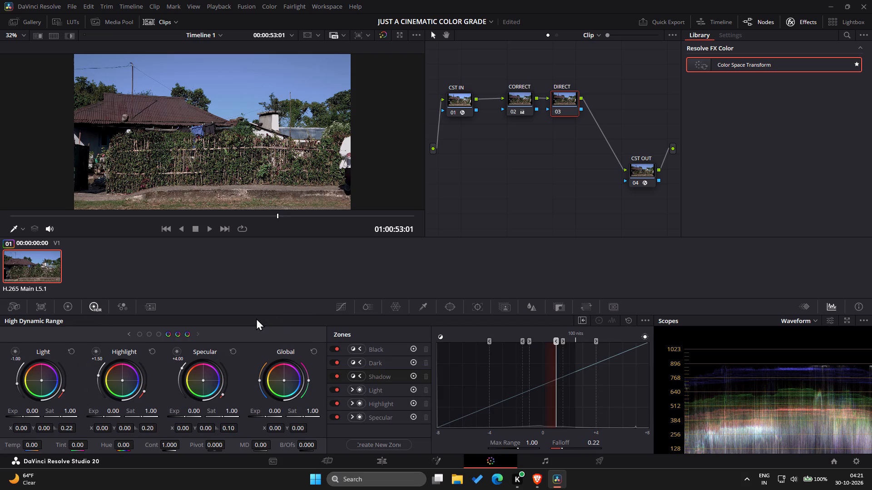
{"action": "left_click", "coordinate": [256, 318]}
{"action": "left_click", "coordinate": [580, 316]}
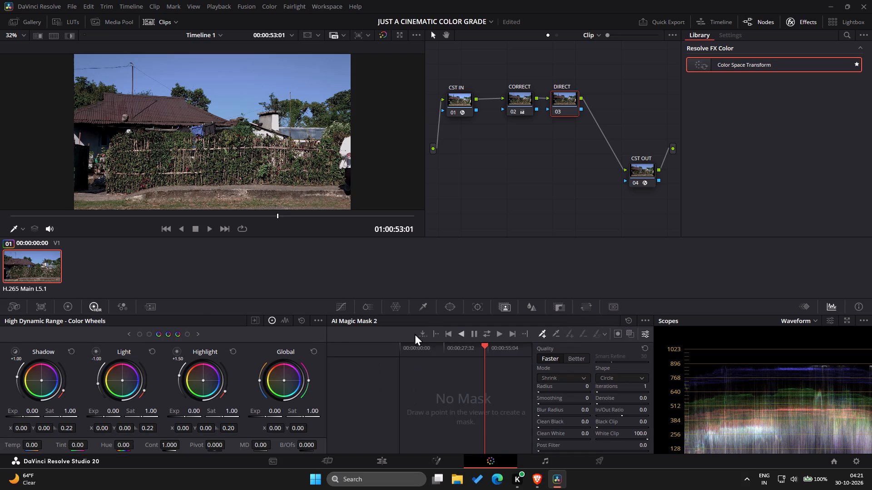
{"action": "left_click", "coordinate": [296, 319]}
{"action": "left_click", "coordinate": [302, 319]}
{"action": "left_click_drag", "start_coordinate": [326, 319], "coordinate": [320, 316]}
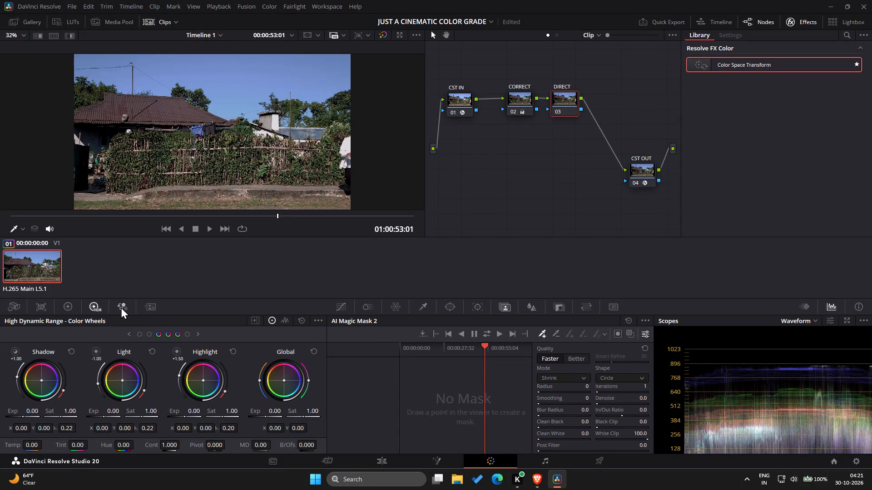
{"action": "left_click", "coordinate": [67, 310]}
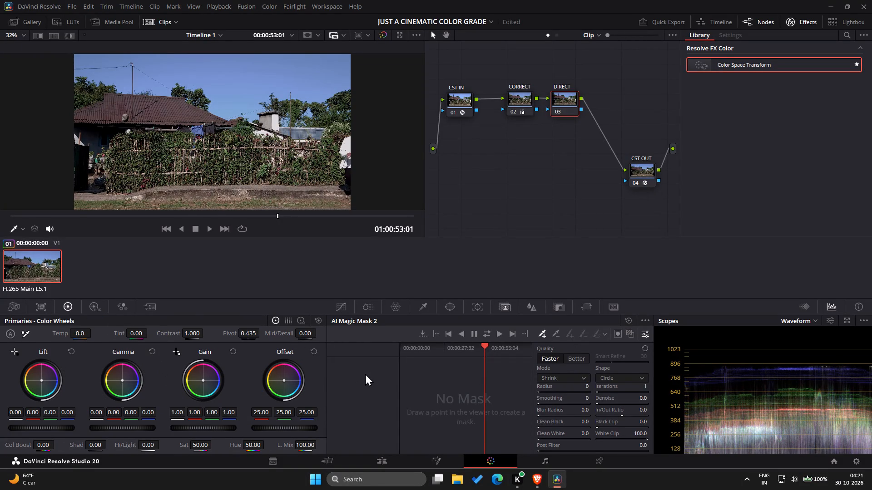
Switch back to the YouTube tutorial, rewind it five seconds, and rewatch the Hue Vs Hue point placement until about 11:57.
{"action": "left_click", "coordinate": [420, 212]}
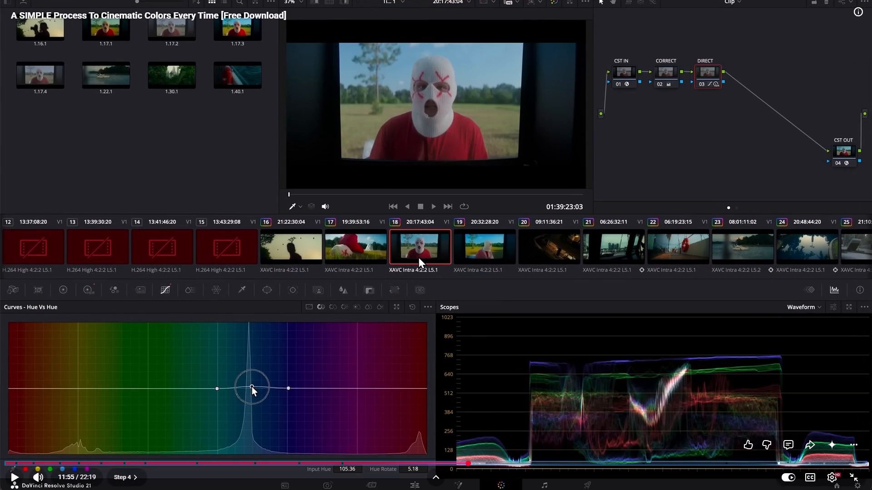
{"action": "key", "text": "Left"}
{"action": "key", "text": "space"}
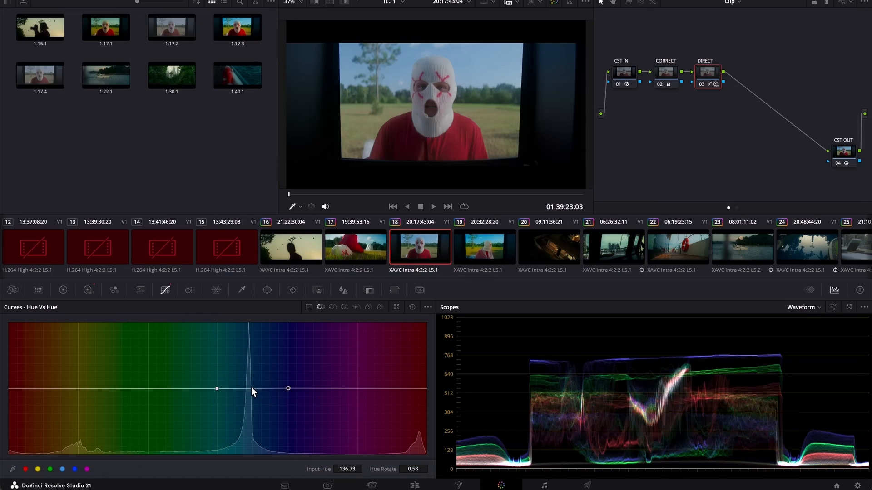
{"action": "key", "text": "space"}
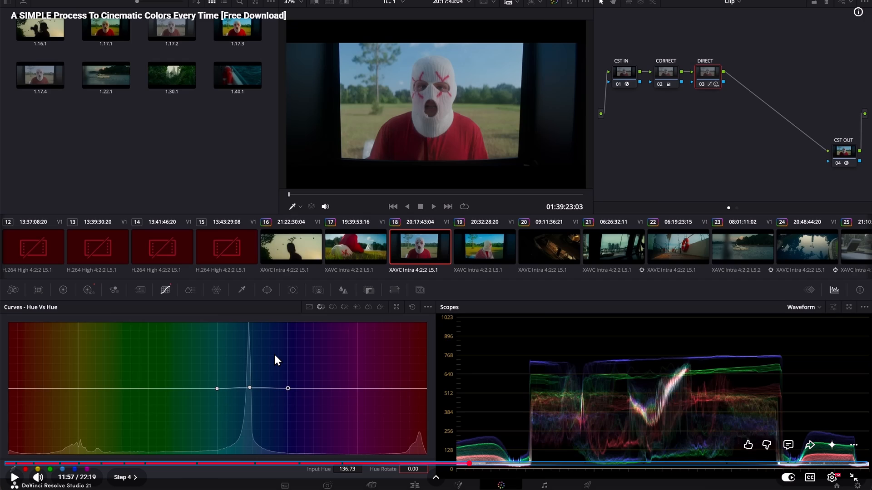
Return to DaVinci Resolve and bring up the Hue Vs Hue curve for the DIRECT node.
{"action": "left_click", "coordinate": [405, 209]}
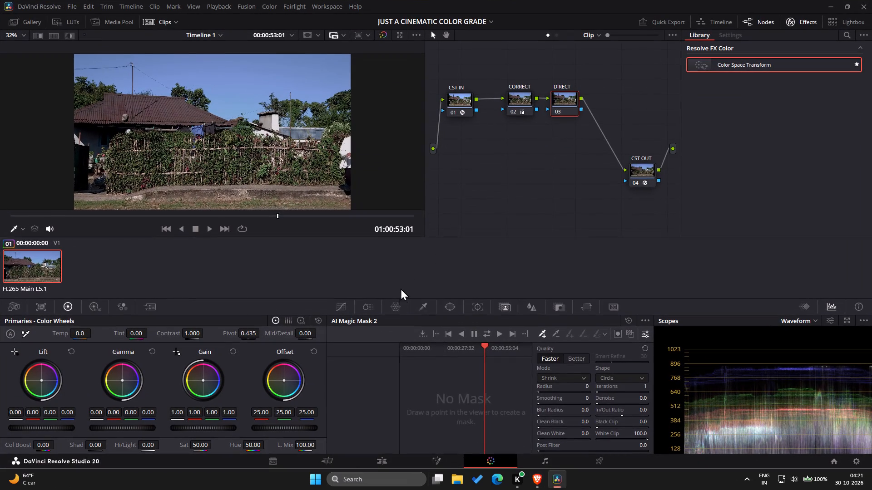
{"action": "left_click", "coordinate": [342, 302]}
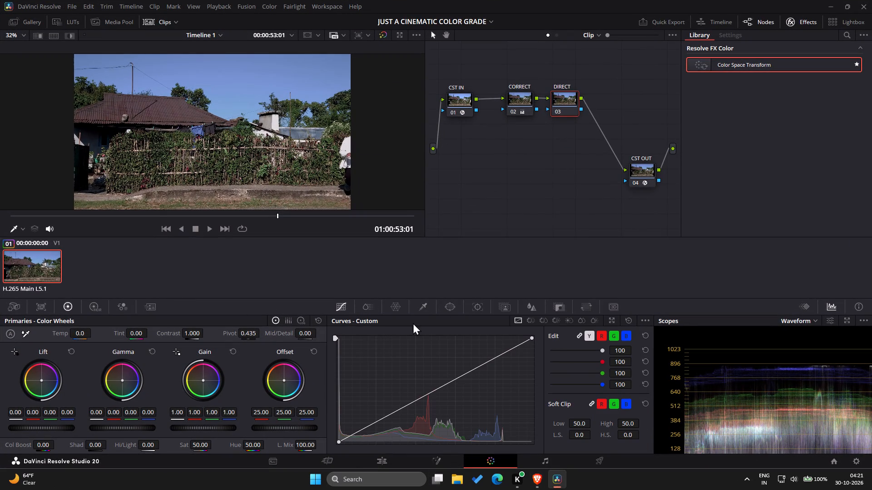
{"action": "left_click", "coordinate": [530, 322]}
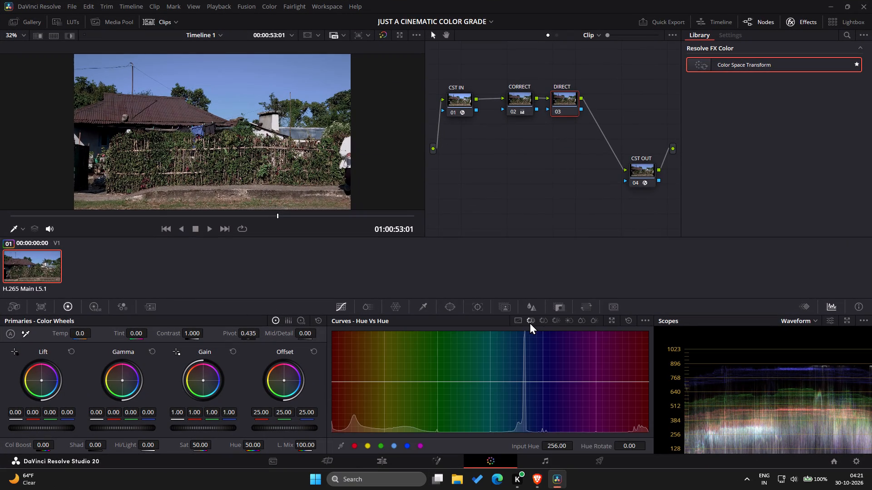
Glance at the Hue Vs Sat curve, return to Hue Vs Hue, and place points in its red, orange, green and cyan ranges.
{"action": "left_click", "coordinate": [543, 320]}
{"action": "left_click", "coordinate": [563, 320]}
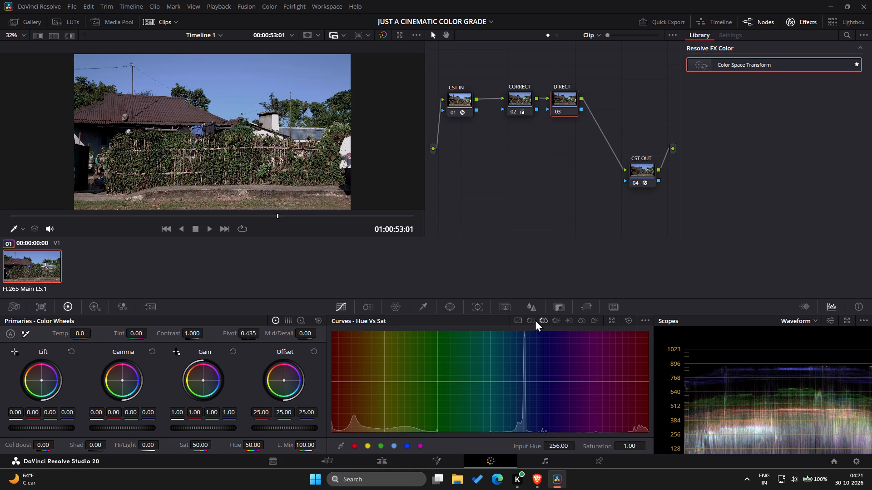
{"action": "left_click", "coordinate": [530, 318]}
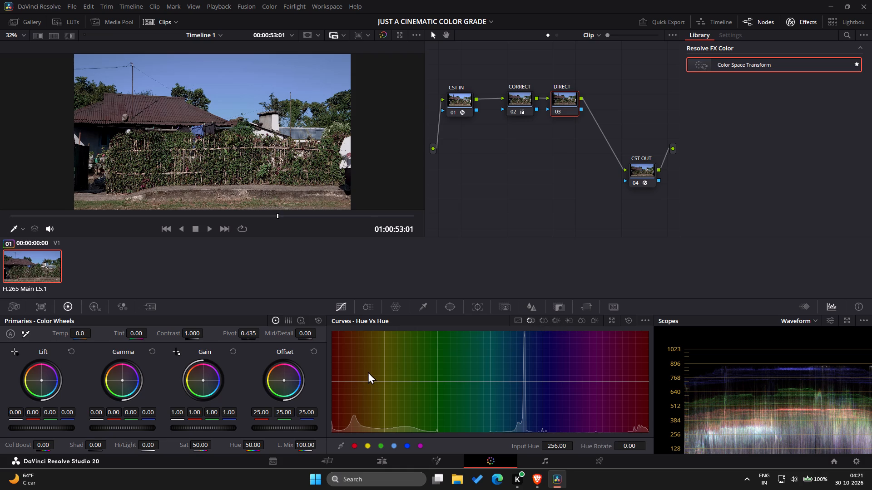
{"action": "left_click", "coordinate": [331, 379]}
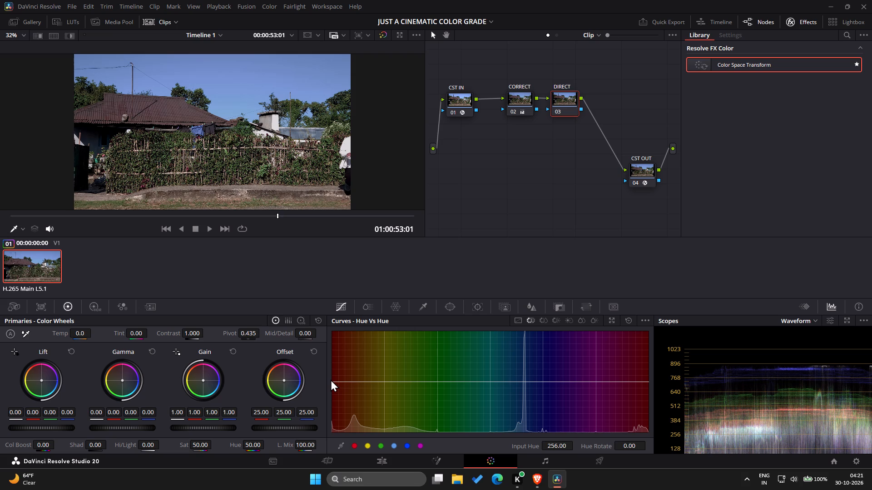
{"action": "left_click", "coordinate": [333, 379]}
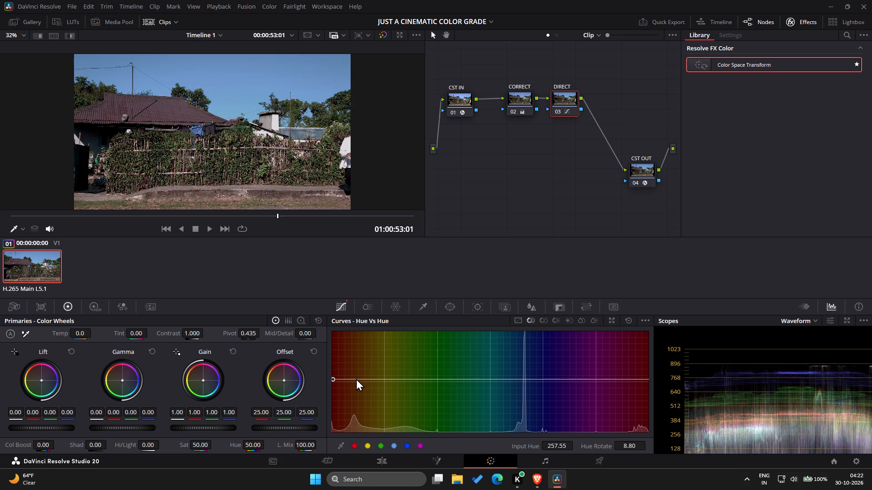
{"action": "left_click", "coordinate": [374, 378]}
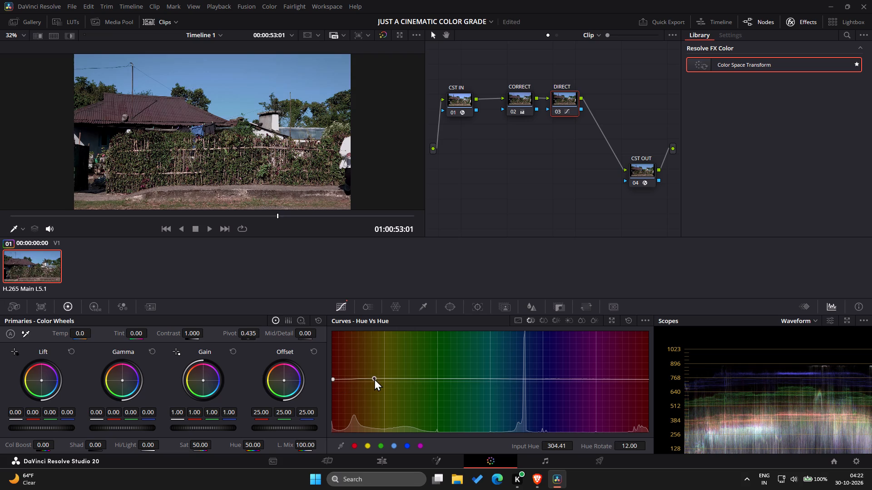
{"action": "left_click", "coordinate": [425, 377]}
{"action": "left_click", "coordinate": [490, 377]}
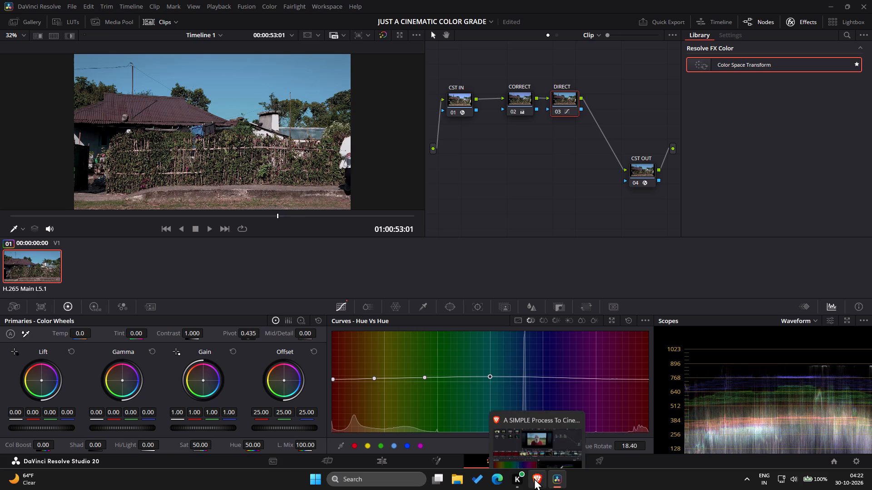
Switch to the YouTube tutorial and watch the color curves trick from about 12:00 to 12:26, skipping ahead and stepping back five seconds.
{"action": "left_click", "coordinate": [533, 420]}
{"action": "key", "text": "space"}
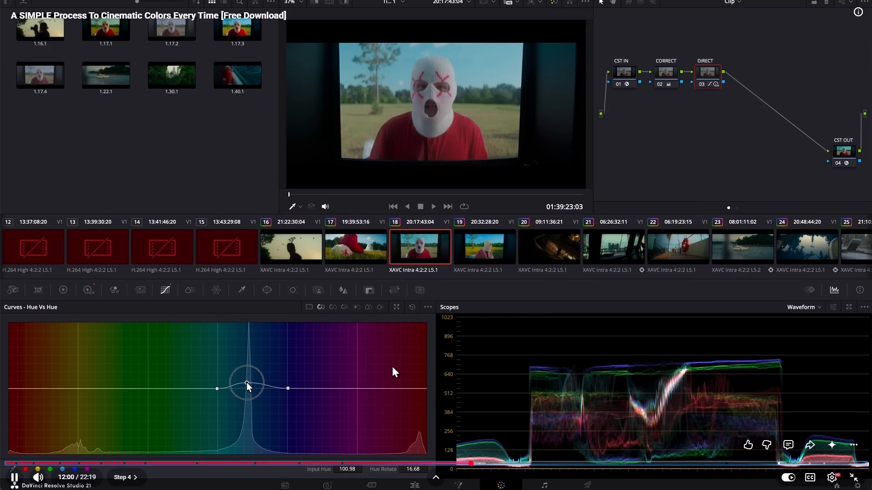
{"action": "key", "text": "Right"}
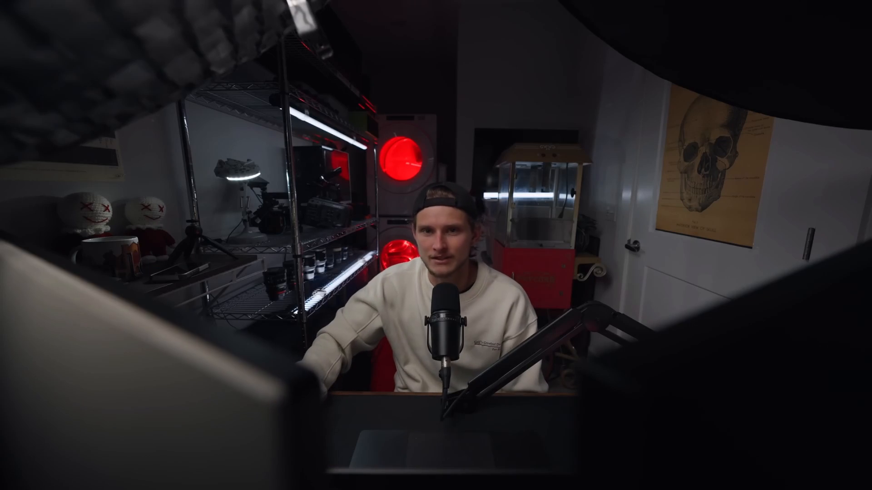
{"action": "key", "text": "Right"}
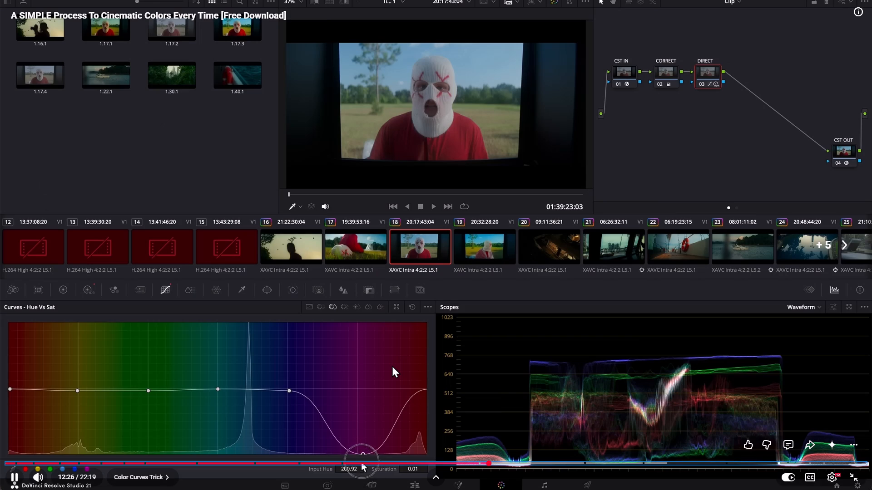
{"action": "key", "text": "Left"}
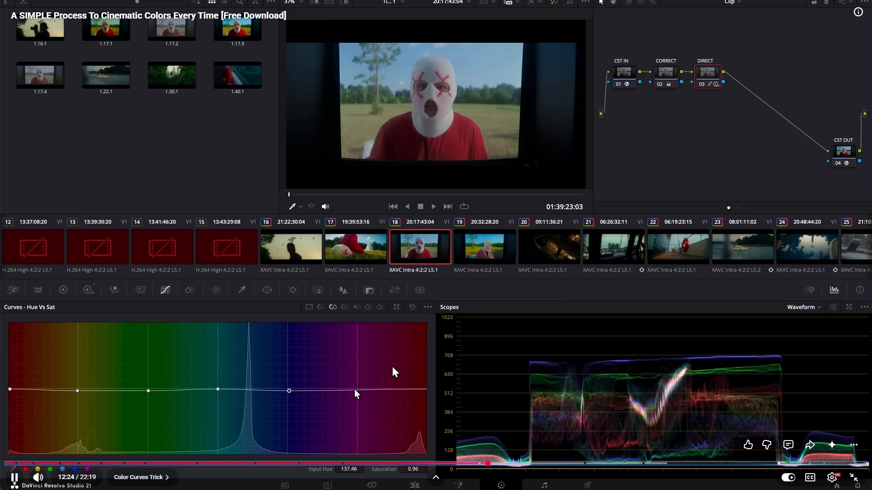
{"action": "key", "text": "space"}
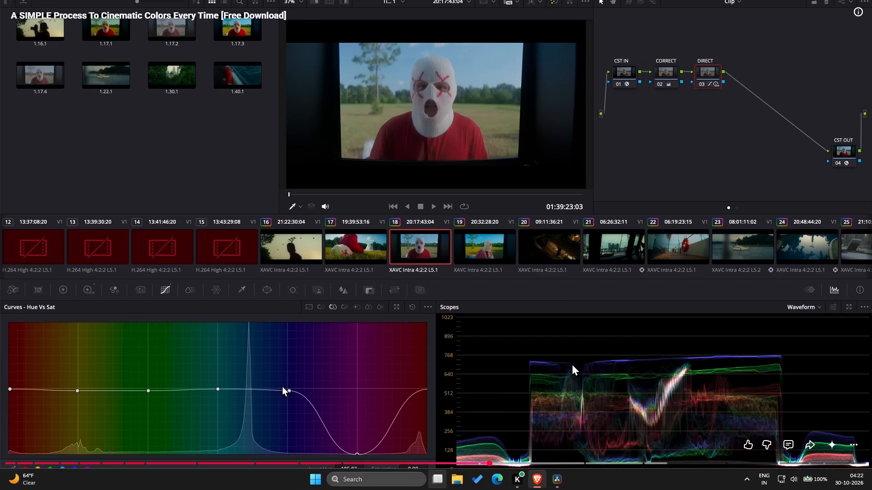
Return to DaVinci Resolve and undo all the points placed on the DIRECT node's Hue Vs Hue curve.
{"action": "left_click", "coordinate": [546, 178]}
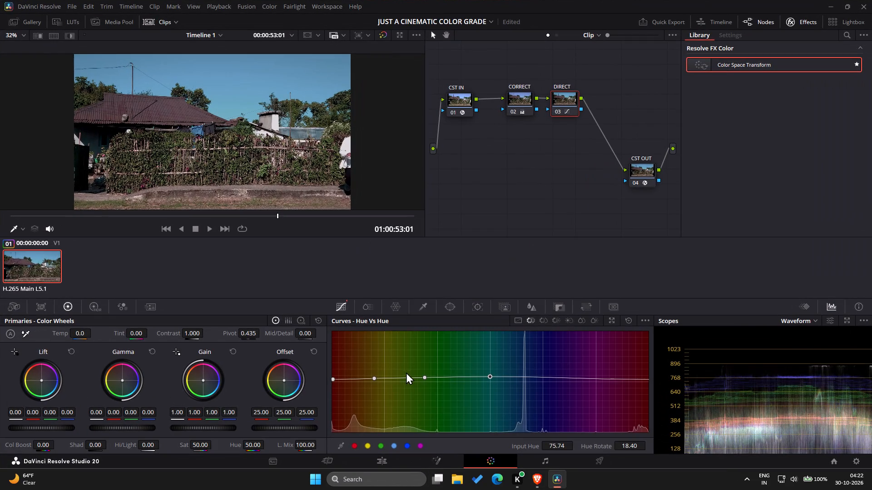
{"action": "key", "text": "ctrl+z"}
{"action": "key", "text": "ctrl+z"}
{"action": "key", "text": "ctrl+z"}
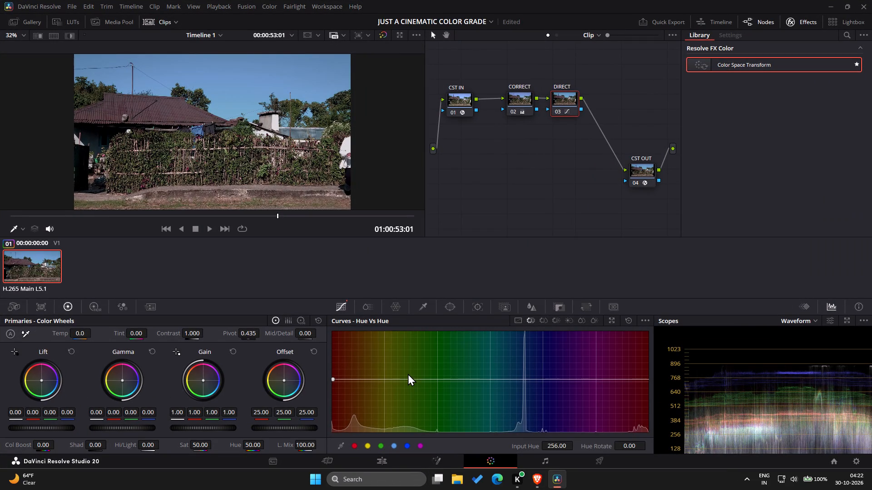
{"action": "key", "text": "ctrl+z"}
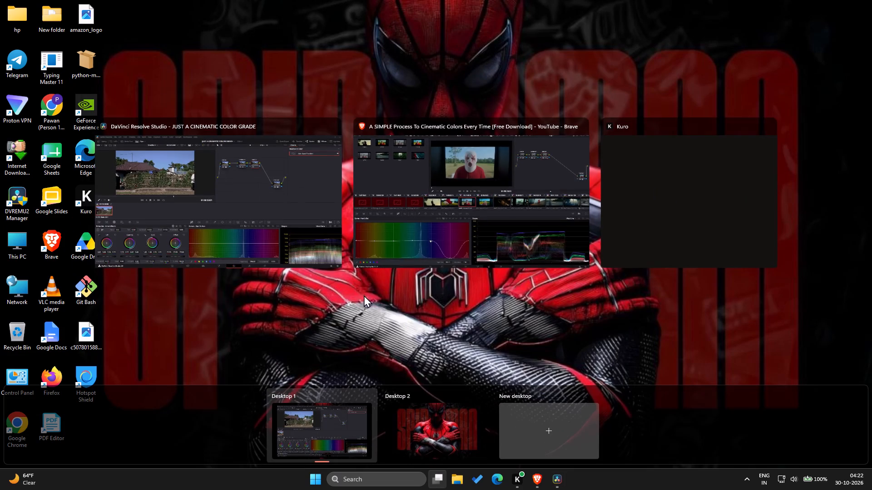
Add Hue Vs Hue points on the red, yellow, green, cyan, blue and magenta gridlines, at input hues about 256, 316, 16, 75, 136 and 197.
{"action": "left_click", "coordinate": [249, 235]}
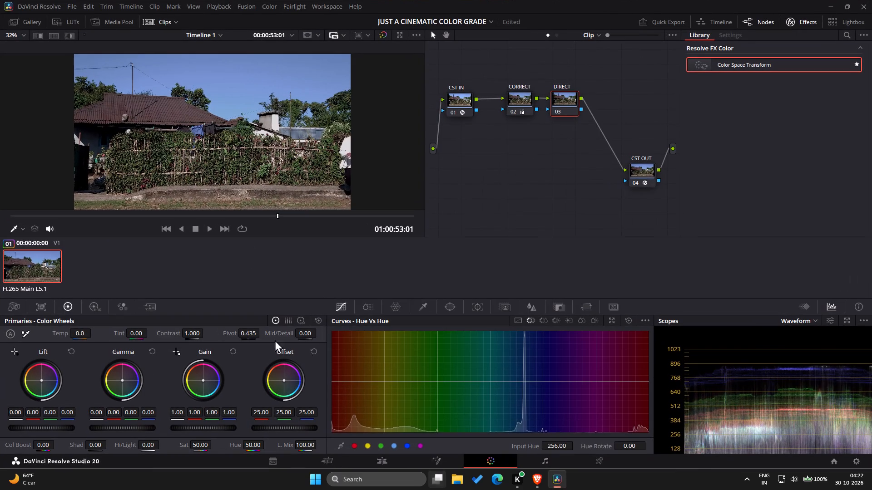
{"action": "left_click", "coordinate": [331, 381]}
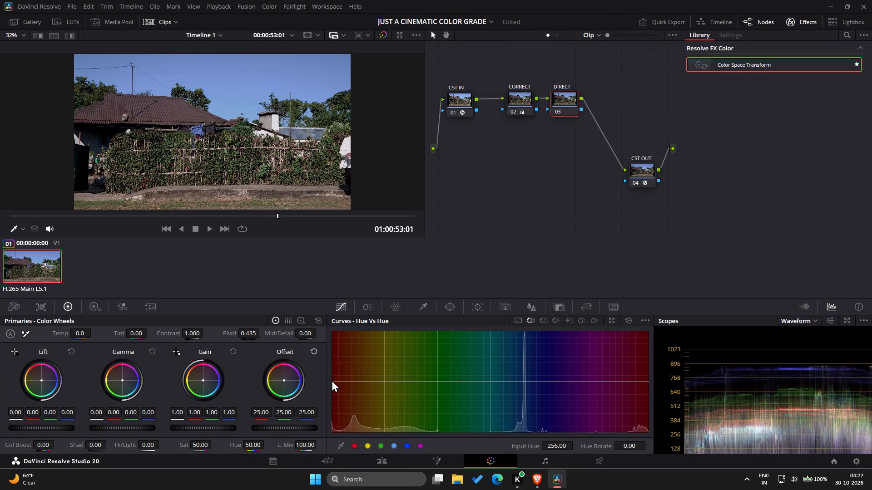
{"action": "double_click", "coordinate": [332, 380]}
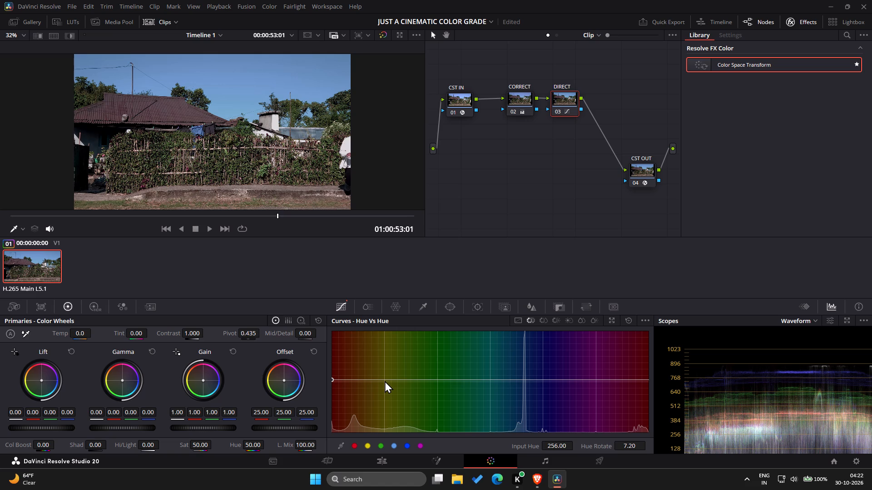
{"action": "left_click", "coordinate": [385, 379]}
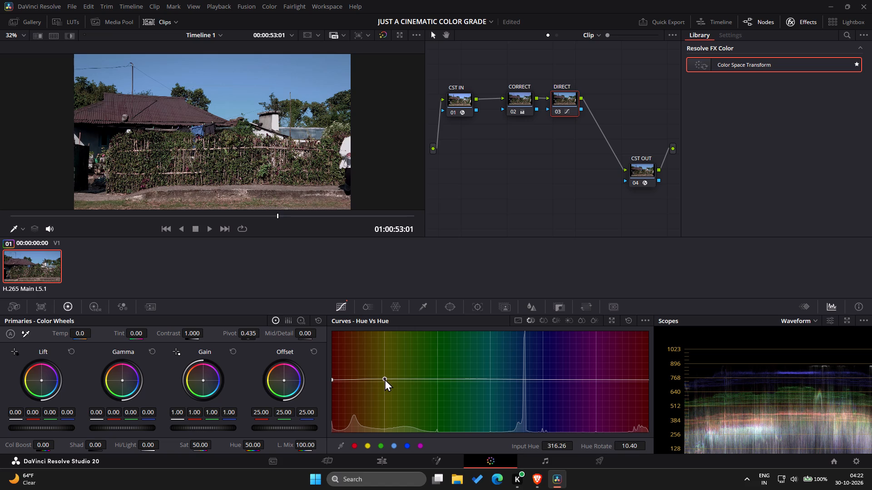
{"action": "left_click", "coordinate": [437, 378]}
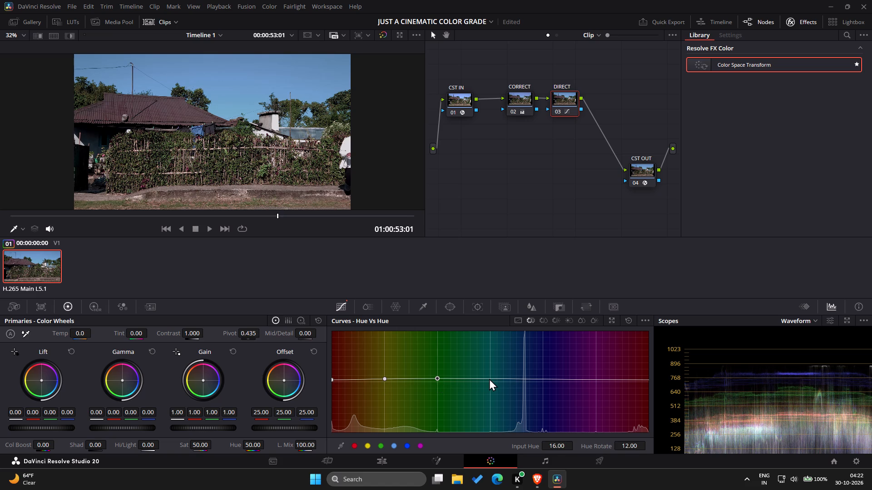
{"action": "left_click", "coordinate": [489, 378]}
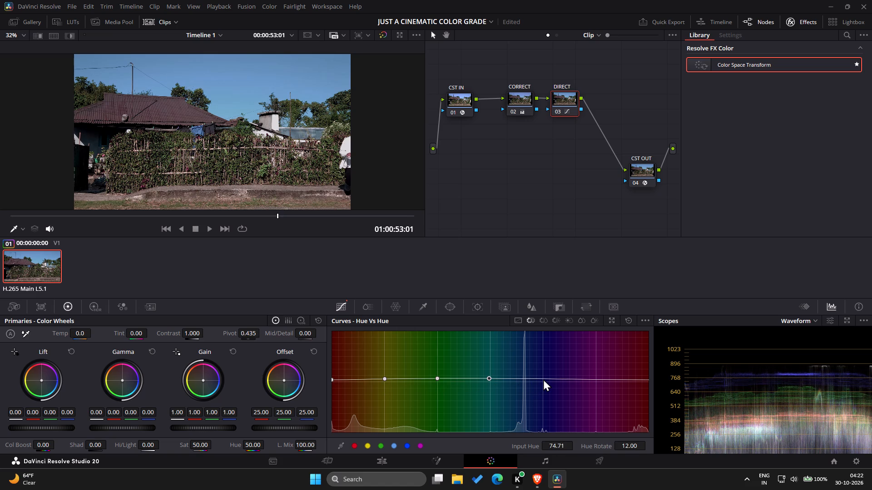
{"action": "left_click", "coordinate": [543, 379]}
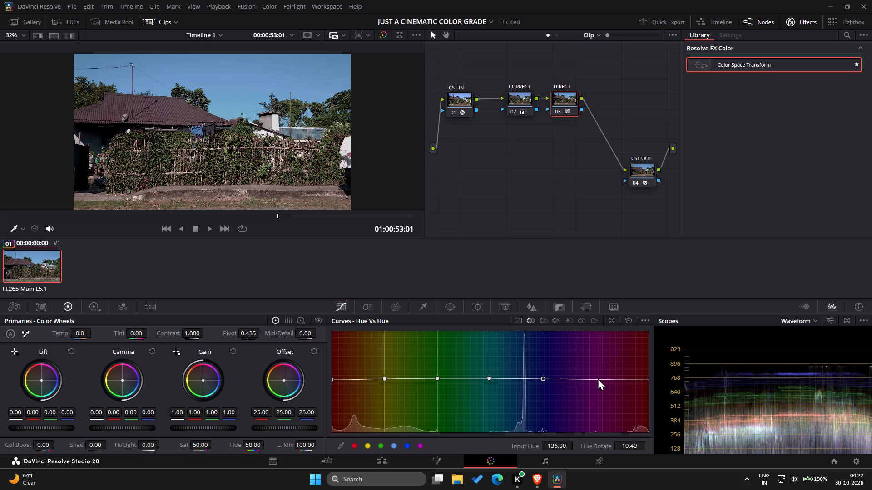
{"action": "left_click", "coordinate": [597, 377]}
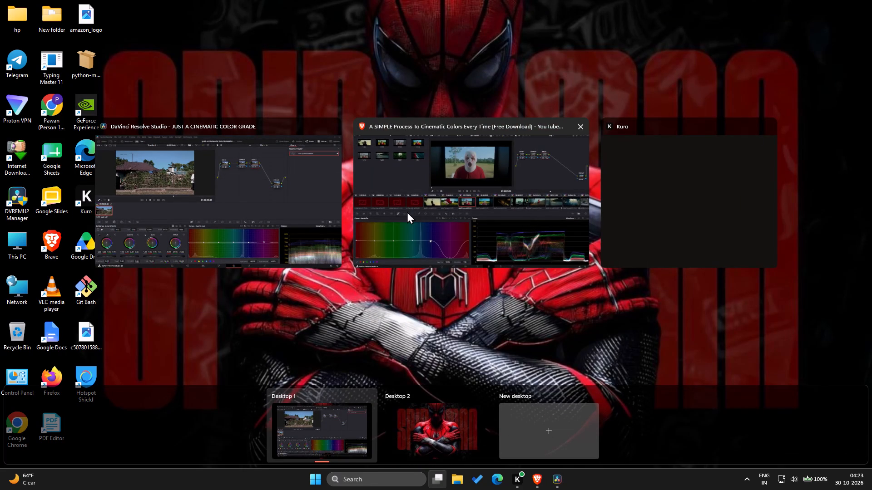
Lower the magenta Hue Vs Hue point to the bottom of the graph, the cyan point to -170.40 and the blue point to -178.40 Hue Rotate.
{"action": "left_click", "coordinate": [275, 220]}
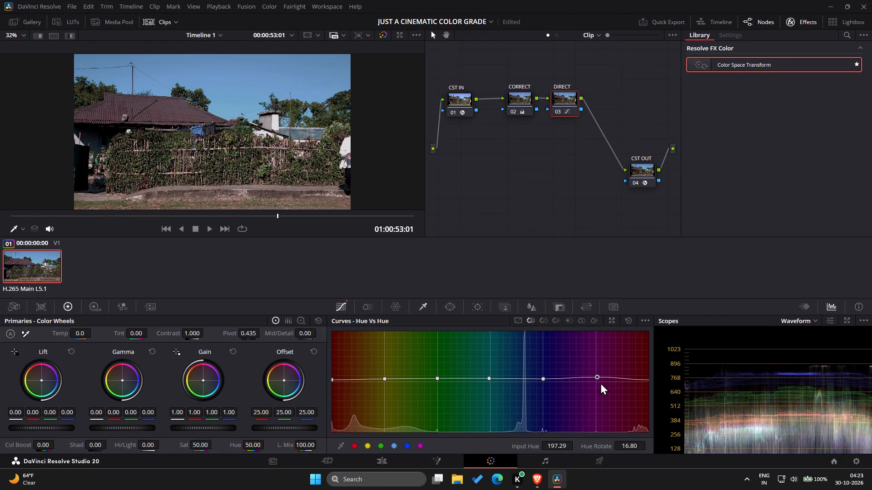
{"action": "left_click_drag", "start_coordinate": [596, 376], "coordinate": [593, 459]}
{"action": "left_click_drag", "start_coordinate": [541, 378], "coordinate": [541, 422]}
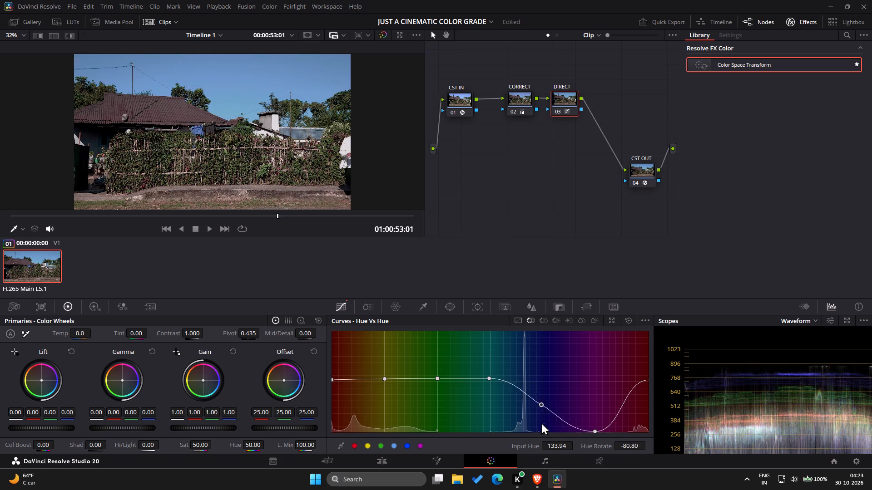
{"action": "left_click_drag", "start_coordinate": [541, 422], "coordinate": [541, 426]}
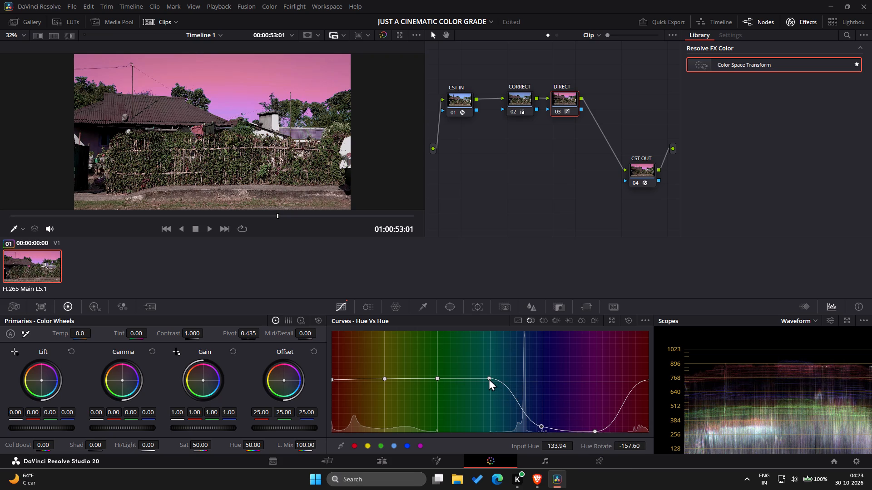
{"action": "left_click_drag", "start_coordinate": [489, 378], "coordinate": [485, 441]}
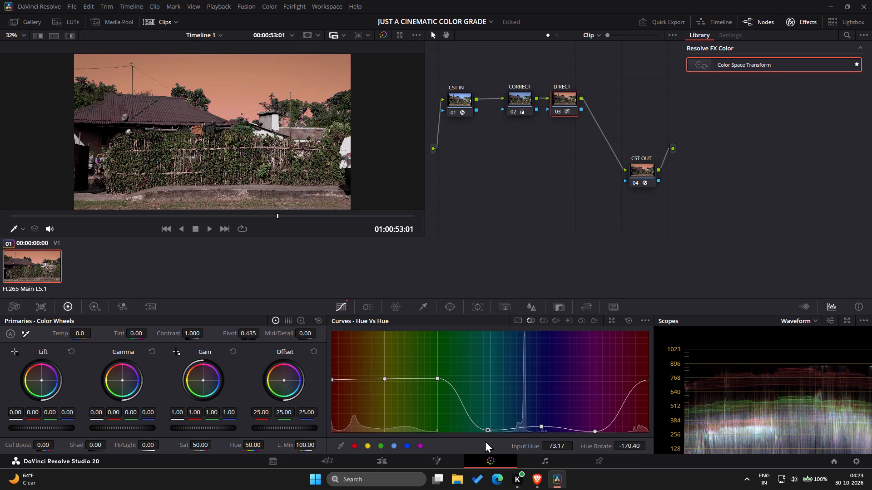
{"action": "left_click_drag", "start_coordinate": [485, 441], "coordinate": [472, 444]}
{"action": "left_click_drag", "start_coordinate": [541, 422], "coordinate": [540, 436]}
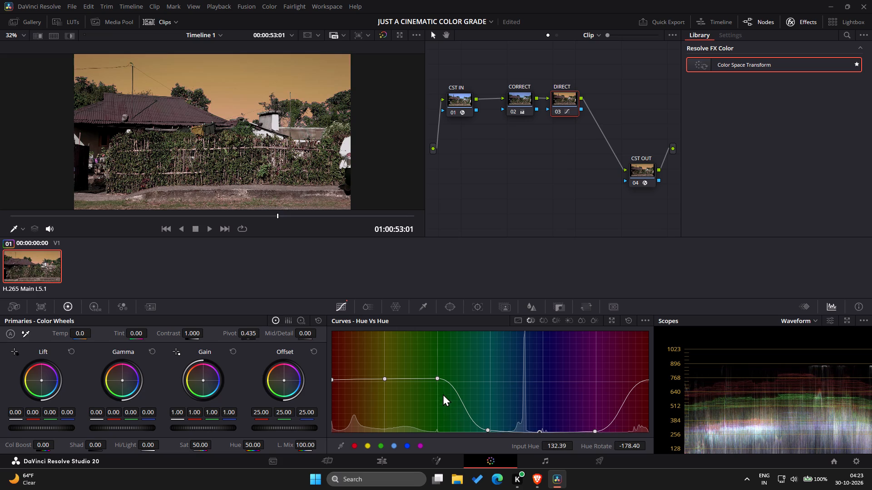
Lower the green Hue Vs Hue point to -173.60, the red to -180.00, and the yellow to -173.60 at input hue 310.59.
{"action": "left_click_drag", "start_coordinate": [437, 377], "coordinate": [441, 446]}
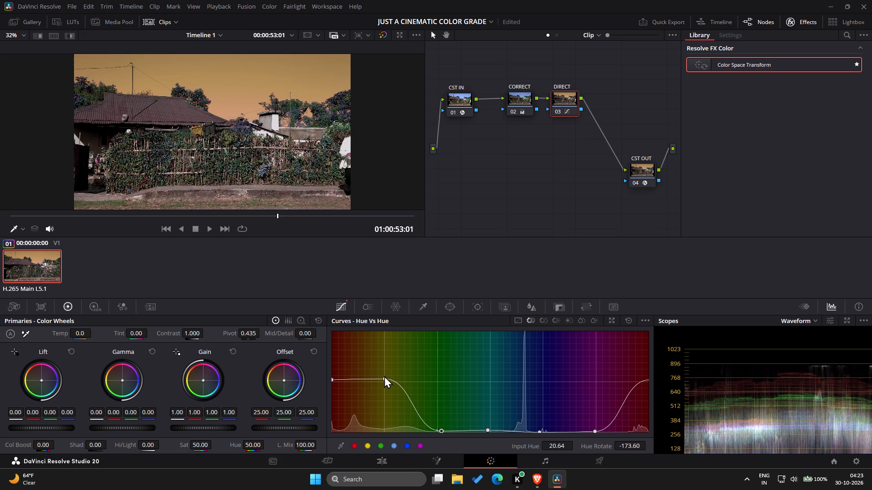
{"action": "left_click_drag", "start_coordinate": [386, 378], "coordinate": [372, 433]}
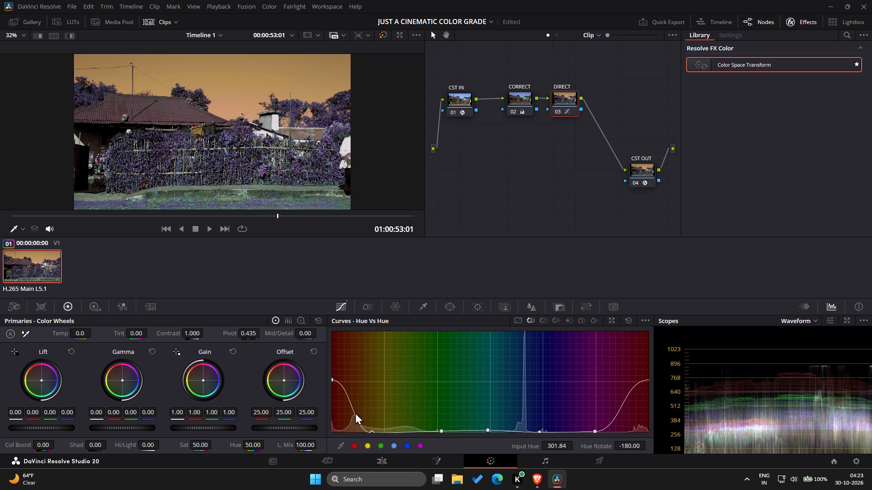
{"action": "left_click_drag", "start_coordinate": [333, 380], "coordinate": [330, 433]}
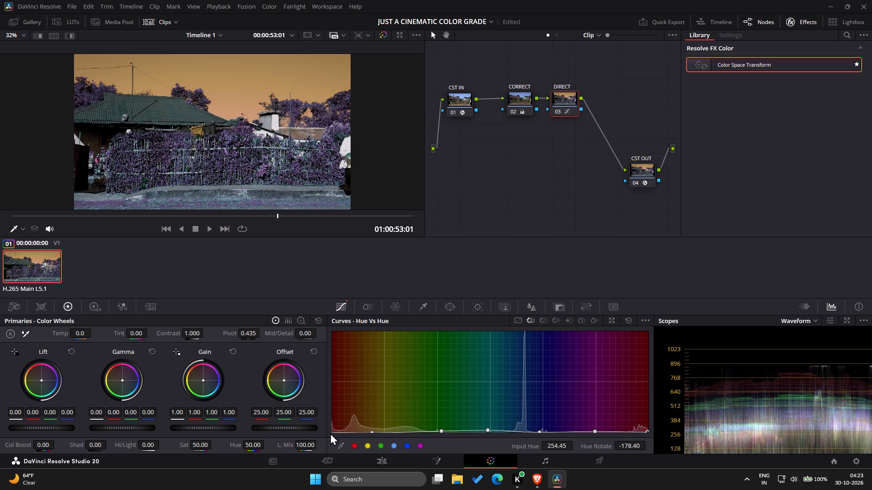
{"action": "left_click_drag", "start_coordinate": [330, 433], "coordinate": [327, 441]}
{"action": "left_click_drag", "start_coordinate": [372, 431], "coordinate": [380, 431]}
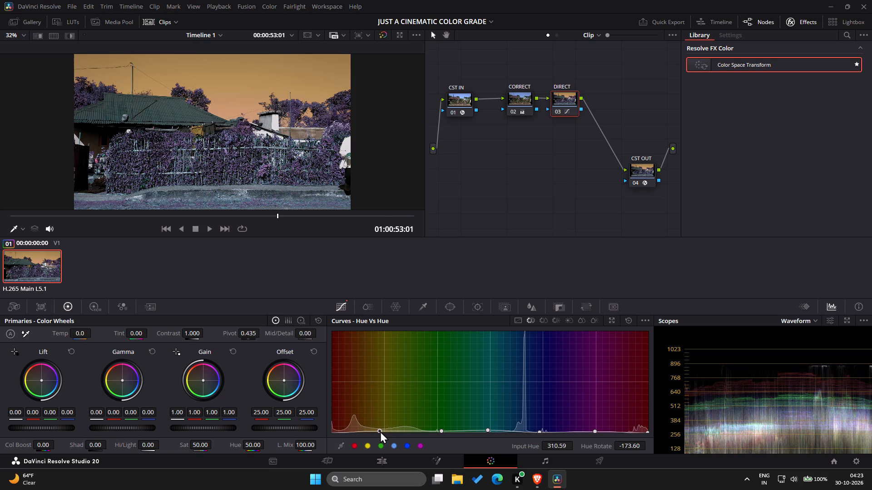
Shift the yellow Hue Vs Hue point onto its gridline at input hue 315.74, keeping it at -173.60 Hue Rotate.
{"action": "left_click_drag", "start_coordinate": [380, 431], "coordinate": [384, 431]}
Switch to the YouTube tutorial in Brave and rewatch the start of its color curves section from about 12:11.
{"action": "left_click", "coordinate": [490, 188]}
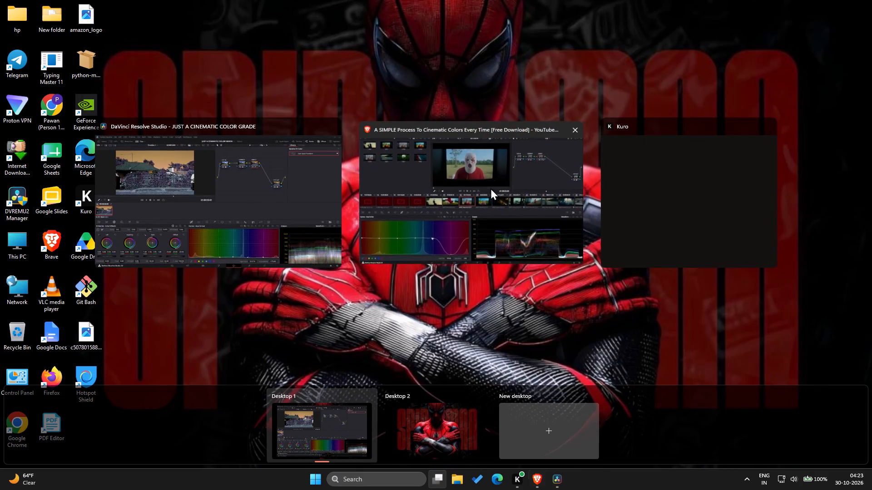
{"action": "key", "text": "space"}
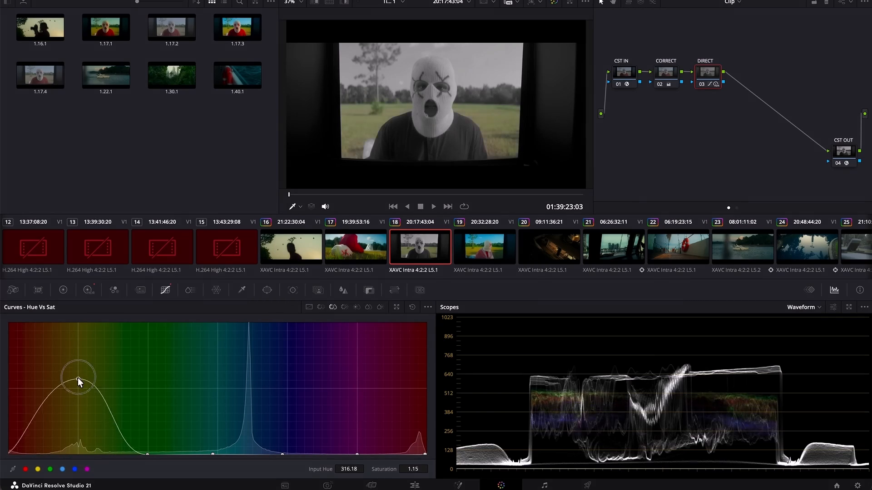
{"action": "key", "text": "Left"}
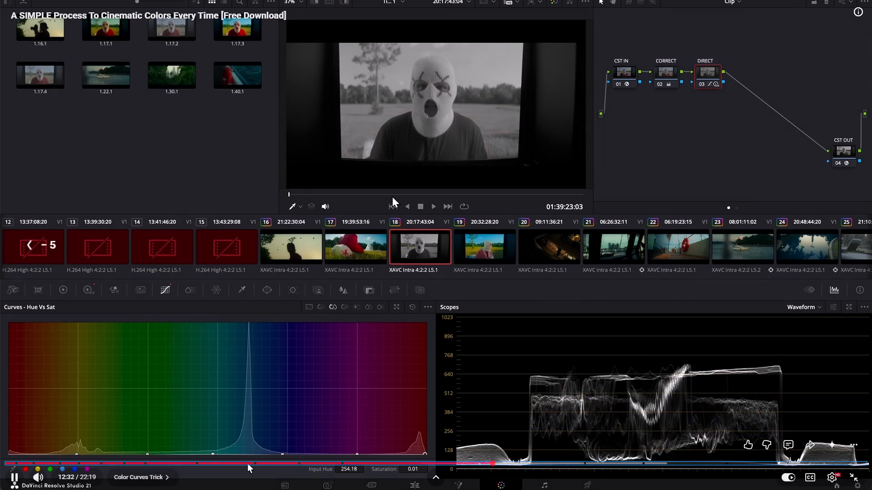
{"action": "key", "text": "Left"}
{"action": "key", "text": "Left"}
{"action": "key", "text": "Left"}
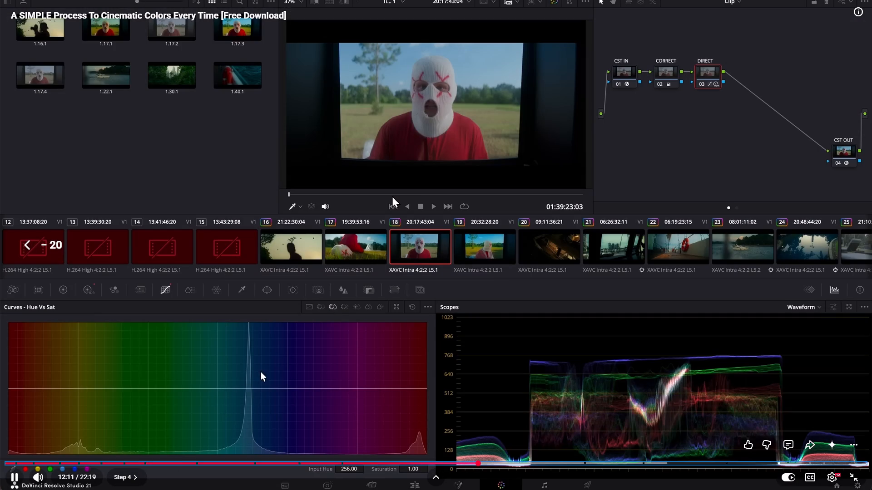
{"action": "key", "text": "Left"}
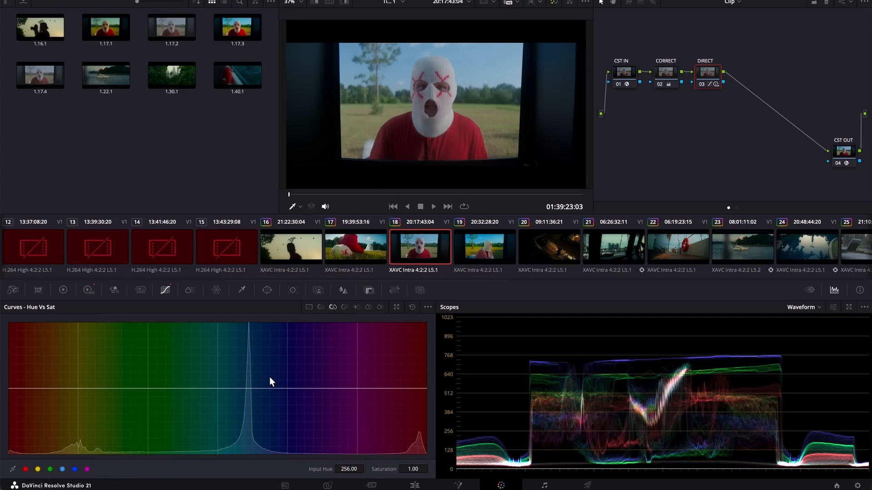
{"action": "key", "text": "space"}
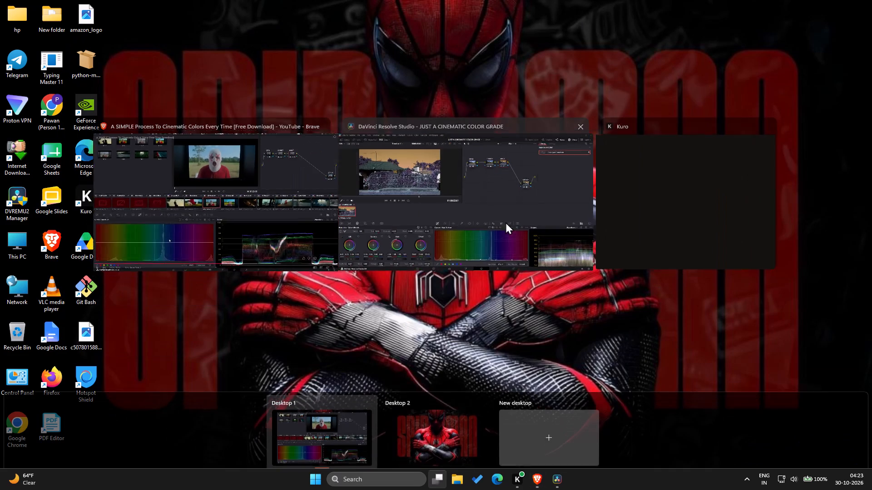
Return to DaVinci Resolve and look through the histogram options of the Hue Vs Hue curve.
{"action": "left_click", "coordinate": [497, 200]}
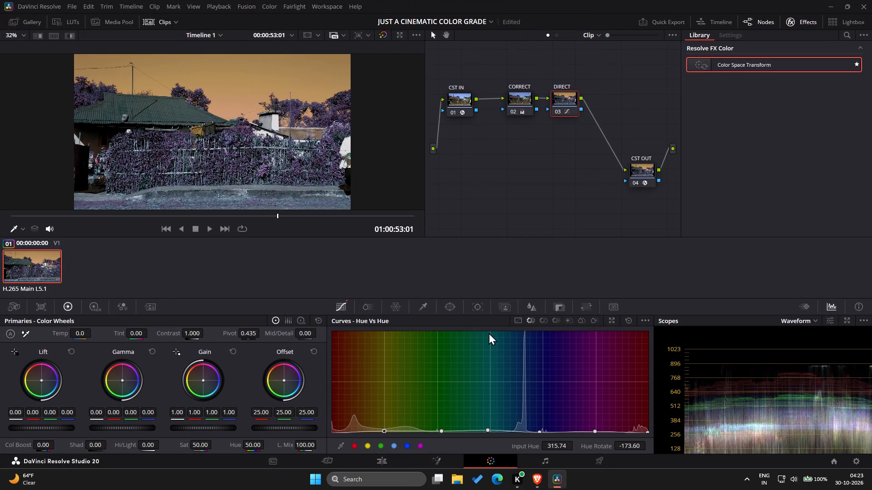
{"action": "left_click", "coordinate": [648, 320]}
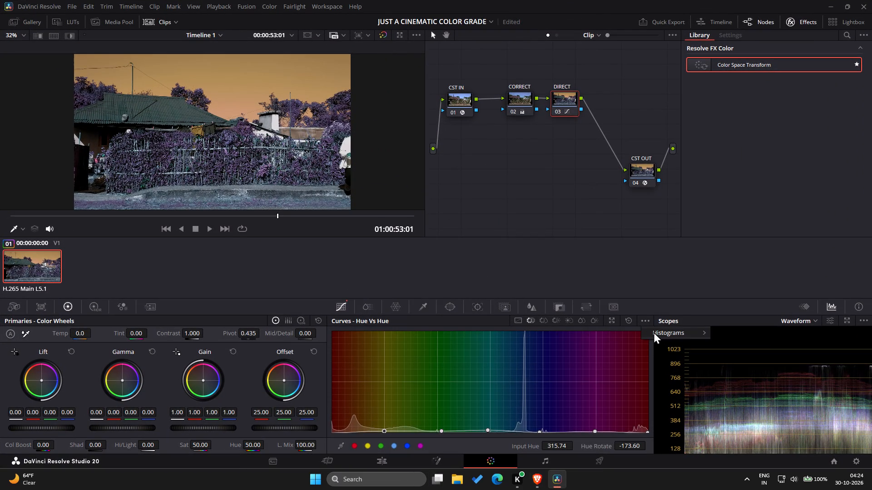
{"action": "left_click", "coordinate": [723, 329]}
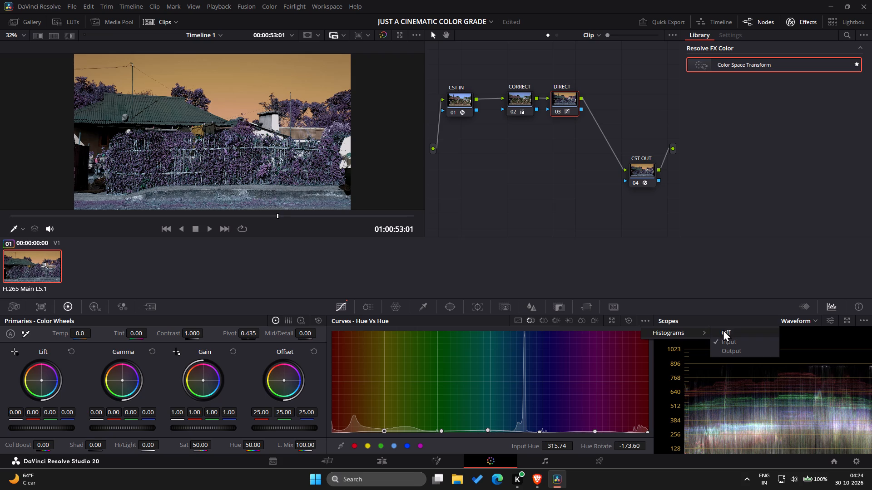
{"action": "left_click", "coordinate": [653, 319]}
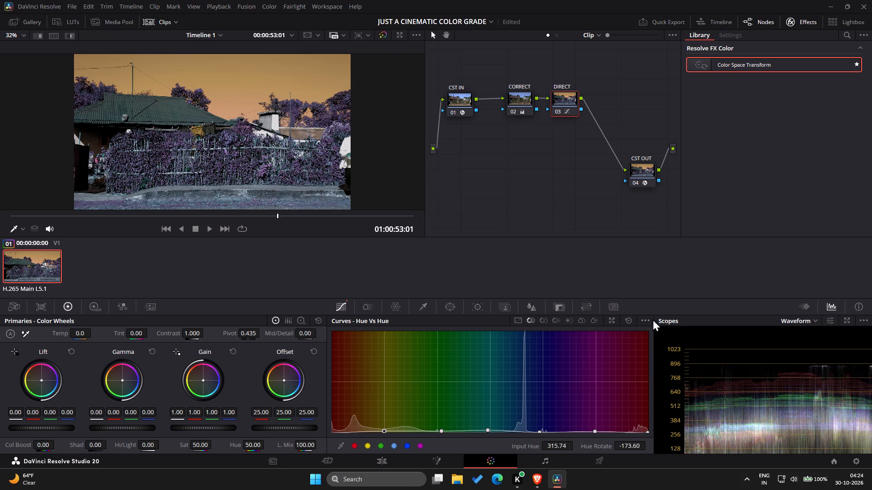
{"action": "left_click", "coordinate": [648, 317]}
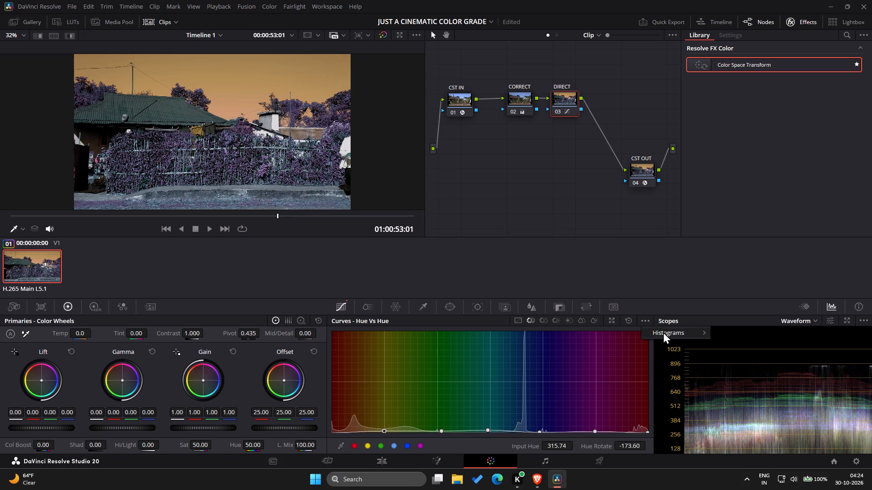
{"action": "left_click_drag", "start_coordinate": [663, 332], "coordinate": [722, 343]}
{"action": "left_click", "coordinate": [722, 343]}
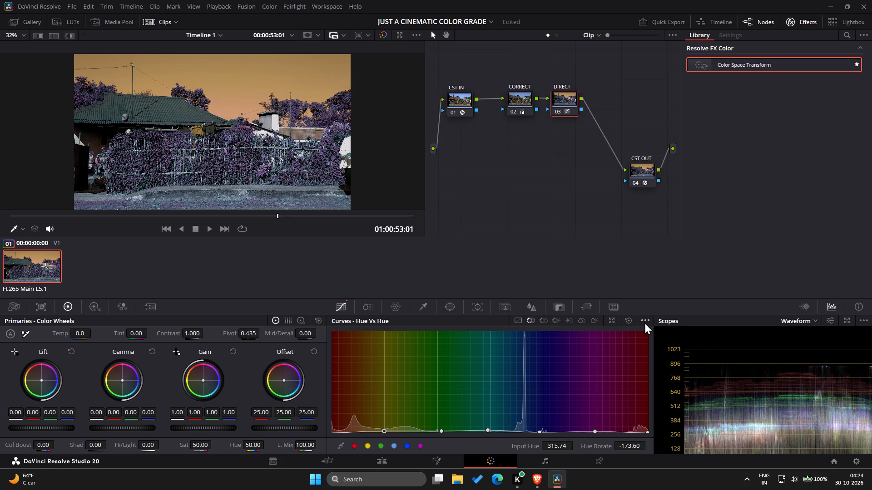
{"action": "left_click", "coordinate": [644, 321]}
{"action": "left_click", "coordinate": [683, 333]}
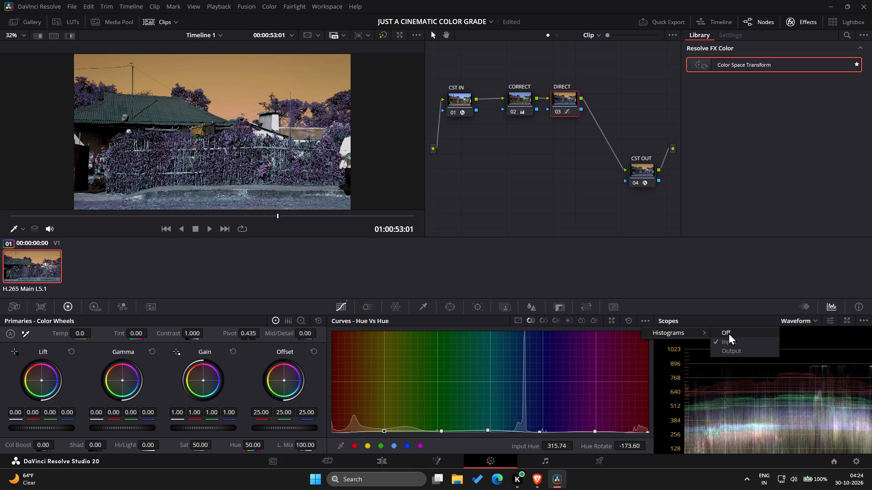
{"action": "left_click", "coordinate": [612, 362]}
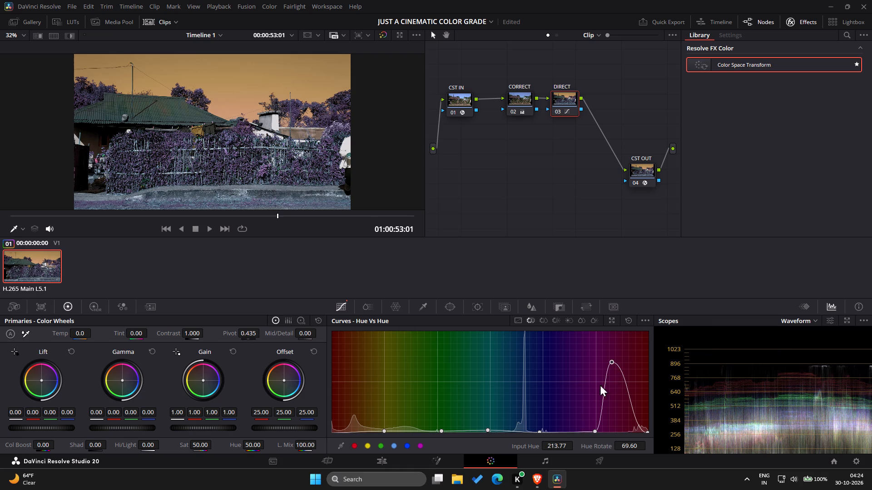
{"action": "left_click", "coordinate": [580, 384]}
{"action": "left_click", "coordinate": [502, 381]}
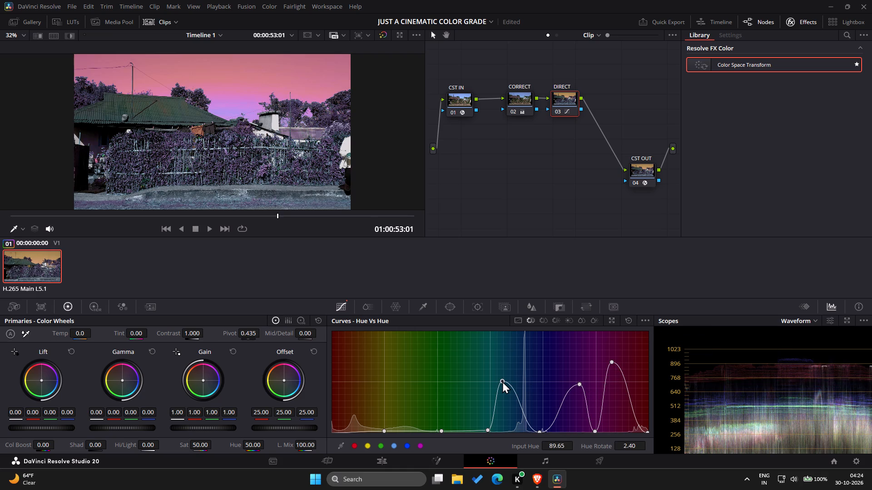
Undo all the points placed on the DIRECT node's Hue Vs Hue curve, back to a flat line.
{"action": "key", "text": "ctrl+z"}
{"action": "key", "text": "ctrl+z"}
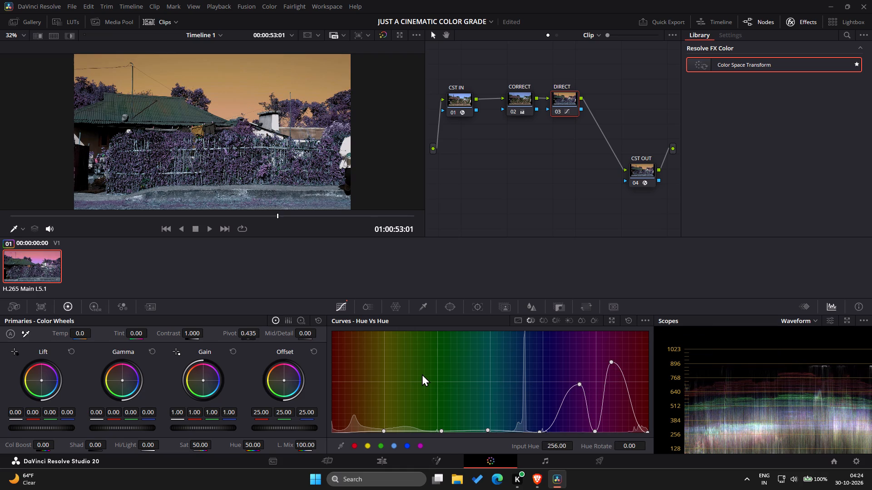
{"action": "key", "text": "ctrl+z"}
{"action": "key", "text": "ctrl+z"}
{"action": "key", "text": "ctrl+z"}
{"action": "key", "text": "ctrl+z"}
{"action": "key", "text": "ctrl+z"}
{"action": "key", "text": "ctrl+z"}
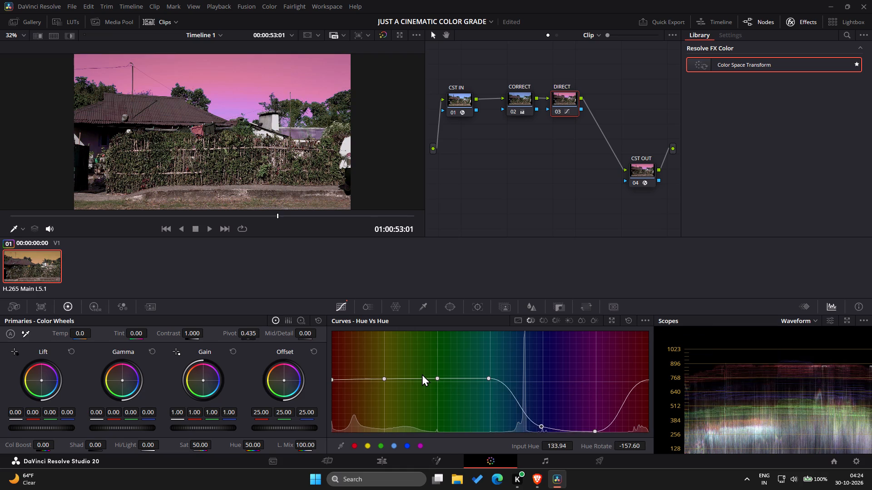
{"action": "key", "text": "ctrl+z"}
{"action": "key", "text": "ctrl+z"}
{"action": "key", "text": "ctrl+z"}
{"action": "key", "text": "ctrl+z"}
{"action": "key", "text": "ctrl+z"}
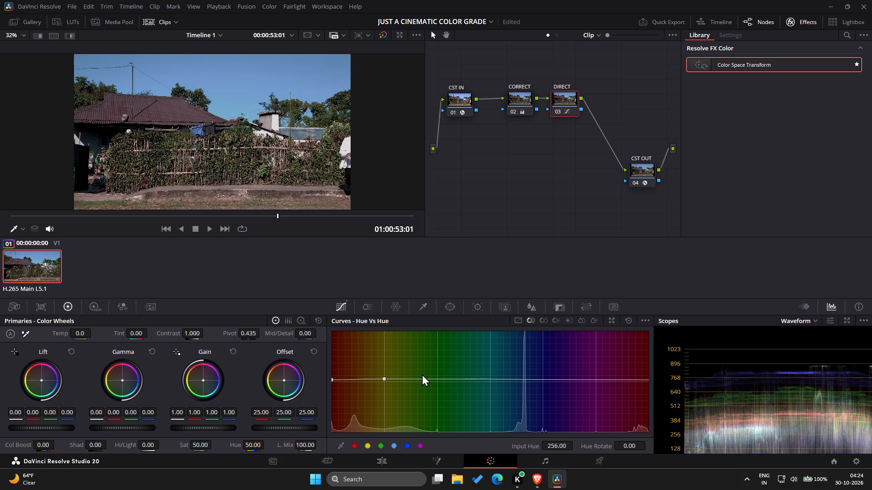
{"action": "key", "text": "ctrl+z"}
{"action": "key", "text": "ctrl+z"}
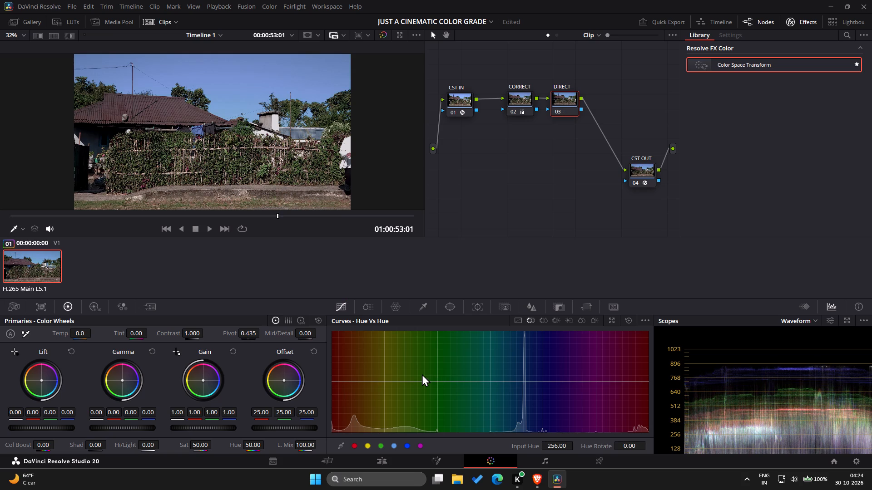
Add Hue Vs Hue points at the sky-blue histogram peak, input hue about 115, and on the cyan and blue gridlines either side.
{"action": "left_click", "coordinate": [524, 379]}
{"action": "left_click", "coordinate": [524, 379]}
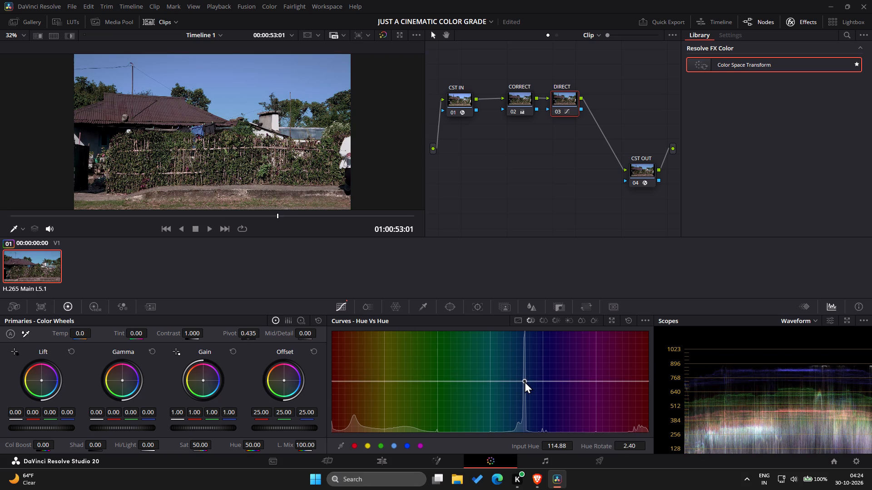
{"action": "left_click", "coordinate": [490, 379]}
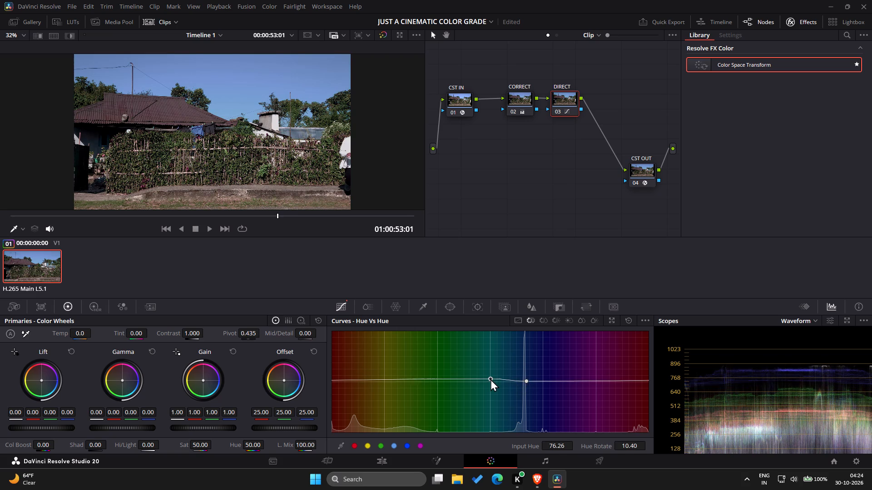
{"action": "left_click", "coordinate": [541, 379]}
Adjust the Hue Vs Hue points to Hue Rotate 4.00 at hue 76.77, 10.40 at hue 119.52 and 0.80 at hue 134.97.
{"action": "left_click", "coordinate": [525, 380]}
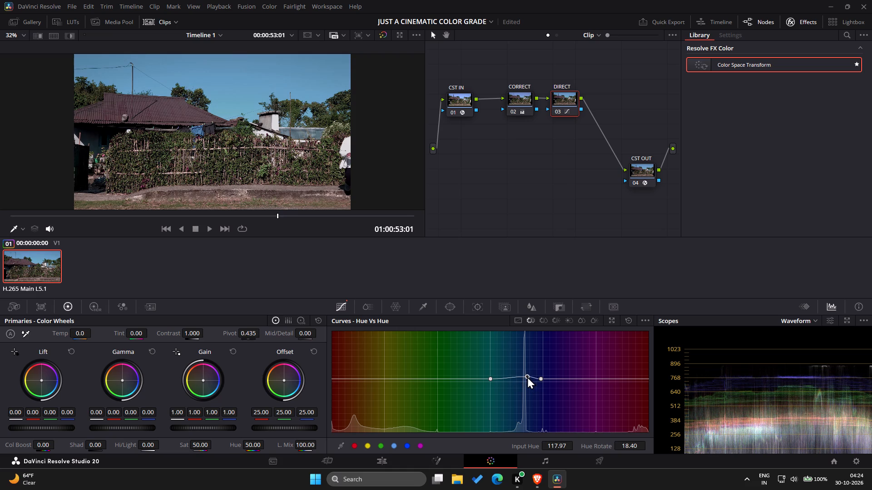
{"action": "left_click", "coordinate": [491, 379]}
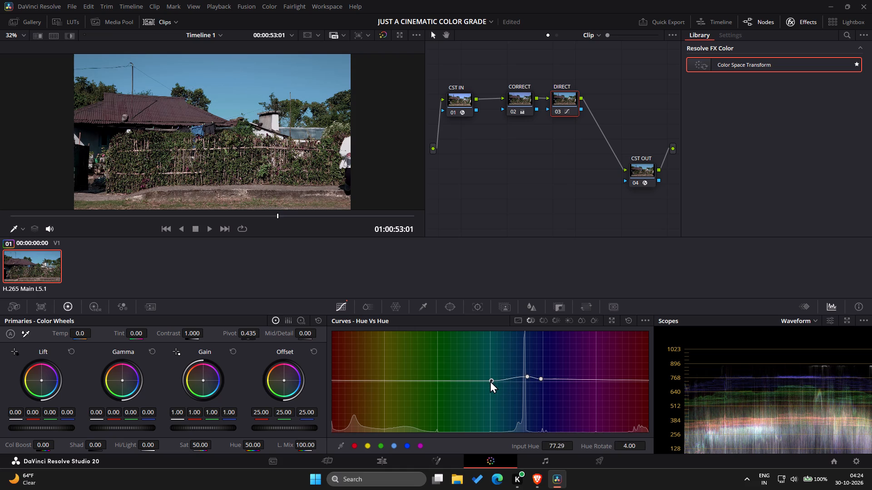
{"action": "left_click", "coordinate": [491, 380]}
{"action": "left_click", "coordinate": [540, 378]}
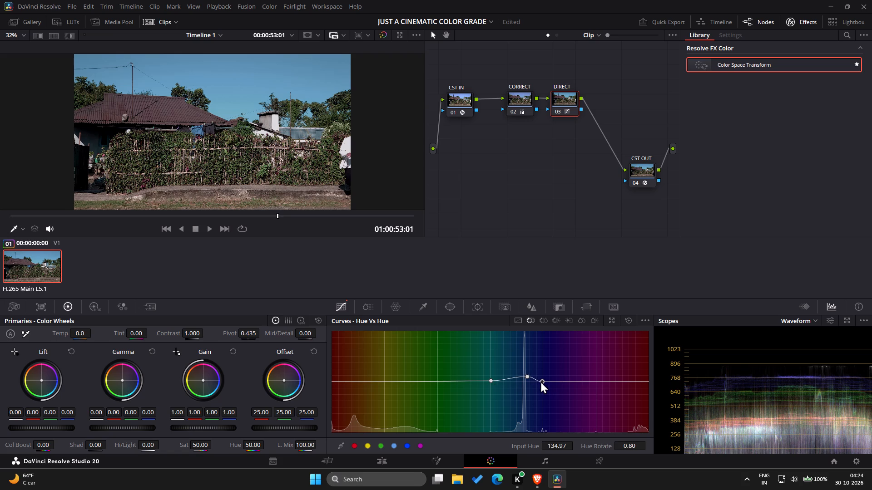
{"action": "left_click_drag", "start_coordinate": [527, 375], "coordinate": [531, 375]}
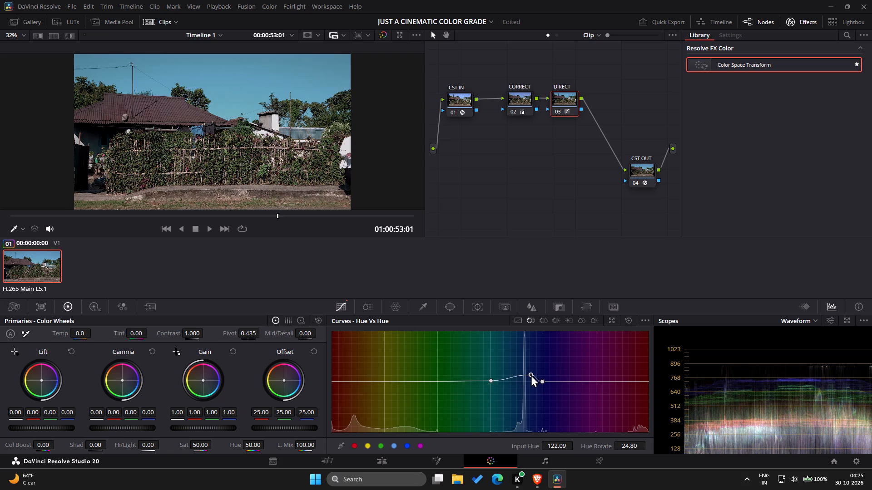
{"action": "left_click_drag", "start_coordinate": [531, 375], "coordinate": [528, 380]}
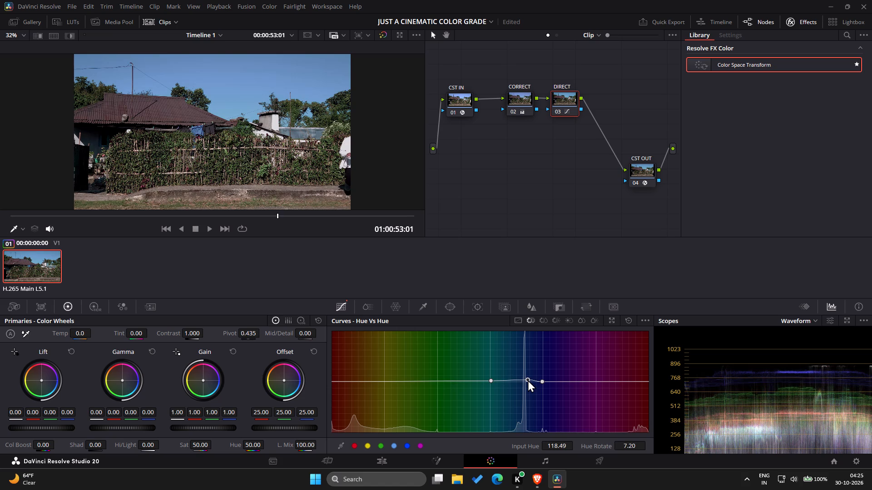
{"action": "left_click_drag", "start_coordinate": [528, 380], "coordinate": [529, 379]}
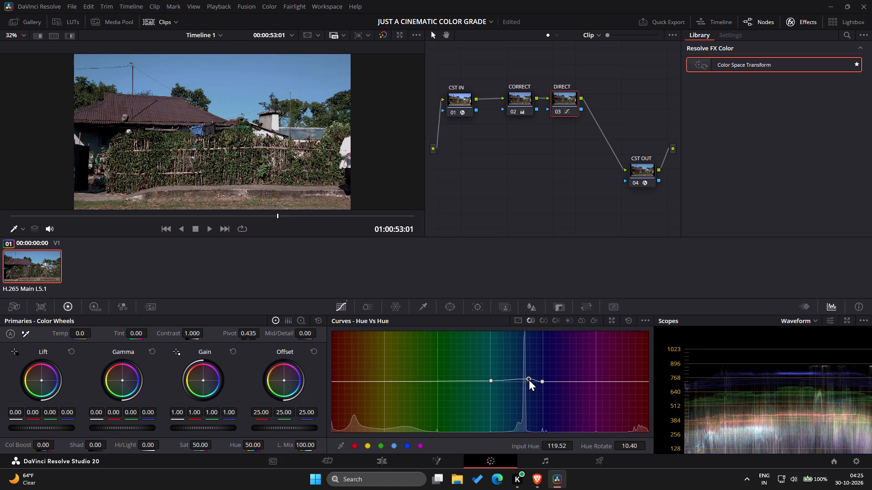
Add Hue Vs Sat points near the center line on the red, yellow (hue about 315), green (17), cyan (75), blue and magenta (195) gridlines.
{"action": "left_click", "coordinate": [536, 322]}
{"action": "left_click", "coordinate": [538, 321]}
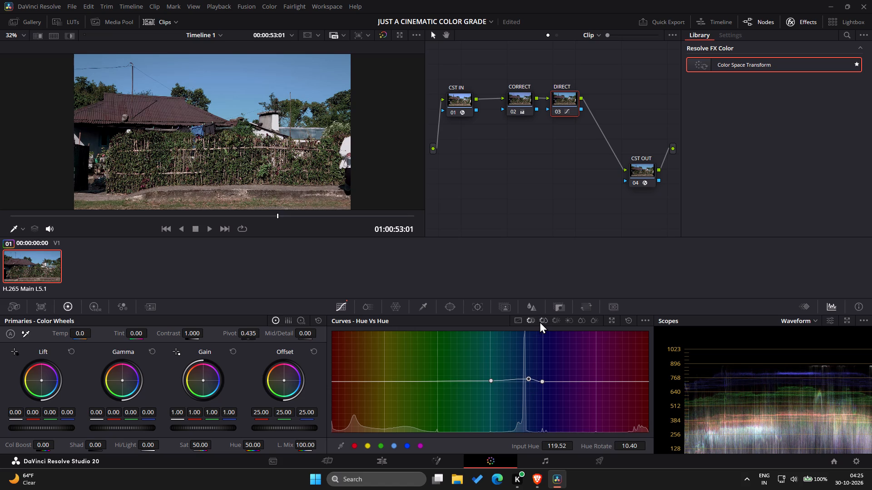
{"action": "left_click", "coordinate": [540, 321]}
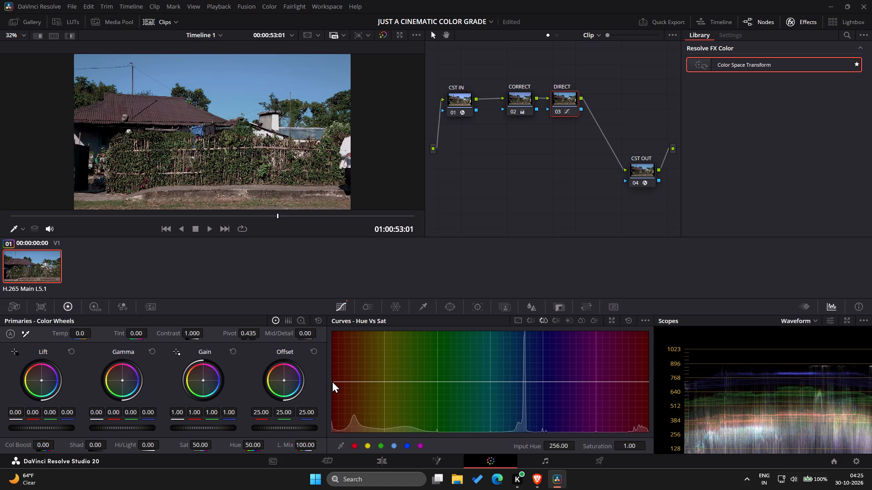
{"action": "left_click", "coordinate": [332, 381]}
{"action": "left_click", "coordinate": [384, 381]}
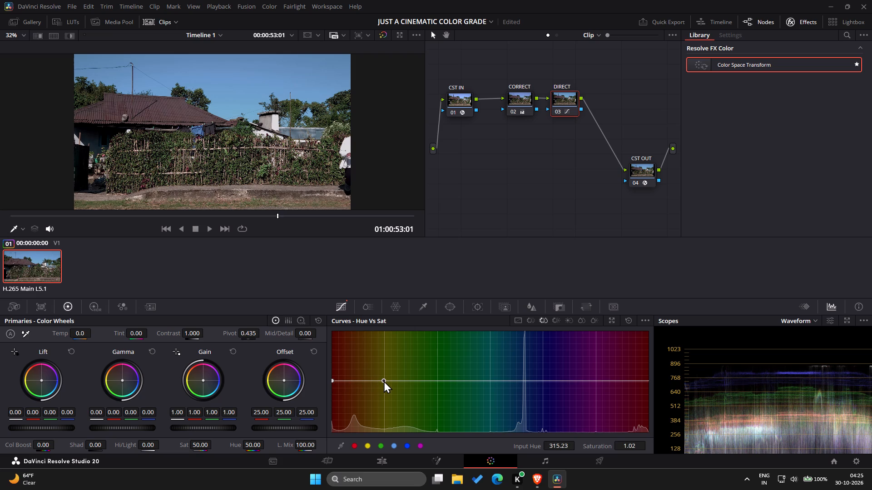
{"action": "left_click", "coordinate": [438, 377]}
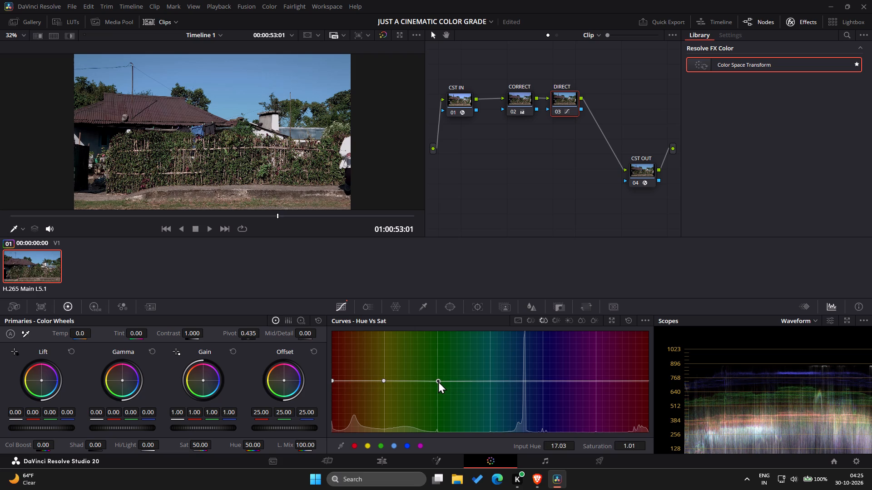
{"action": "left_click", "coordinate": [490, 380]}
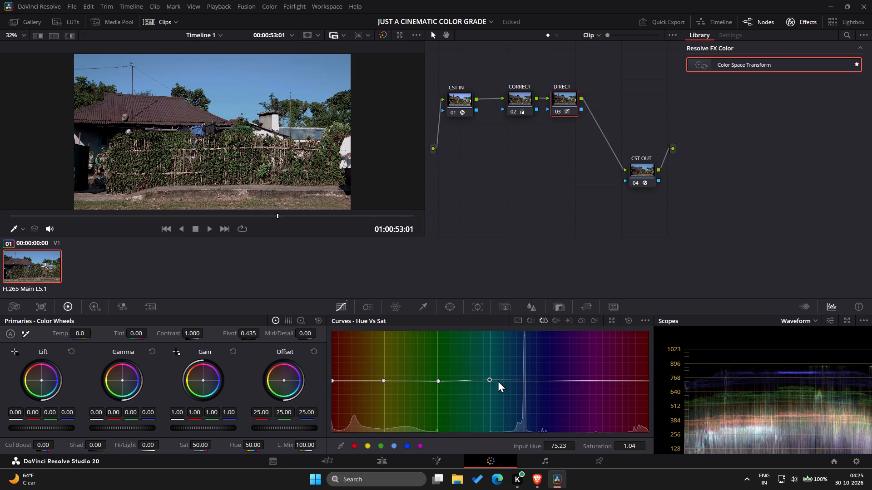
{"action": "left_click", "coordinate": [542, 379]}
{"action": "left_click", "coordinate": [595, 378]}
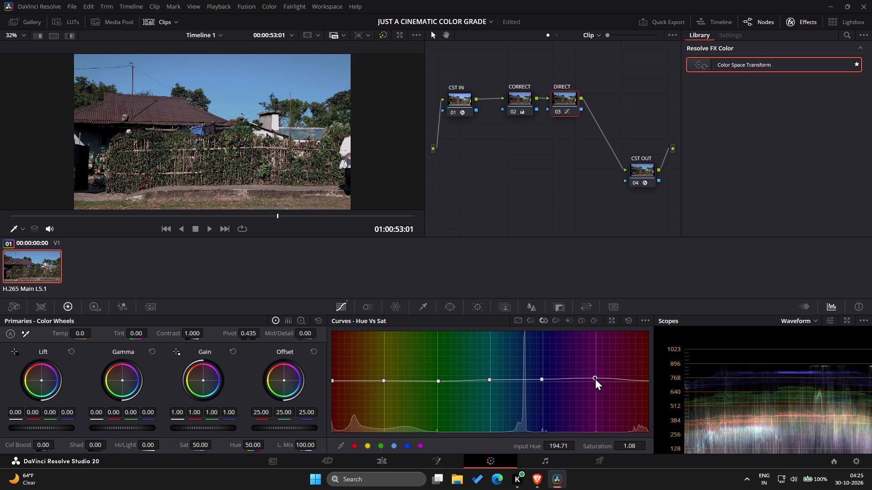
Lower the magenta, blue, cyan, green, yellow and red Hue Vs Sat points to the curve's bottom, with Saturation 0.00 for blue and red and 0.09 for cyan.
{"action": "left_click_drag", "start_coordinate": [597, 376], "coordinate": [595, 438]}
{"action": "left_click_drag", "start_coordinate": [542, 378], "coordinate": [542, 435]}
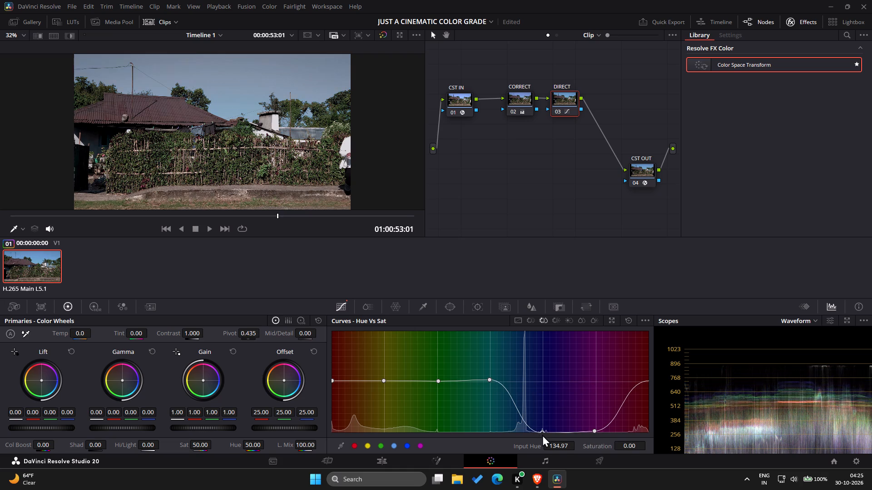
{"action": "left_click_drag", "start_coordinate": [542, 435], "coordinate": [544, 434]}
{"action": "left_click_drag", "start_coordinate": [490, 382], "coordinate": [490, 424]}
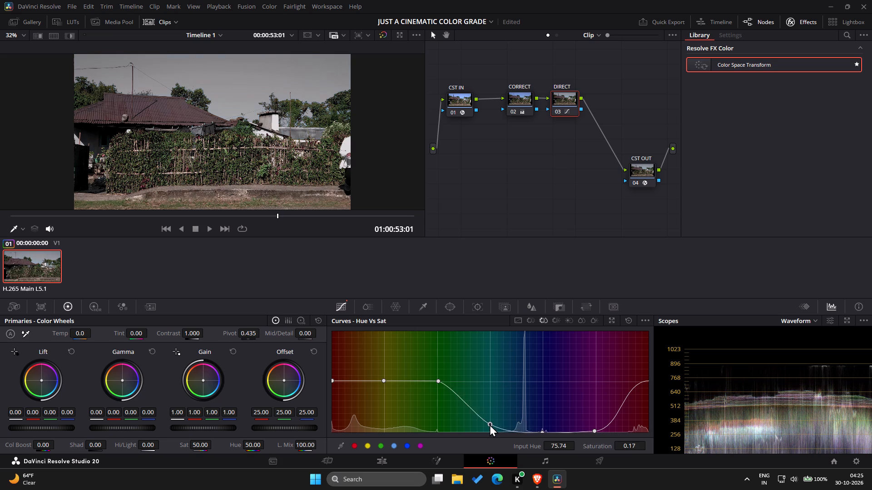
{"action": "left_click_drag", "start_coordinate": [490, 424], "coordinate": [487, 428]}
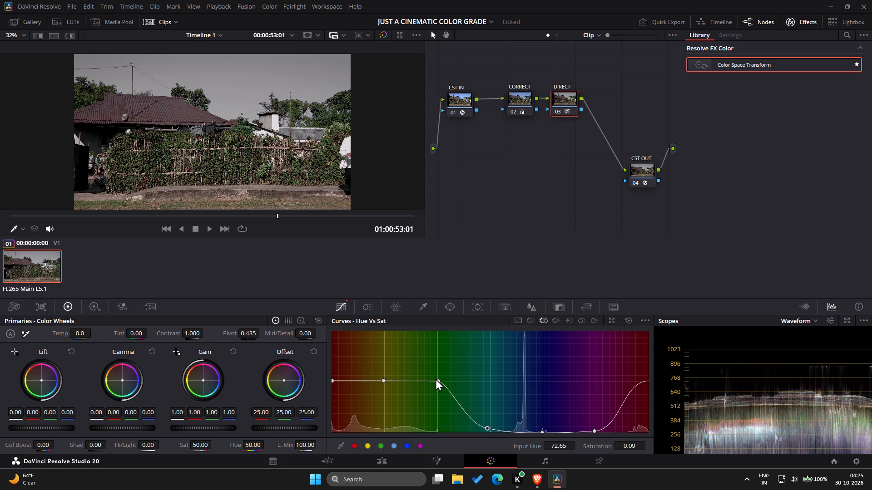
{"action": "left_click_drag", "start_coordinate": [438, 384], "coordinate": [434, 435]}
{"action": "left_click_drag", "start_coordinate": [384, 380], "coordinate": [376, 445]}
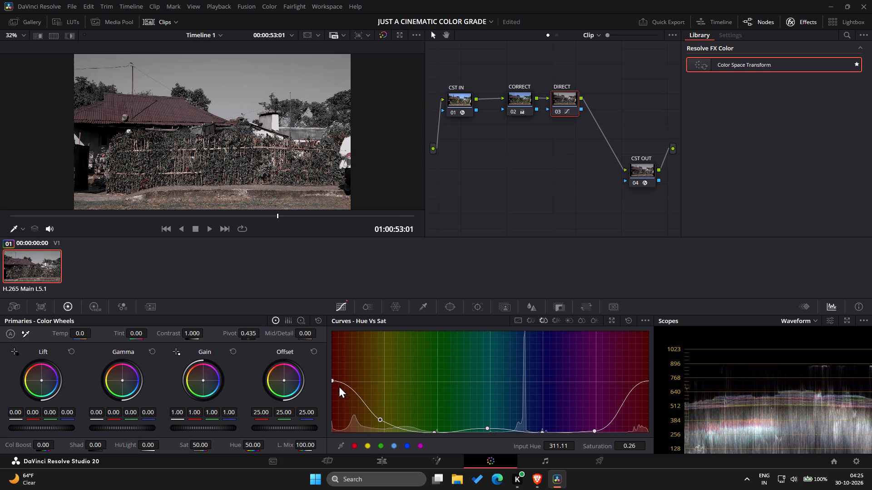
{"action": "left_click_drag", "start_coordinate": [334, 381], "coordinate": [323, 435]}
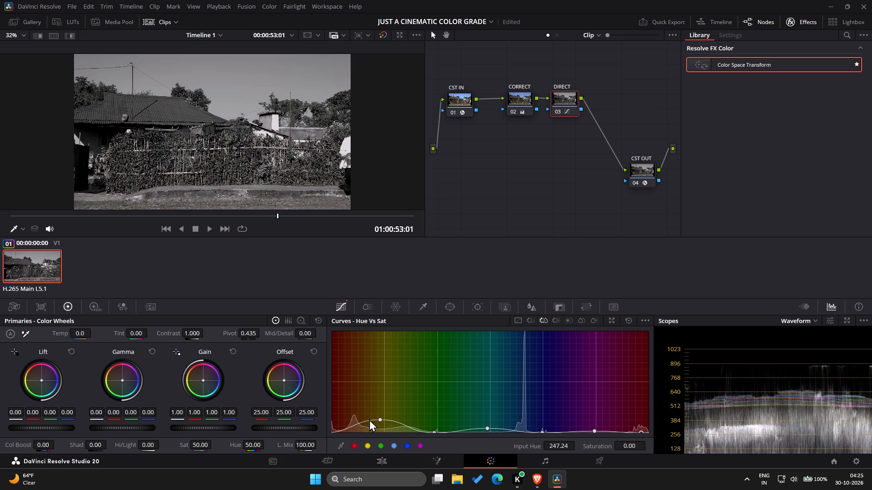
{"action": "left_click_drag", "start_coordinate": [375, 419], "coordinate": [377, 444]}
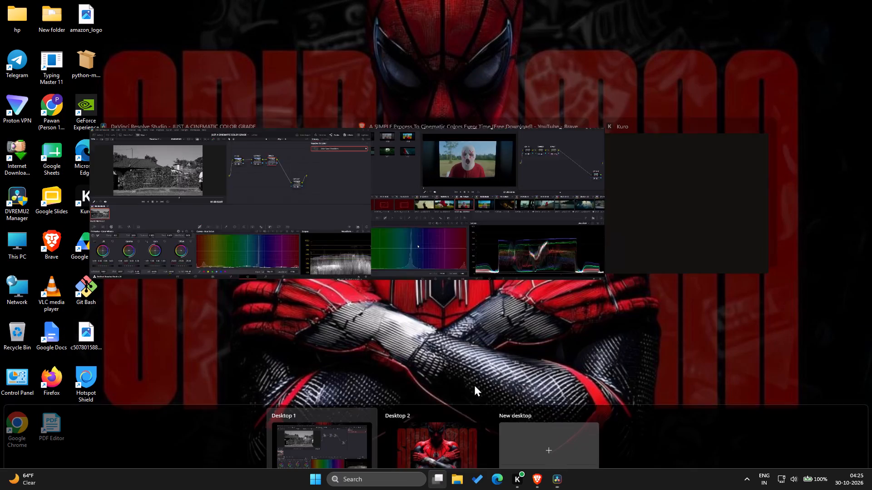
Switch to the YouTube tutorial, resume playback and skip ahead through the Hue Vs Sat desaturation part of the Color Curves Trick chapter.
{"action": "left_click", "coordinate": [476, 240]}
{"action": "key", "text": "space"}
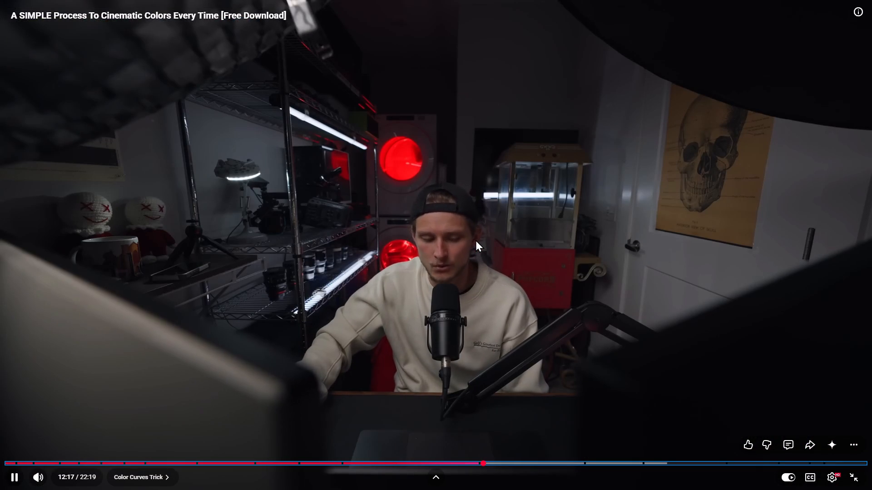
{"action": "key", "text": "Right"}
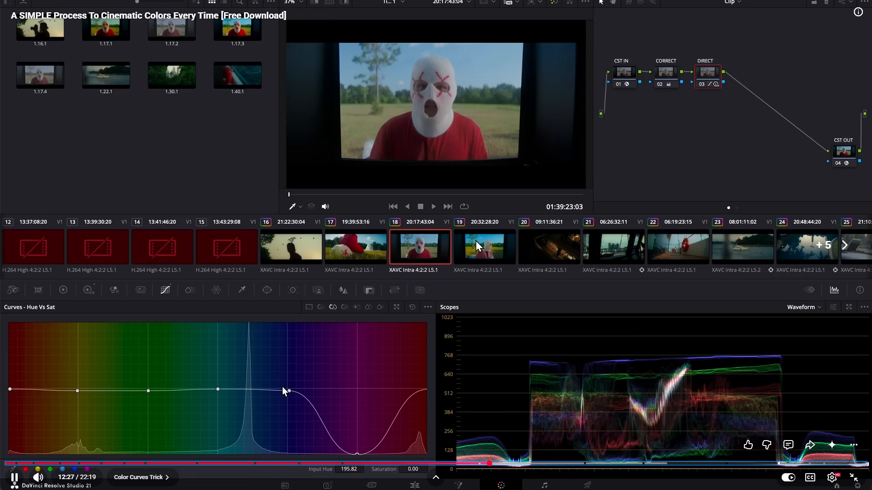
{"action": "key", "text": "Right"}
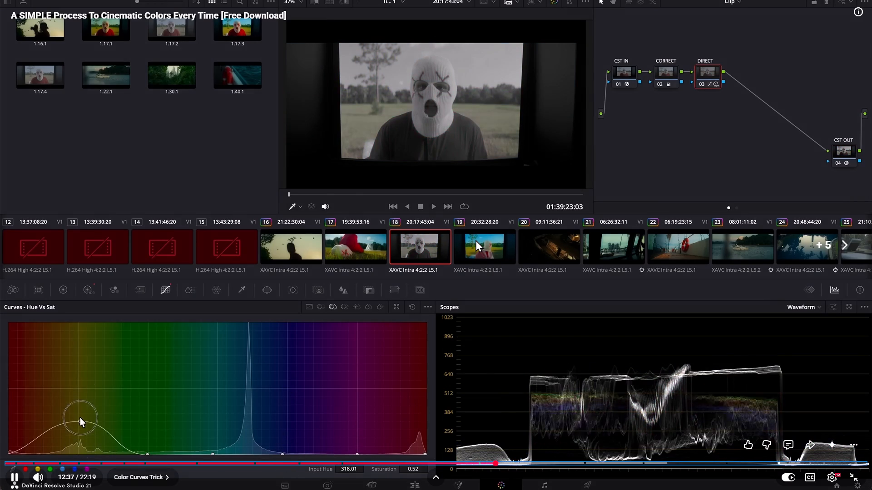
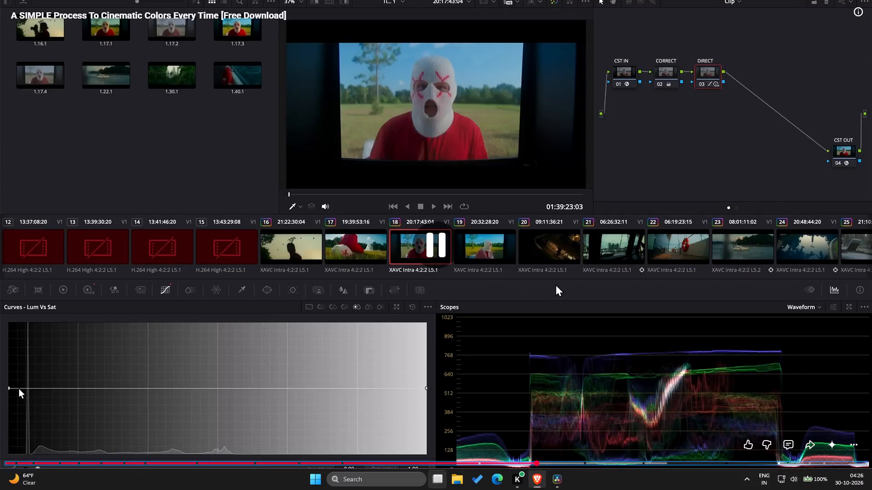
Switch to DaVinci Resolve and raise the yellow Hue Vs Sat point to Saturation 1.56 at hue 316.26.
{"action": "left_click", "coordinate": [527, 191]}
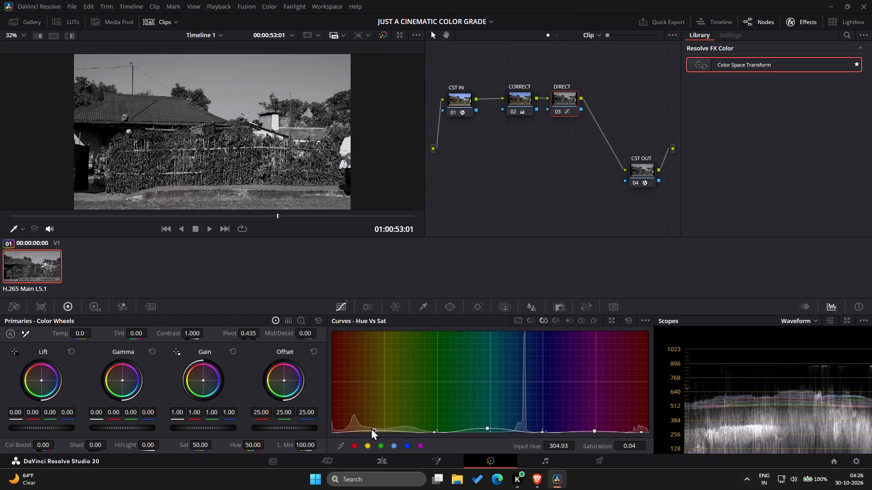
{"action": "left_click_drag", "start_coordinate": [374, 429], "coordinate": [383, 429]}
{"action": "left_click_drag", "start_coordinate": [383, 429], "coordinate": [385, 433]}
{"action": "left_click_drag", "start_coordinate": [385, 433], "coordinate": [388, 400]}
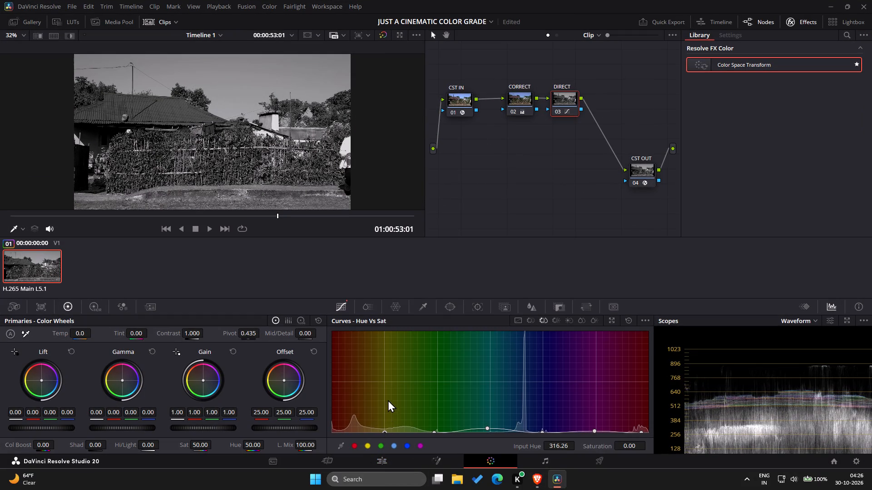
{"action": "left_click_drag", "start_coordinate": [388, 400], "coordinate": [382, 429]}
{"action": "left_click_drag", "start_coordinate": [382, 429], "coordinate": [382, 404]}
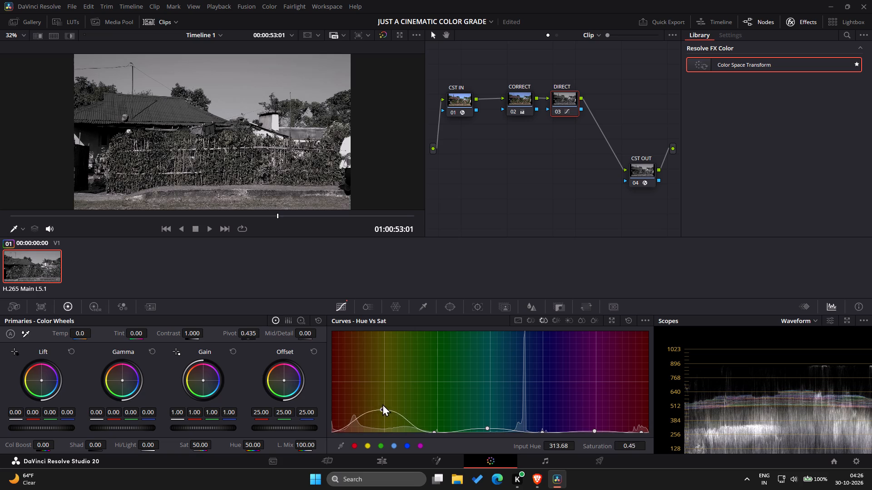
{"action": "left_click_drag", "start_coordinate": [382, 404], "coordinate": [384, 363]}
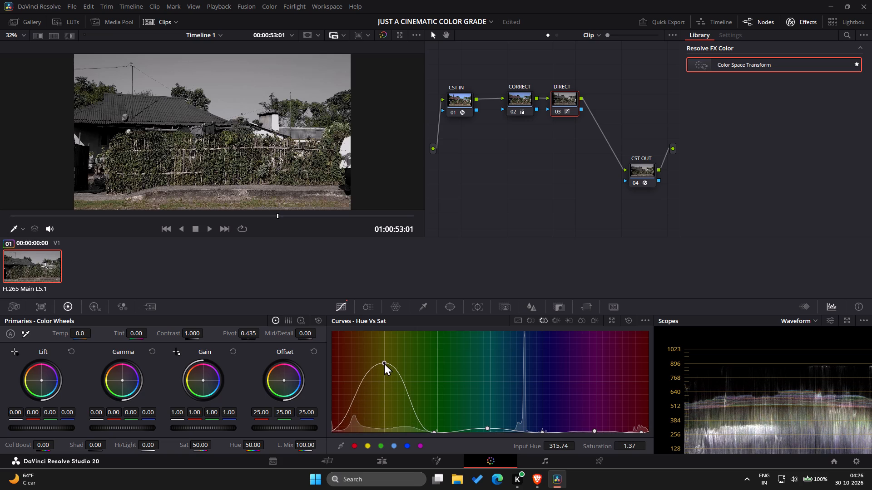
{"action": "left_click_drag", "start_coordinate": [384, 363], "coordinate": [386, 364]}
{"action": "left_click_drag", "start_coordinate": [386, 364], "coordinate": [386, 367]}
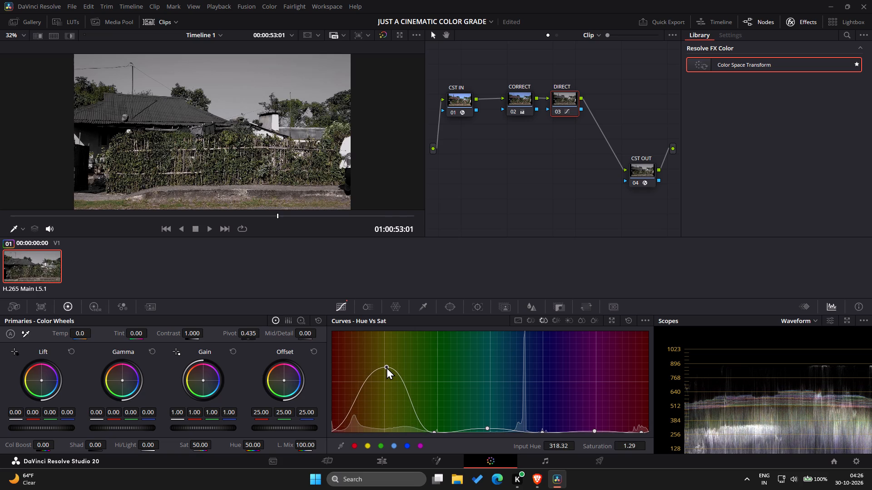
{"action": "left_click_drag", "start_coordinate": [386, 367], "coordinate": [384, 322]}
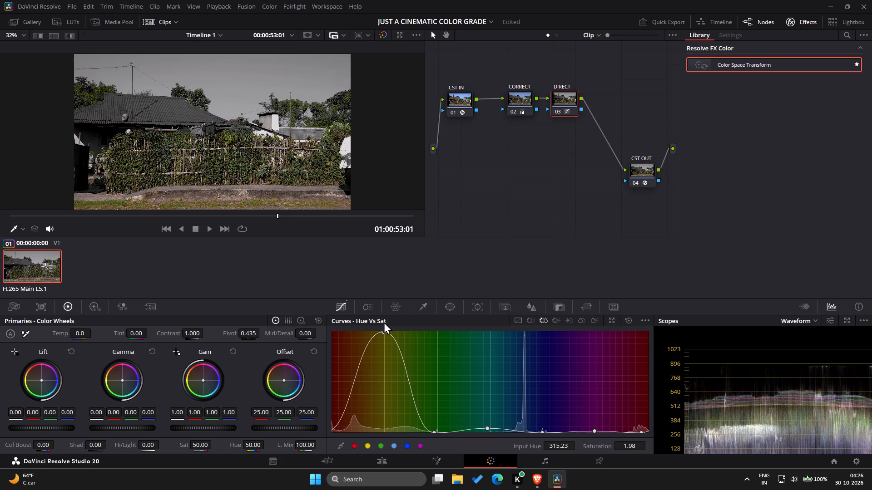
{"action": "left_click_drag", "start_coordinate": [384, 322], "coordinate": [388, 360]}
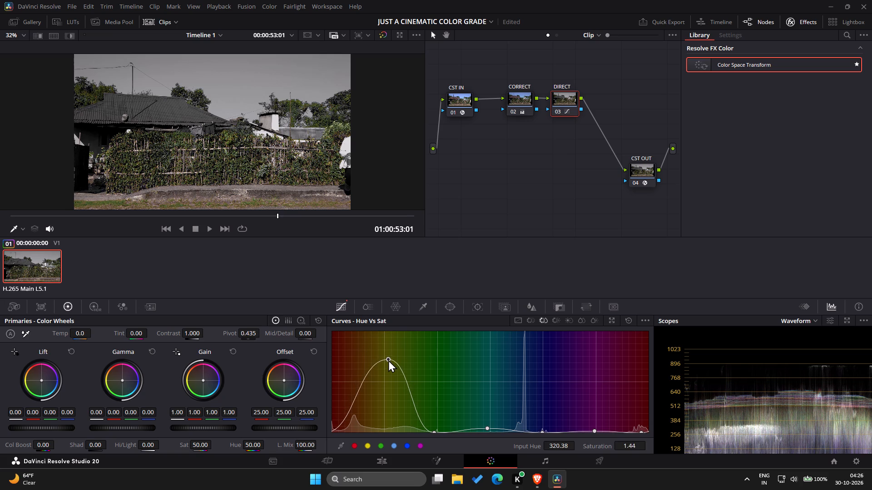
{"action": "left_click_drag", "start_coordinate": [388, 360], "coordinate": [385, 353]}
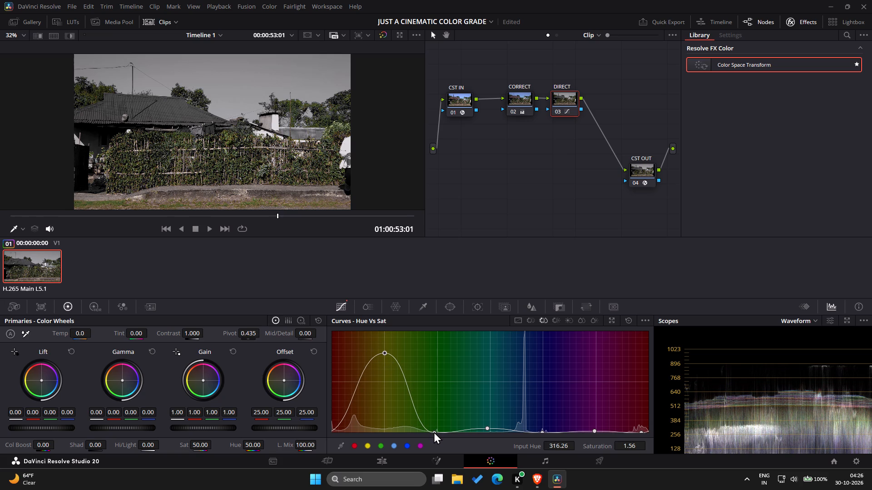
Raise the green Hue Vs Sat point to Saturation 1.18 at hue 17.55.
{"action": "left_click_drag", "start_coordinate": [434, 431], "coordinate": [439, 366]}
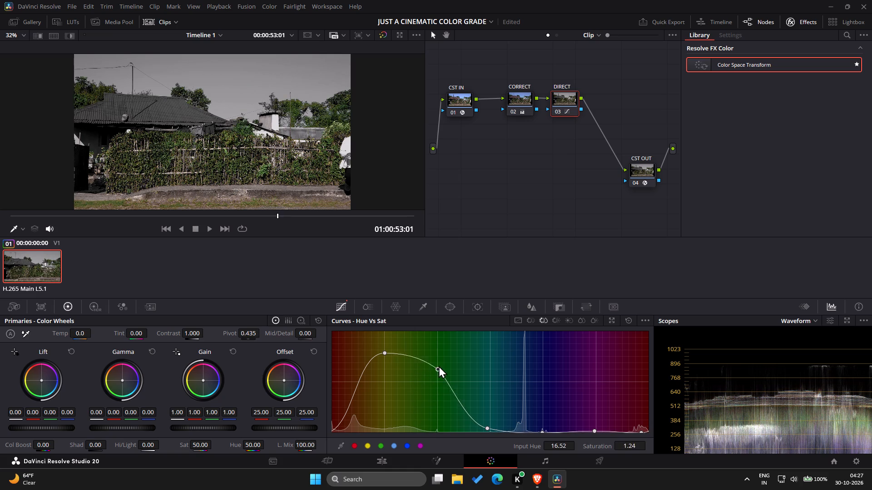
{"action": "left_click_drag", "start_coordinate": [439, 366], "coordinate": [439, 361]}
{"action": "left_click_drag", "start_coordinate": [439, 361], "coordinate": [439, 372]}
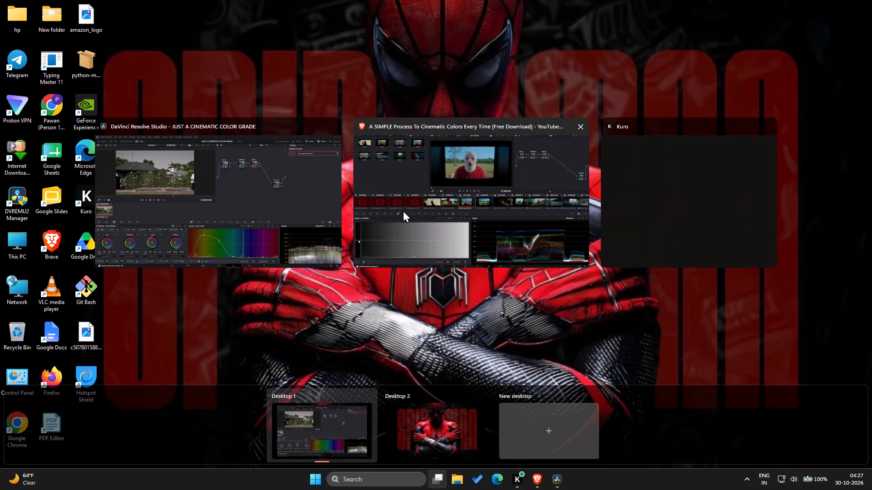
Check the tutorial's Hue Vs Sat curve, then refine the yellow point to Saturation 1.34 at hue 318.83 and green to 1.19 at hue 16.52.
{"action": "left_click", "coordinate": [403, 210]}
{"action": "key", "text": "Left"}
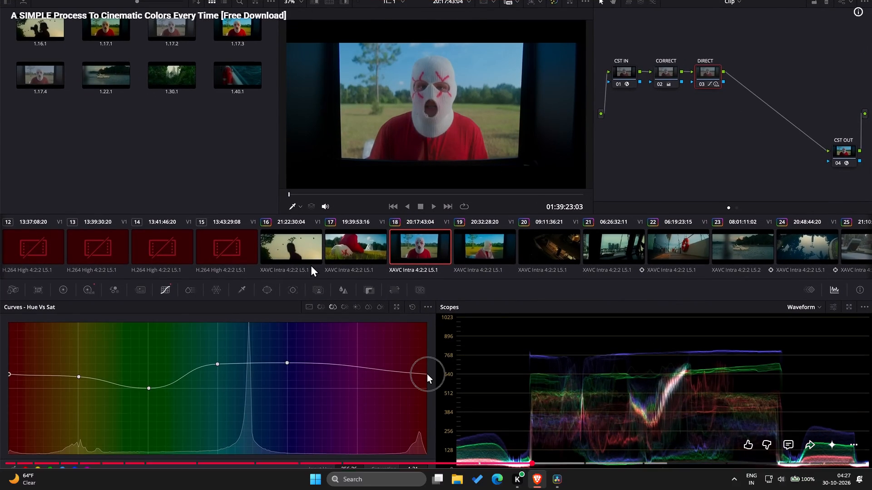
{"action": "left_click", "coordinate": [374, 177]}
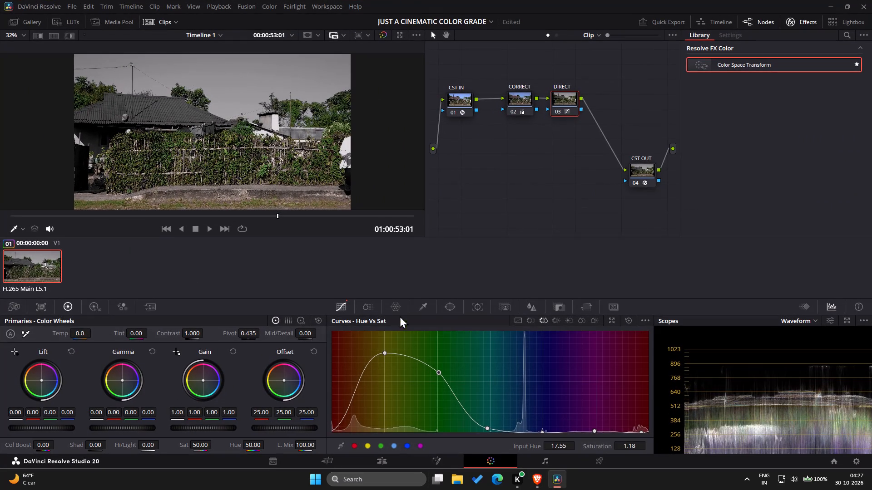
{"action": "left_click_drag", "start_coordinate": [384, 353], "coordinate": [385, 363]}
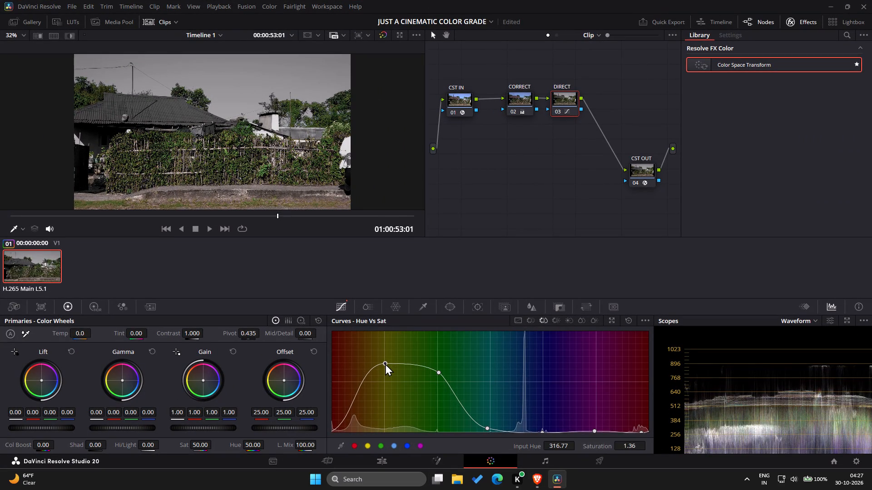
{"action": "left_click_drag", "start_coordinate": [385, 363], "coordinate": [387, 364]}
{"action": "left_click", "coordinate": [439, 370]}
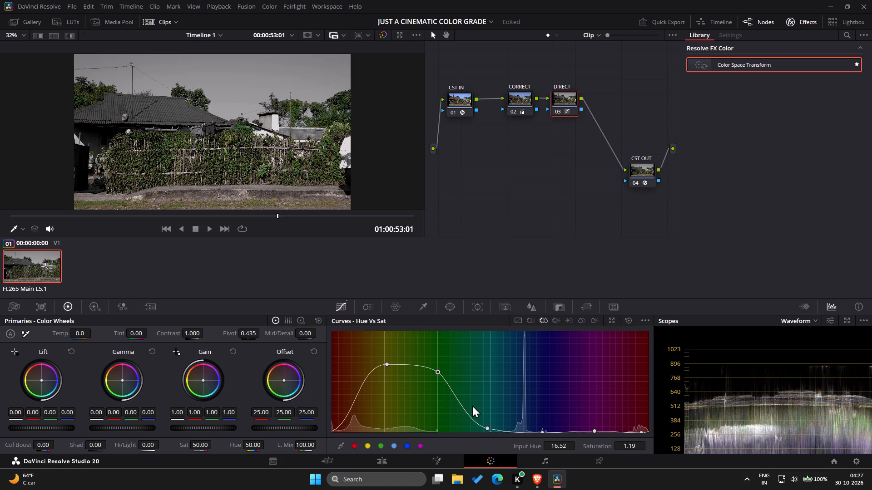
Raise the cyan Hue Vs Sat point above the center line and the blue point to Saturation 1.40 at hue 130.85.
{"action": "left_click_drag", "start_coordinate": [489, 427], "coordinate": [489, 388]}
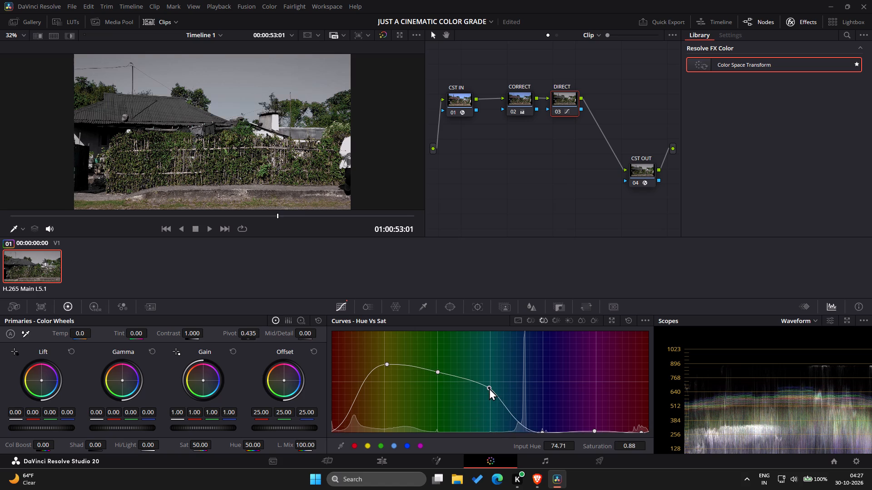
{"action": "left_click_drag", "start_coordinate": [489, 388], "coordinate": [489, 364]}
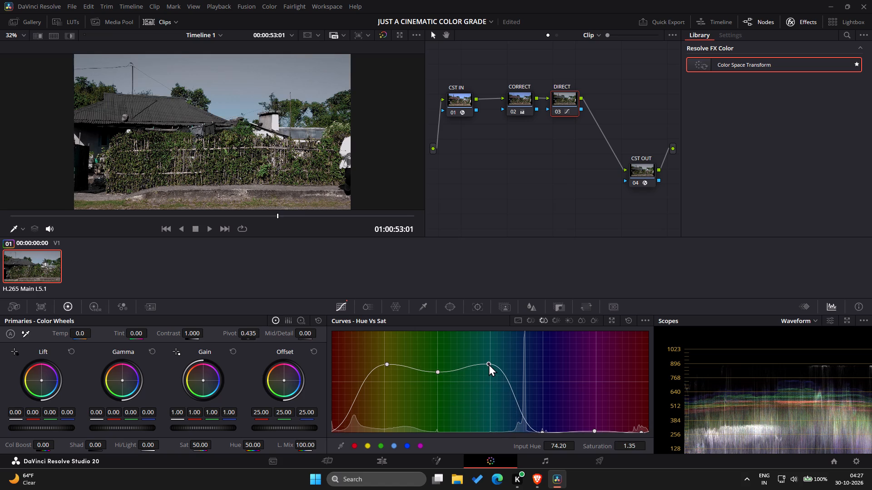
{"action": "left_click_drag", "start_coordinate": [489, 364], "coordinate": [490, 357]}
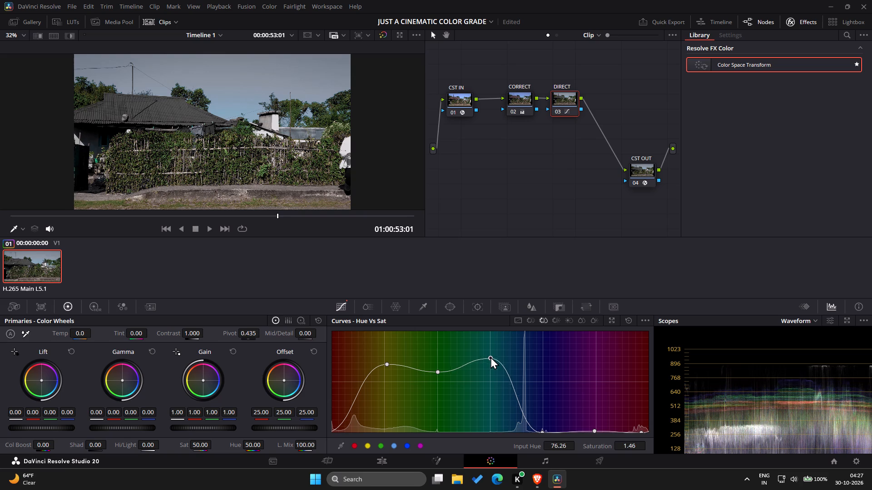
{"action": "left_click_drag", "start_coordinate": [490, 357], "coordinate": [490, 357]}
{"action": "left_click_drag", "start_coordinate": [542, 431], "coordinate": [539, 362]}
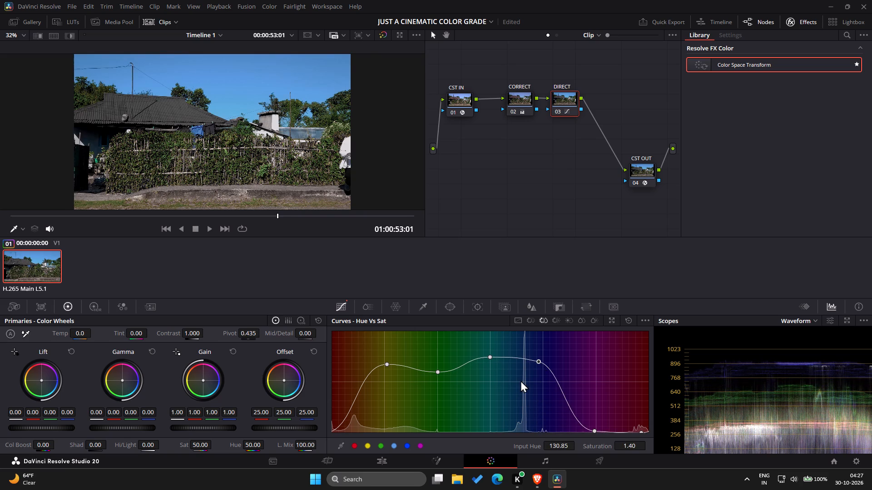
Compare with the tutorial's curve and refine the cyan point to Saturation 1.42 at hue 78.32 and blue to 1.32 at hue 138.58.
{"action": "left_click", "coordinate": [520, 213]}
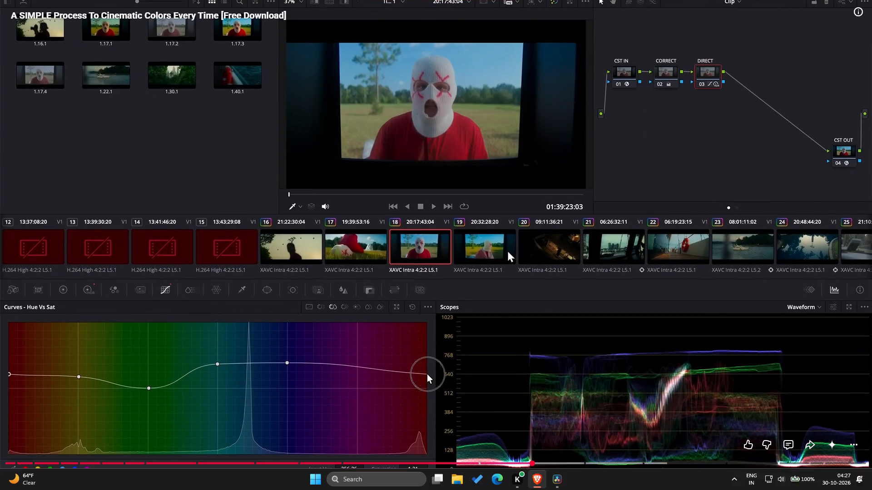
{"action": "left_click", "coordinate": [508, 183]}
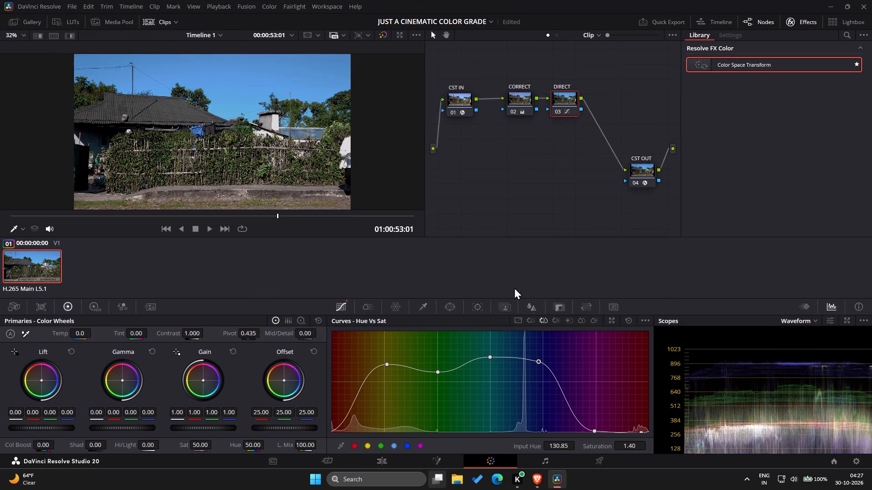
{"action": "left_click", "coordinate": [491, 357]}
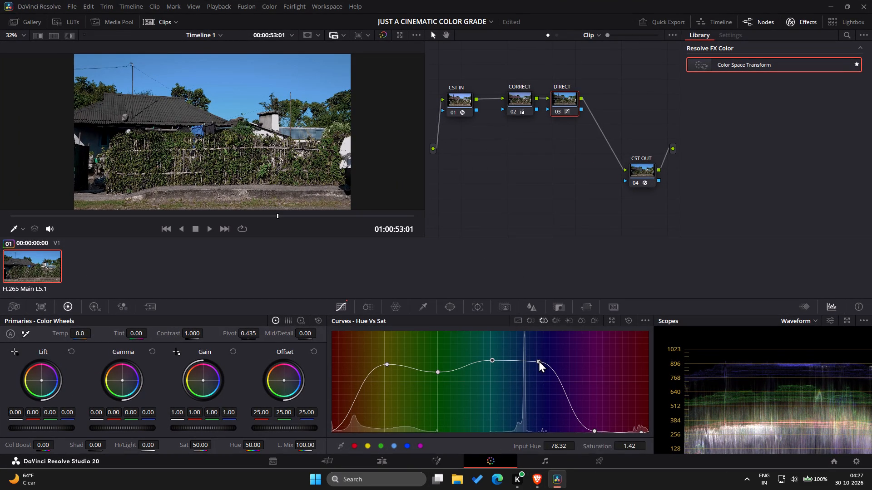
{"action": "left_click_drag", "start_coordinate": [539, 360], "coordinate": [542, 363]}
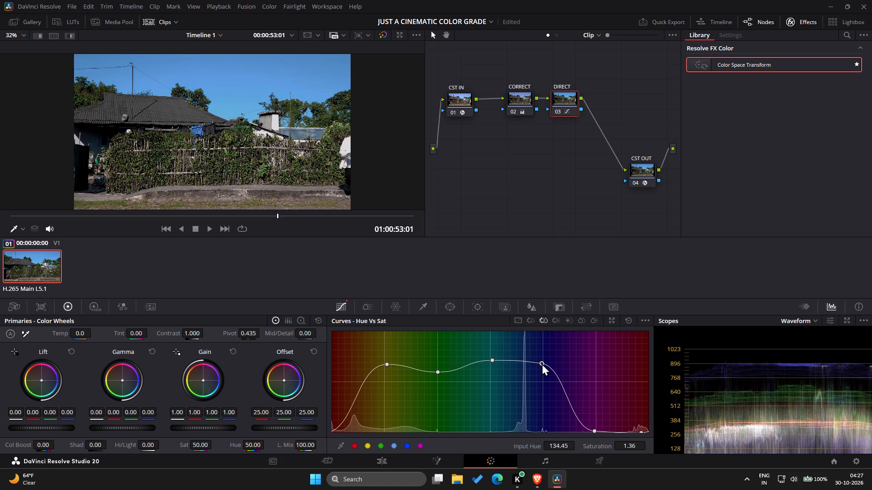
{"action": "left_click_drag", "start_coordinate": [542, 363], "coordinate": [544, 369]}
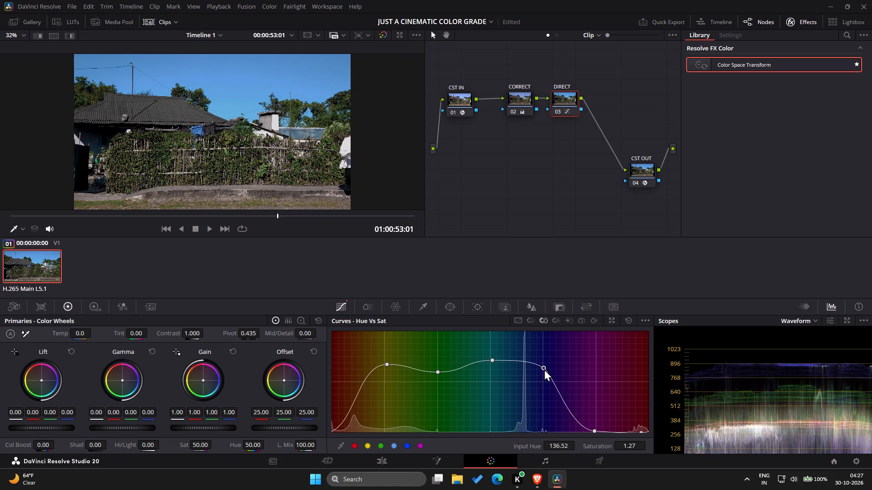
{"action": "left_click_drag", "start_coordinate": [544, 369], "coordinate": [545, 365]}
Raise the magenta Hue Vs Sat point to Saturation 1.50 at hue 203.47.
{"action": "left_click_drag", "start_coordinate": [592, 430], "coordinate": [595, 401]}
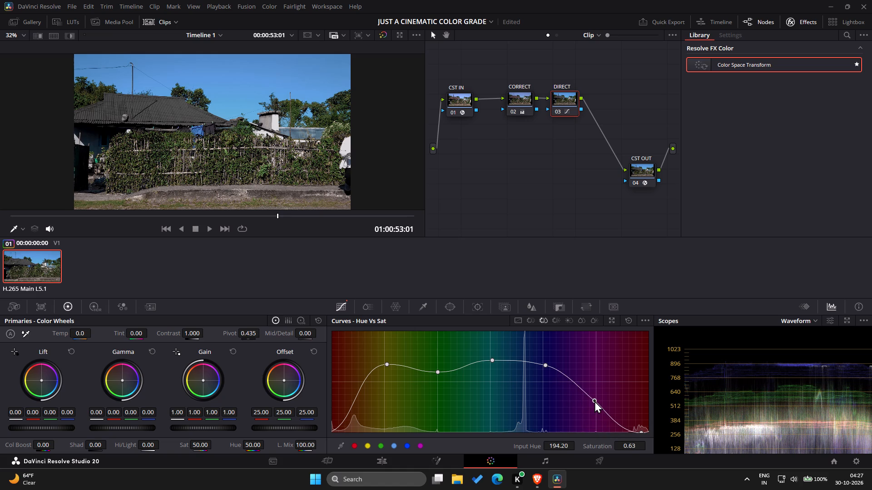
{"action": "left_click_drag", "start_coordinate": [595, 401], "coordinate": [599, 322]}
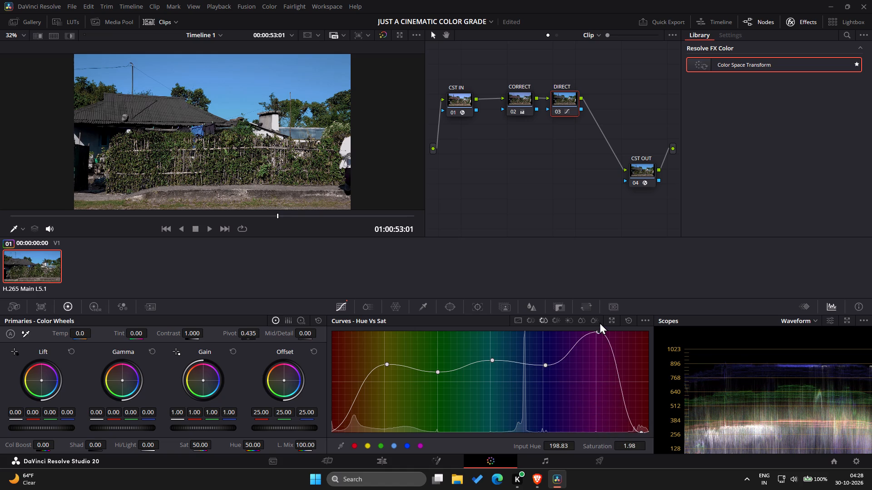
{"action": "left_click_drag", "start_coordinate": [599, 322], "coordinate": [603, 356]}
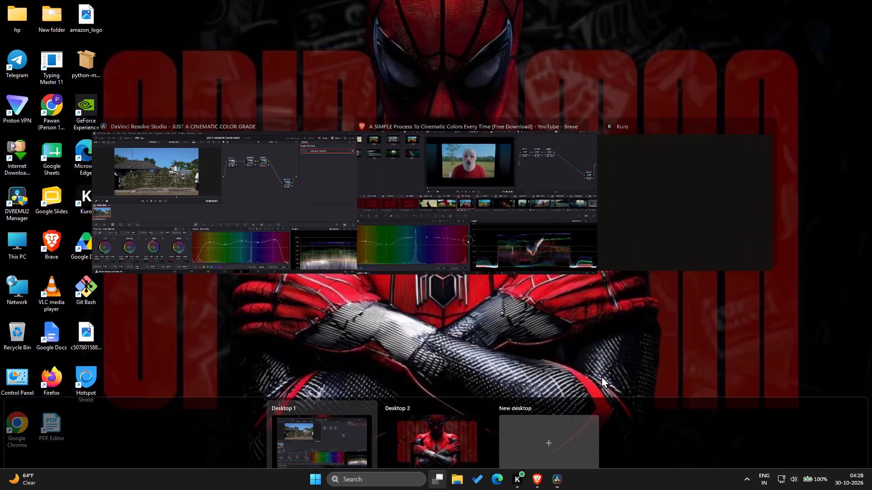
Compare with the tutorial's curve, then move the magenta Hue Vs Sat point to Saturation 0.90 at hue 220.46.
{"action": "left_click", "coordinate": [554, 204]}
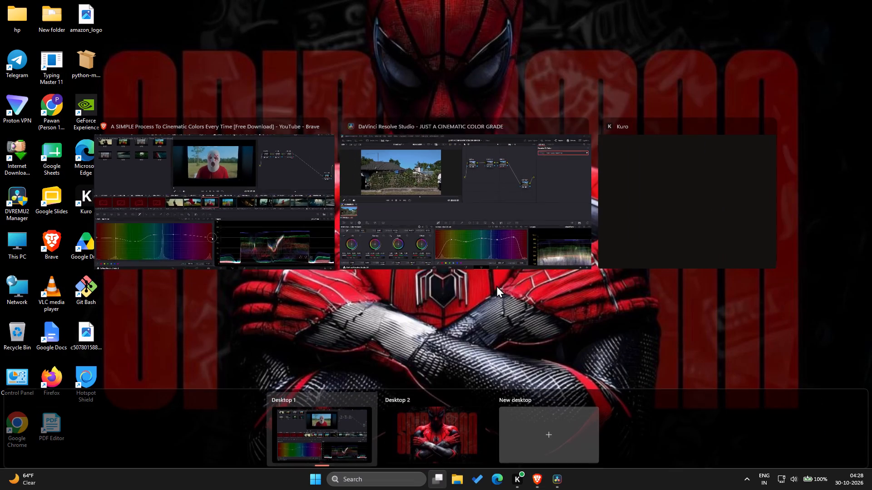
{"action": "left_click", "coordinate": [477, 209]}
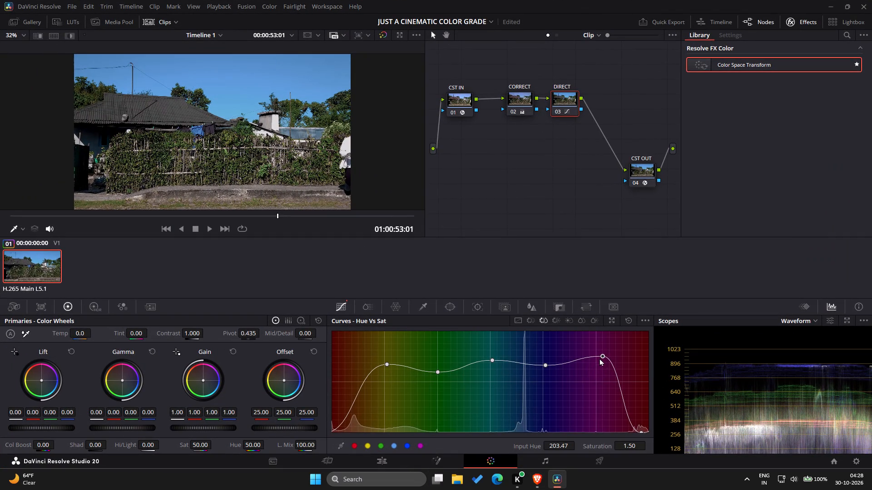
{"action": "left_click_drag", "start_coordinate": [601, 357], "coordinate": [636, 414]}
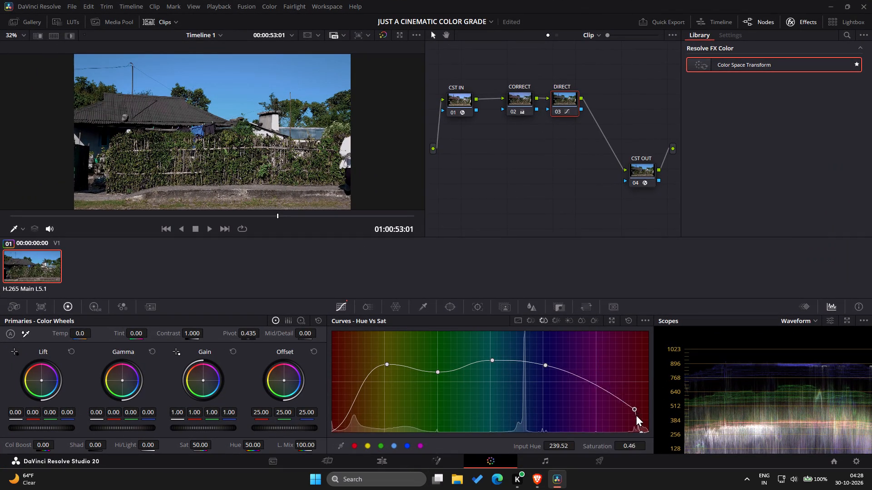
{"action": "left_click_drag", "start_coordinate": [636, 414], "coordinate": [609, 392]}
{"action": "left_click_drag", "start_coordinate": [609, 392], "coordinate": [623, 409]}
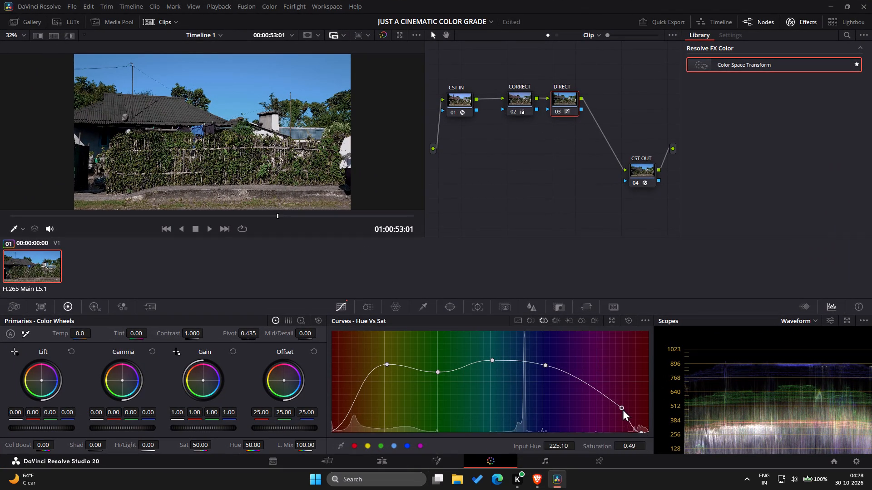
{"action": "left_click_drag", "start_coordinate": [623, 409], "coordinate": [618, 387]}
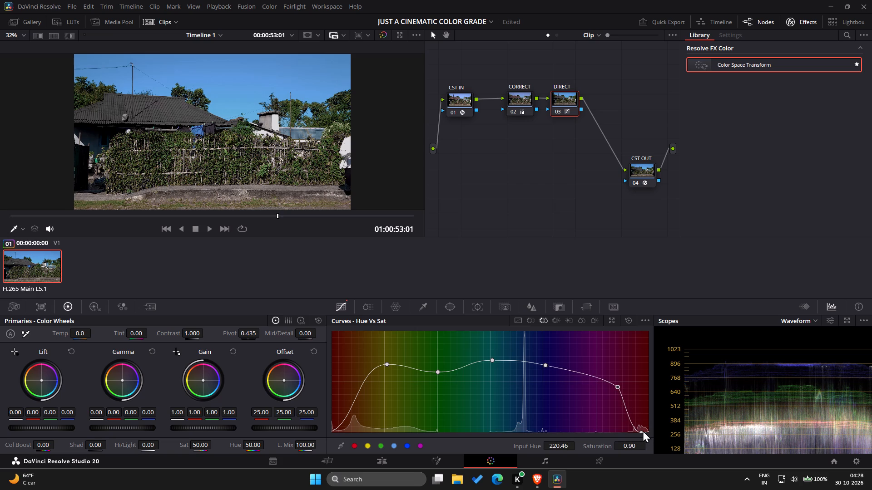
Raise the remaining red Hue Vs Sat point beyond magenta to Saturation 1.44 at hue 259.09.
{"action": "left_click_drag", "start_coordinate": [643, 430], "coordinate": [649, 372]}
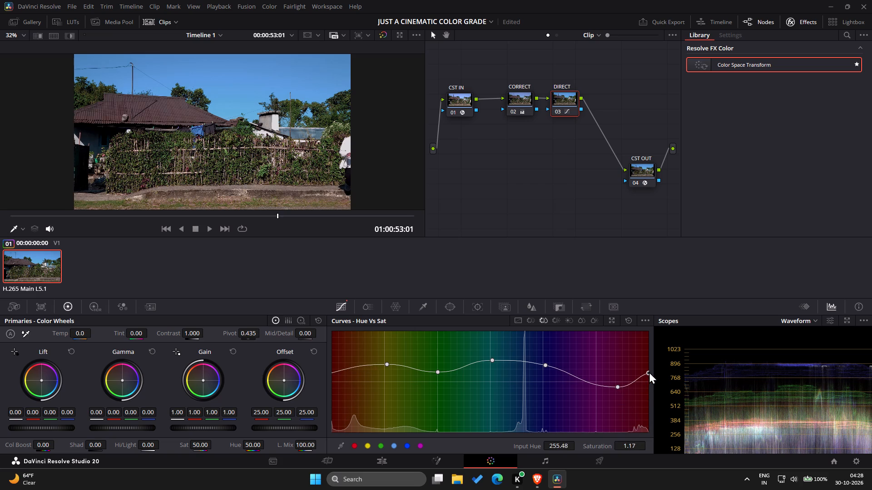
{"action": "left_click_drag", "start_coordinate": [649, 372], "coordinate": [652, 359]}
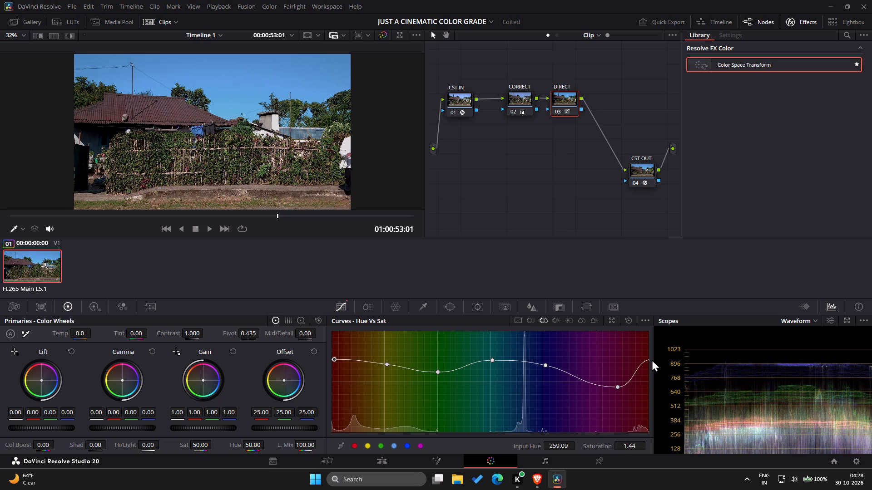
Raise the magenta Hue Vs Sat point and, after comparing with the tutorial's curve, place it at Saturation 1.24 and hue 199.86.
{"action": "left_click_drag", "start_coordinate": [618, 384], "coordinate": [618, 369]}
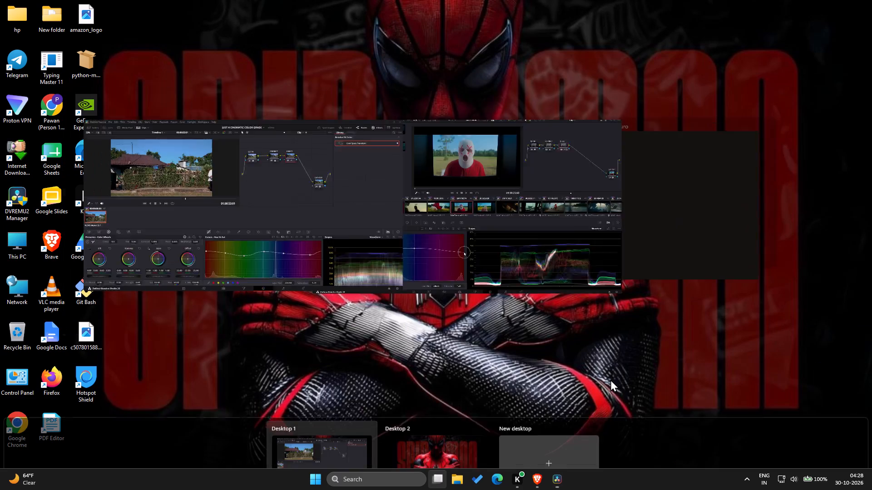
{"action": "left_click", "coordinate": [554, 242]}
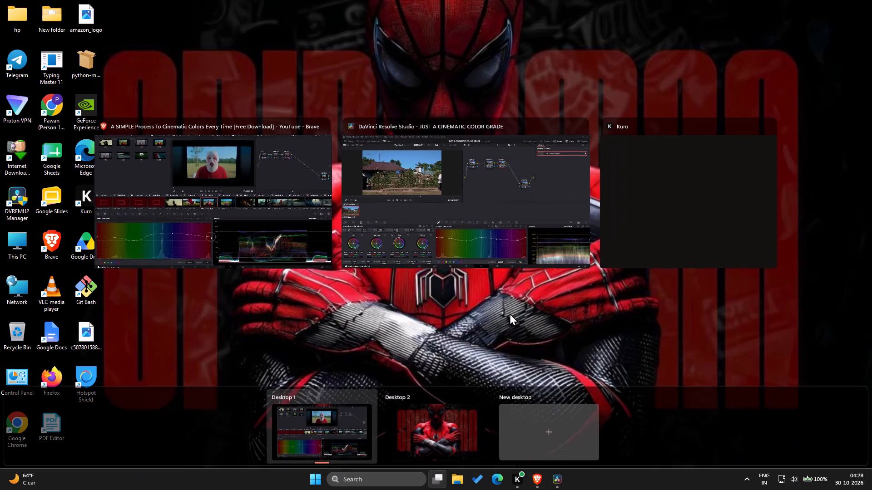
{"action": "left_click", "coordinate": [486, 237]}
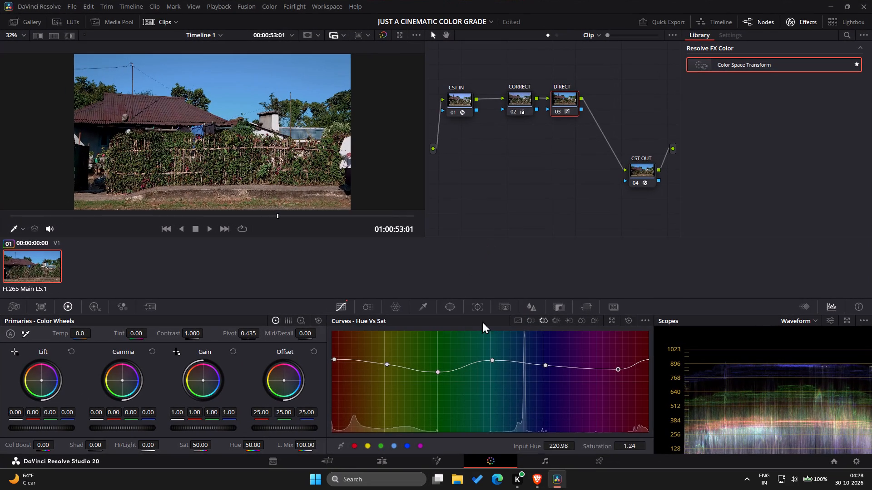
{"action": "left_click_drag", "start_coordinate": [618, 367], "coordinate": [599, 370]}
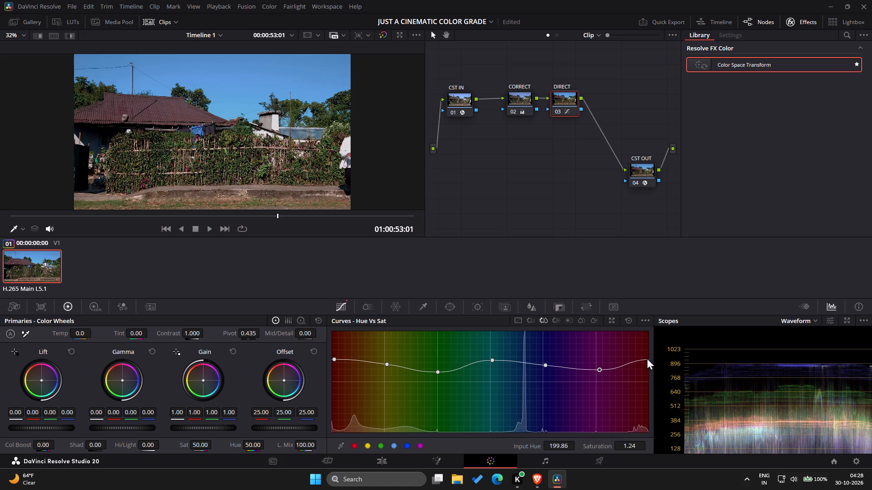
Add a Hue Vs Sat point at the curve's far red end beyond magenta and set it to Saturation 1.42 at hue 256.00.
{"action": "left_click_drag", "start_coordinate": [647, 357], "coordinate": [651, 390]}
{"action": "left_click_drag", "start_coordinate": [651, 390], "coordinate": [640, 392]}
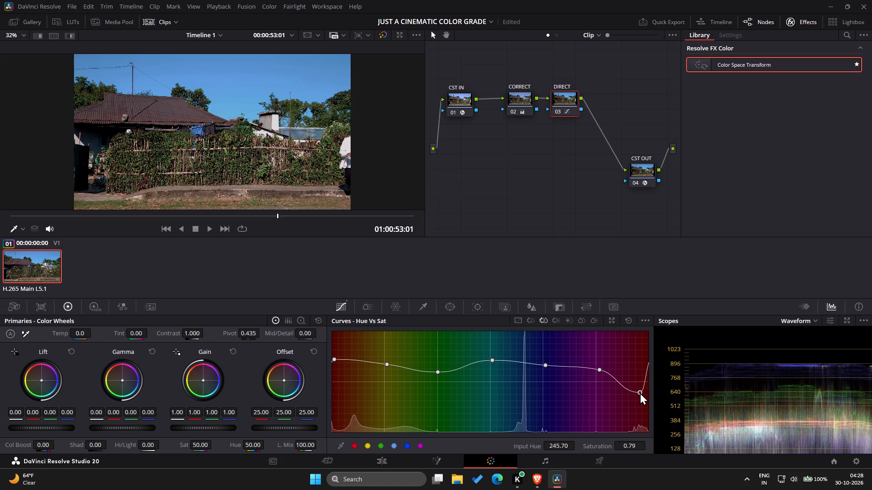
{"action": "left_click_drag", "start_coordinate": [640, 392], "coordinate": [645, 371]}
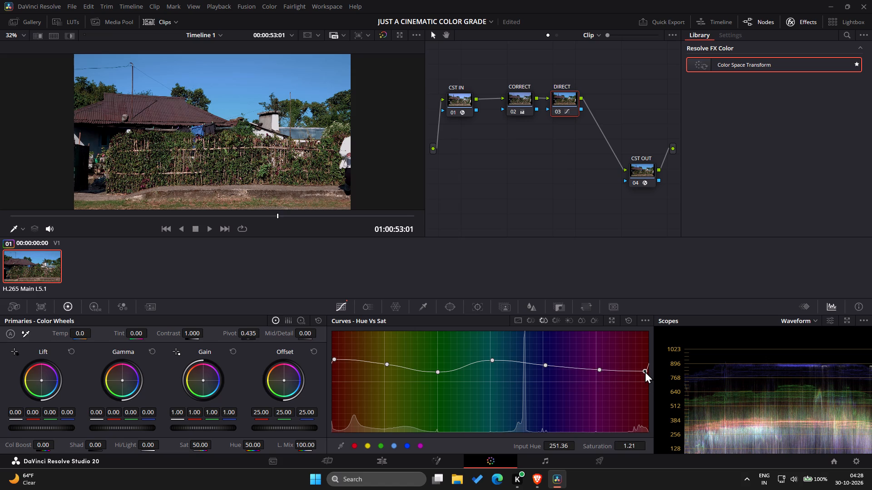
{"action": "left_click_drag", "start_coordinate": [645, 371], "coordinate": [645, 350]}
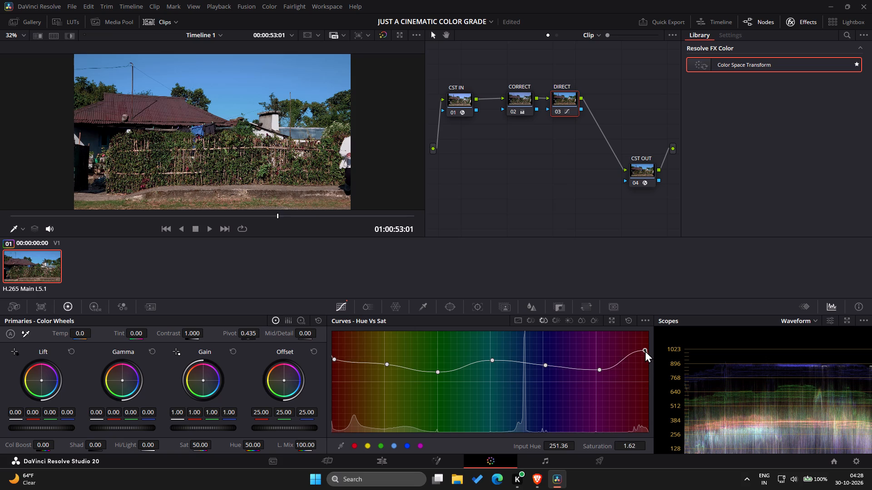
{"action": "left_click_drag", "start_coordinate": [645, 350], "coordinate": [652, 360]}
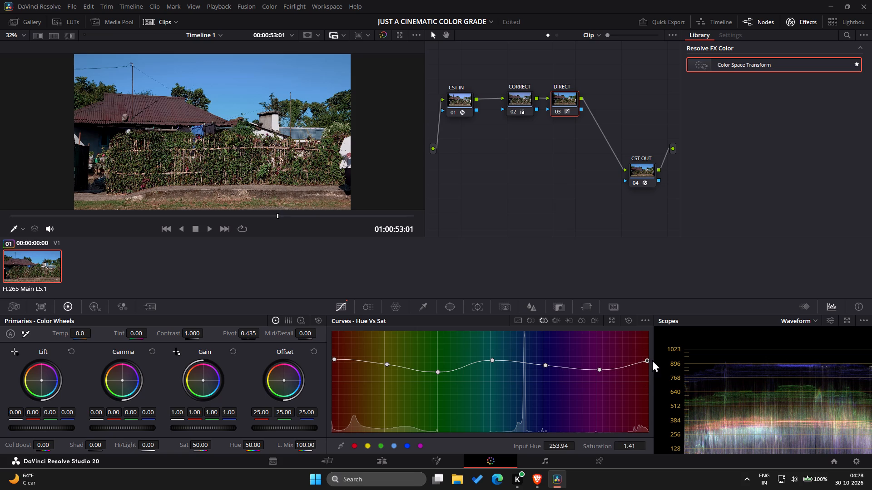
{"action": "left_click_drag", "start_coordinate": [652, 360], "coordinate": [650, 366]}
{"action": "left_click_drag", "start_coordinate": [650, 366], "coordinate": [654, 364]}
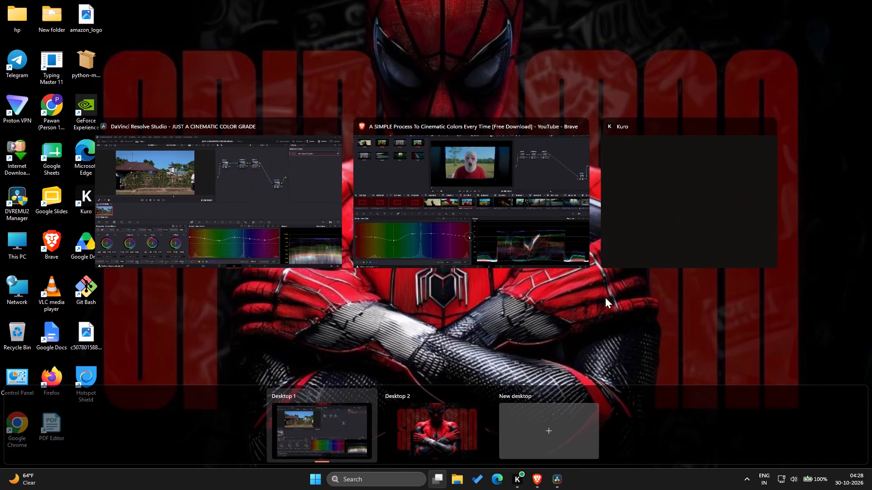
Compare with the tutorial's curve, then refine the far red end point to Saturation 1.22 at hue 256.00 and magenta to 1.34 at hue 200.38.
{"action": "left_click", "coordinate": [536, 233]}
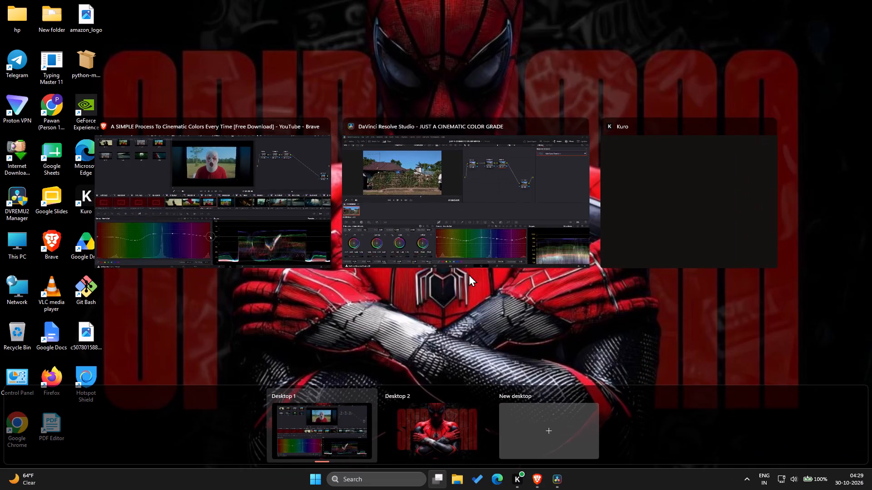
{"action": "left_click", "coordinate": [472, 230]}
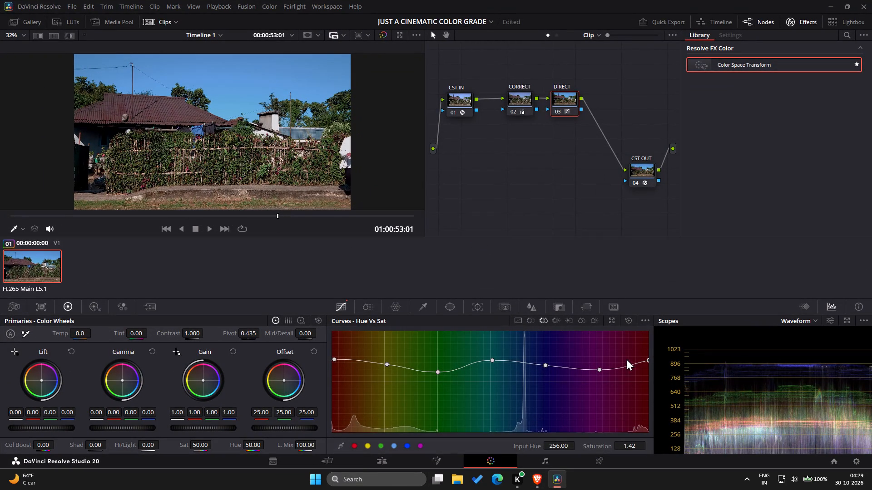
{"action": "left_click_drag", "start_coordinate": [644, 359], "coordinate": [649, 372]}
{"action": "left_click_drag", "start_coordinate": [649, 372], "coordinate": [650, 371]}
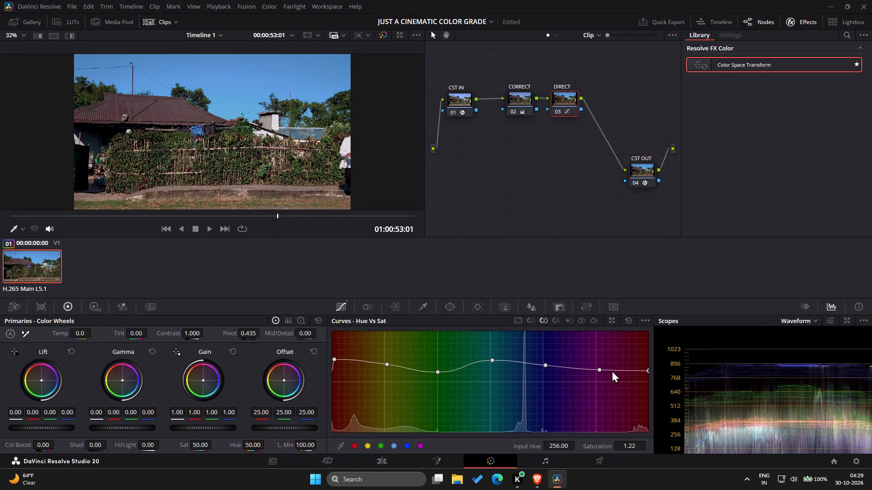
{"action": "left_click", "coordinate": [601, 367]}
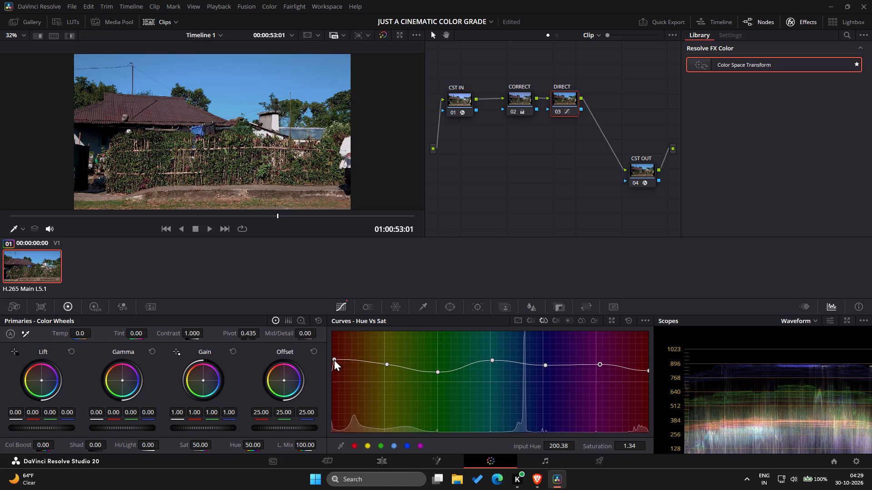
Lower the red point at the start of the Hue Vs Sat curve to Saturation 1.21 at hue 256.00.
{"action": "left_click_drag", "start_coordinate": [334, 358], "coordinate": [334, 370]}
{"action": "left_click_drag", "start_coordinate": [334, 370], "coordinate": [329, 372]}
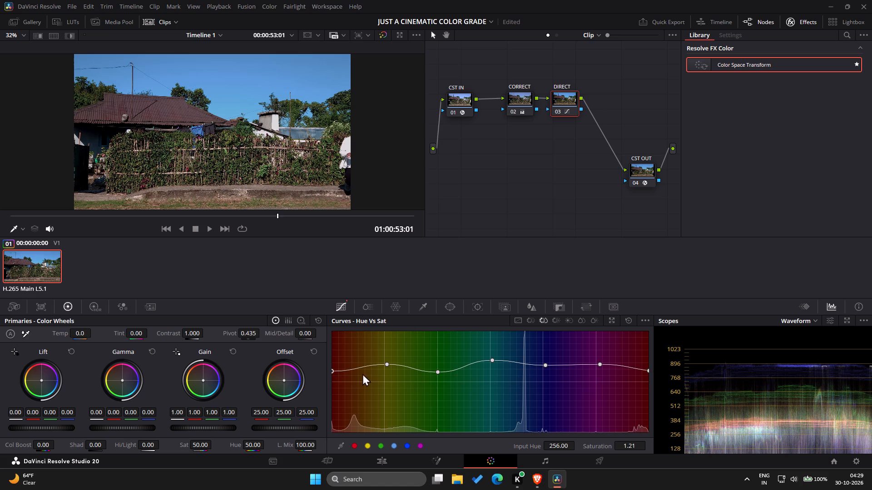
Switch the DIRECT node to the Lum Vs Sat curve, check the tutorial's version, and lower the black end point to Saturation 0.92.
{"action": "left_click", "coordinate": [556, 320]}
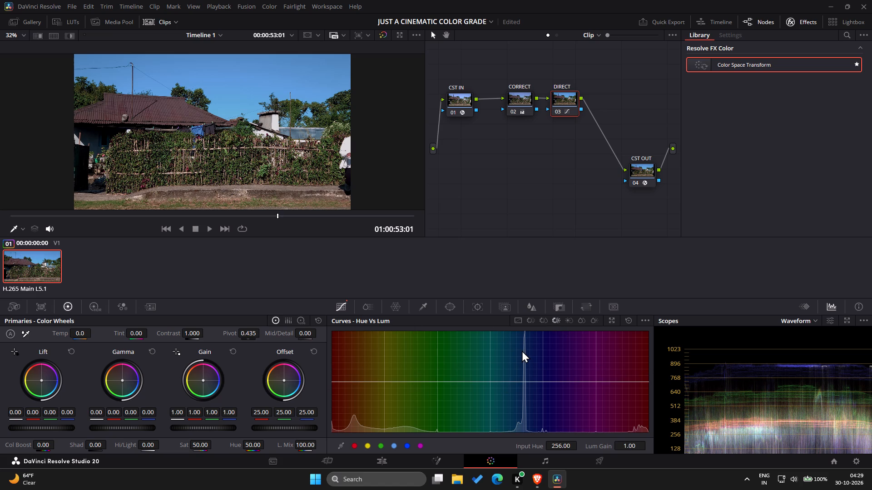
{"action": "left_click", "coordinate": [566, 317]}
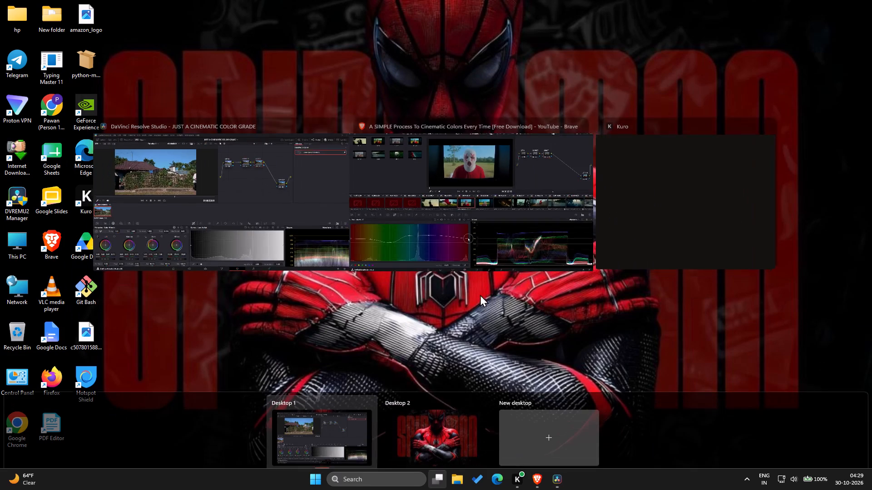
{"action": "left_click", "coordinate": [432, 199]}
{"action": "key", "text": "space"}
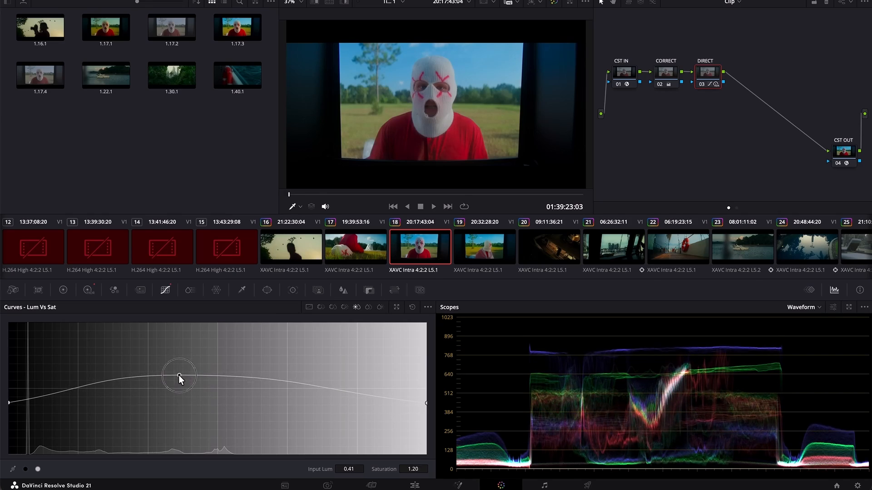
{"action": "key", "text": "space"}
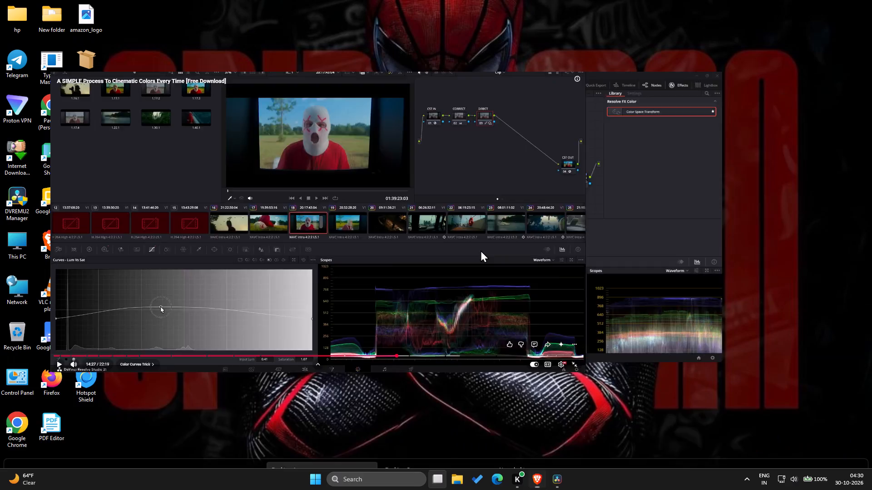
{"action": "left_click", "coordinate": [515, 188]}
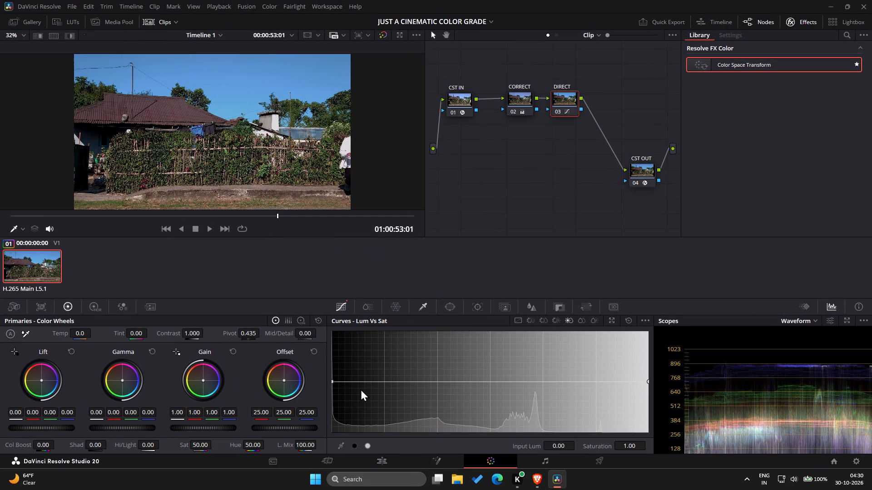
{"action": "left_click_drag", "start_coordinate": [333, 379], "coordinate": [333, 387]}
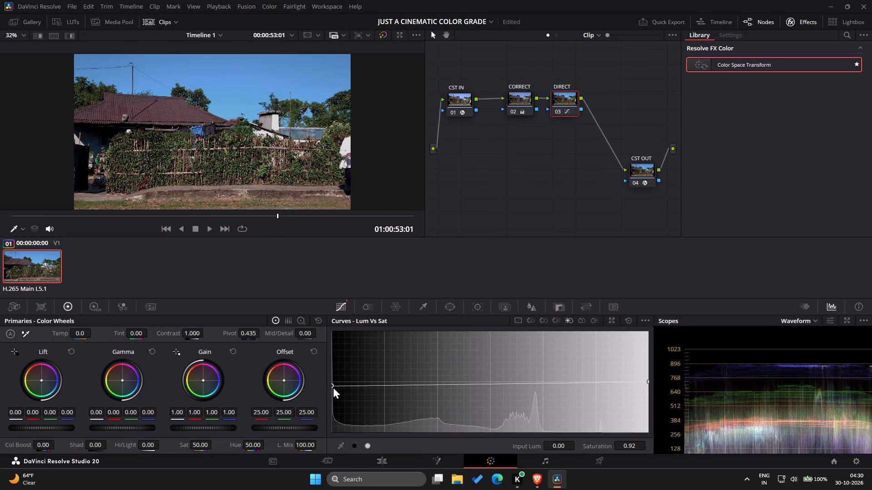
Lower the black end point of the DIRECT node's Lum Vs Sat curve to Saturation 0.75 at Input Lum 0.00.
{"action": "left_click_drag", "start_coordinate": [333, 387], "coordinate": [335, 395]}
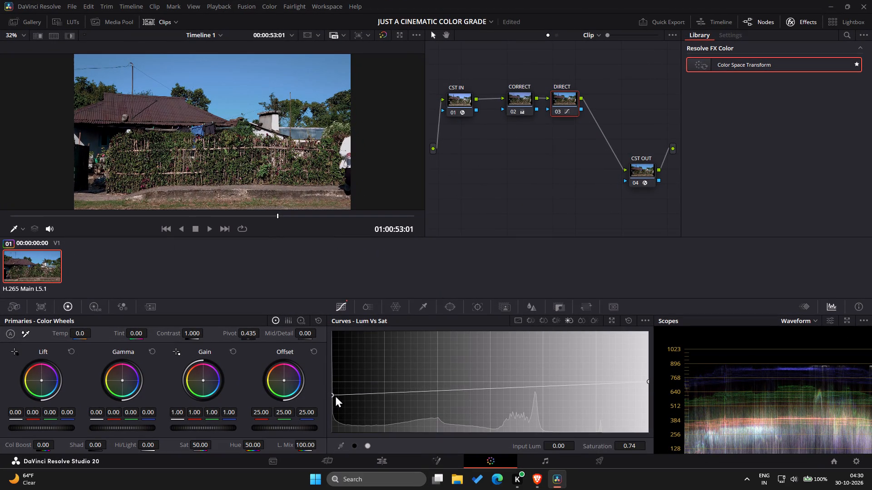
{"action": "left_click_drag", "start_coordinate": [335, 395], "coordinate": [339, 395]}
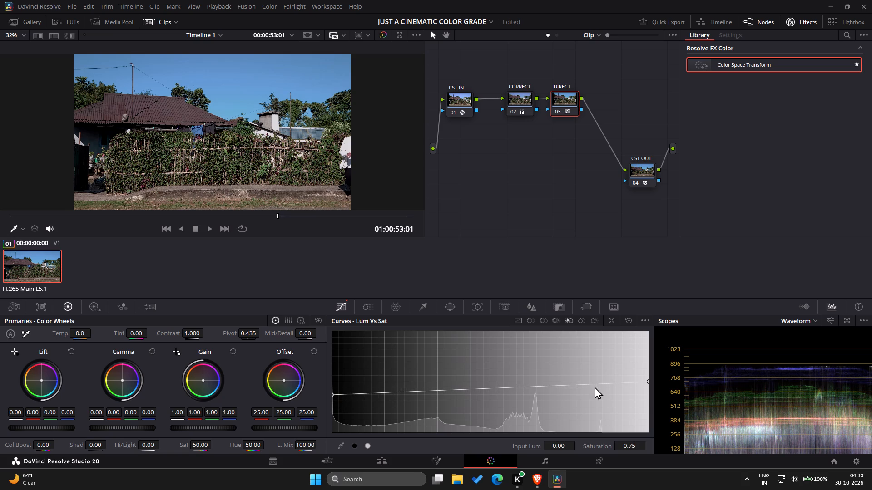
Lower the white end point of the Lum Vs Sat curve to Saturation 0.73 at Input Lum 1.00.
{"action": "left_click", "coordinate": [649, 381]}
{"action": "left_click_drag", "start_coordinate": [648, 382], "coordinate": [649, 392]}
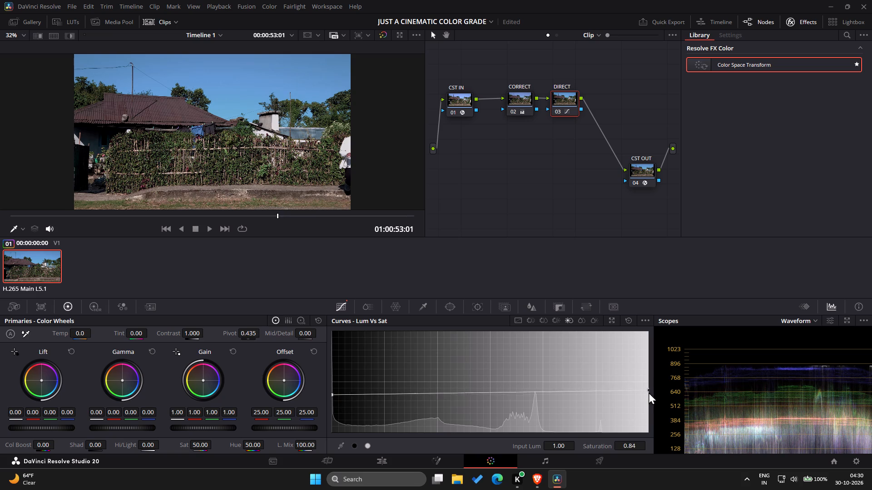
{"action": "left_click_drag", "start_coordinate": [649, 392], "coordinate": [649, 396]}
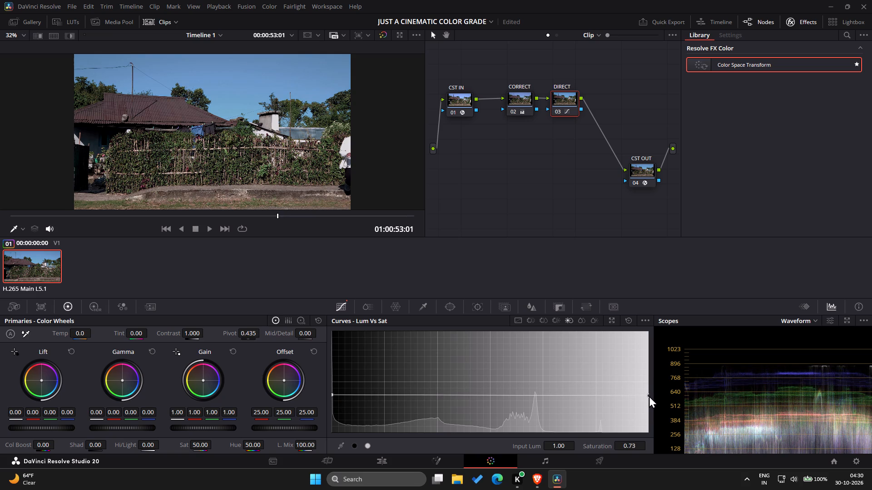
{"action": "left_click_drag", "start_coordinate": [649, 396], "coordinate": [649, 397]}
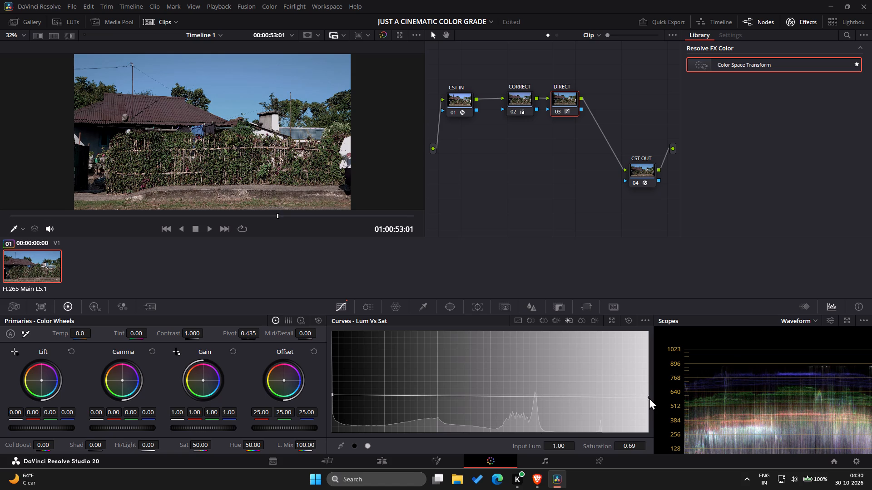
{"action": "left_click_drag", "start_coordinate": [649, 397], "coordinate": [649, 396]}
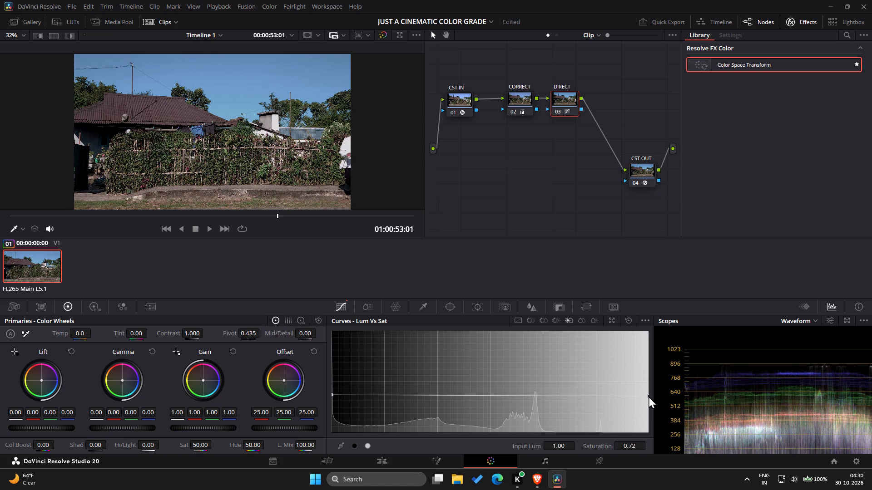
{"action": "left_click_drag", "start_coordinate": [649, 396], "coordinate": [649, 396]}
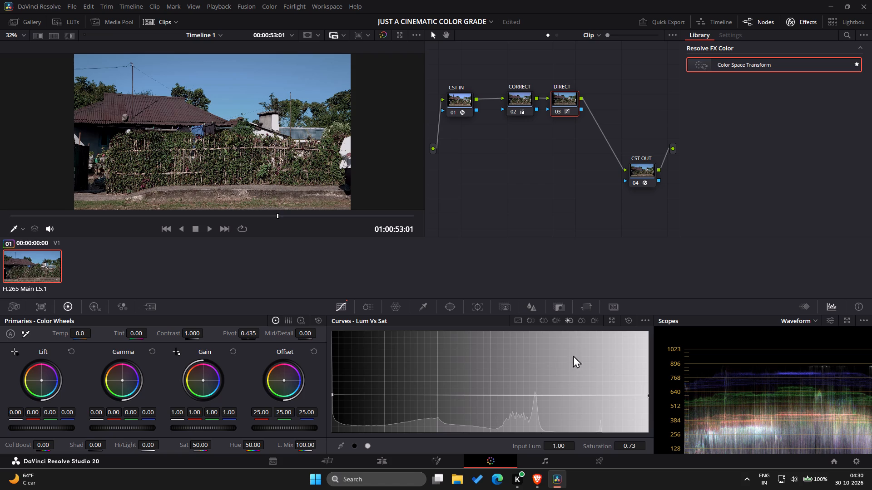
Add a midtone point to the Lum Vs Sat curve and raise it to Saturation 1.24 at Input Lum 0.50.
{"action": "left_click_drag", "start_coordinate": [492, 394], "coordinate": [489, 391]}
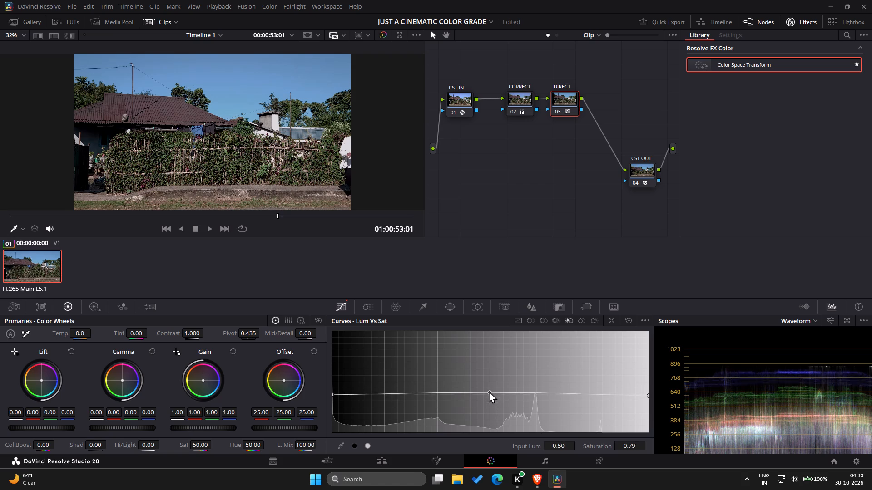
{"action": "left_click_drag", "start_coordinate": [489, 391], "coordinate": [492, 368]}
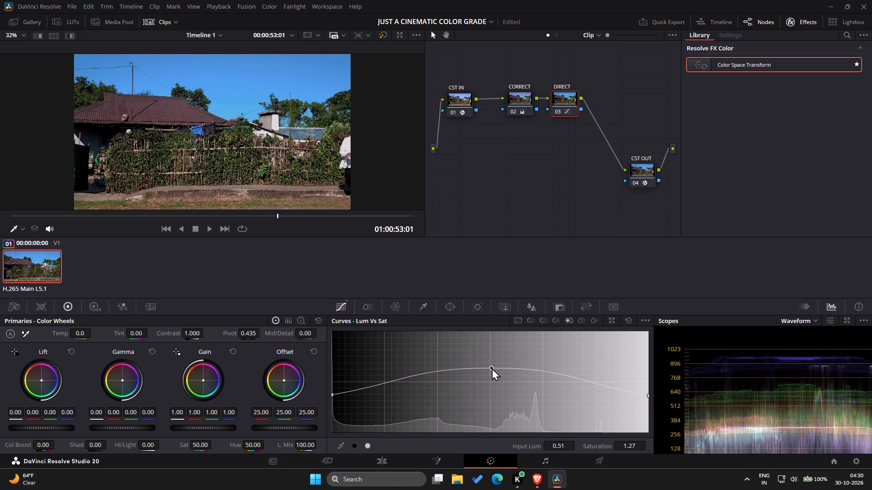
{"action": "left_click_drag", "start_coordinate": [492, 368], "coordinate": [491, 363]}
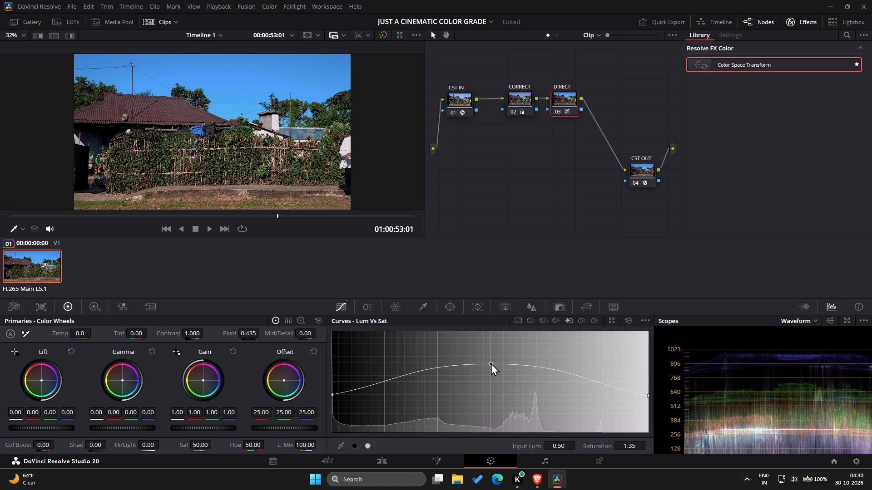
{"action": "left_click_drag", "start_coordinate": [491, 363], "coordinate": [490, 344]}
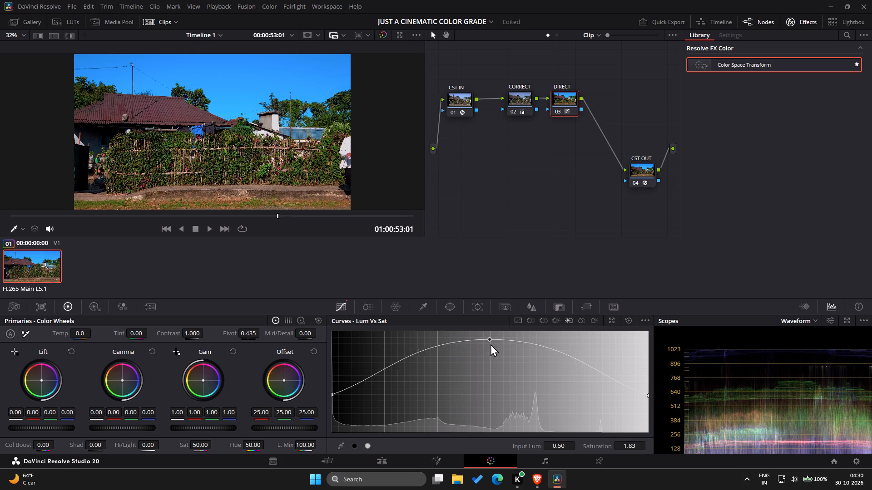
{"action": "left_click_drag", "start_coordinate": [490, 344], "coordinate": [491, 372]}
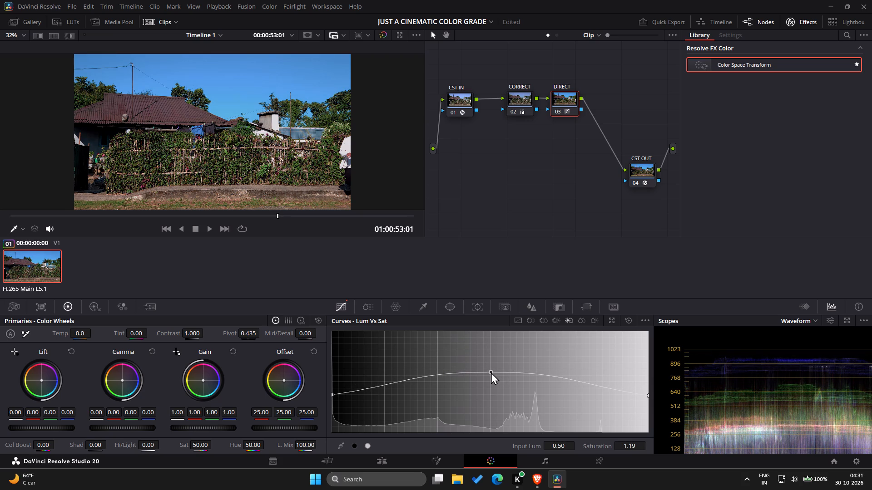
{"action": "left_click_drag", "start_coordinate": [491, 372], "coordinate": [491, 372]}
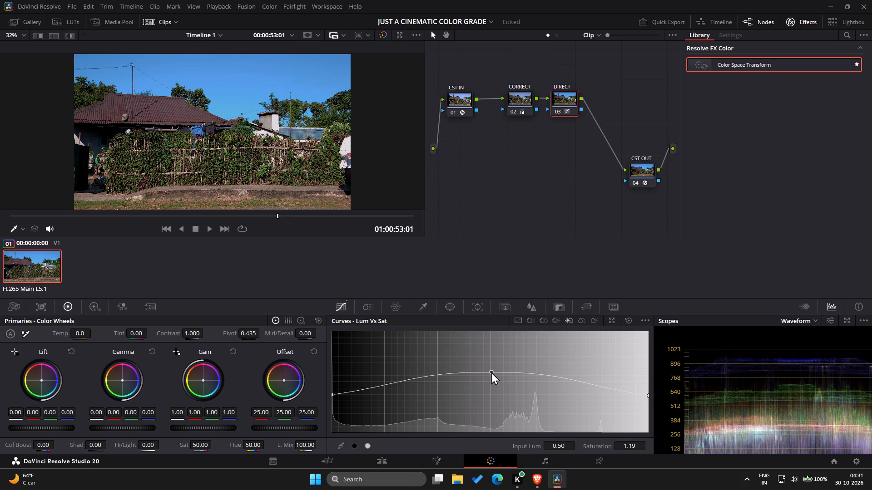
{"action": "left_click_drag", "start_coordinate": [491, 372], "coordinate": [492, 371]}
{"action": "left_click", "coordinate": [491, 371]}
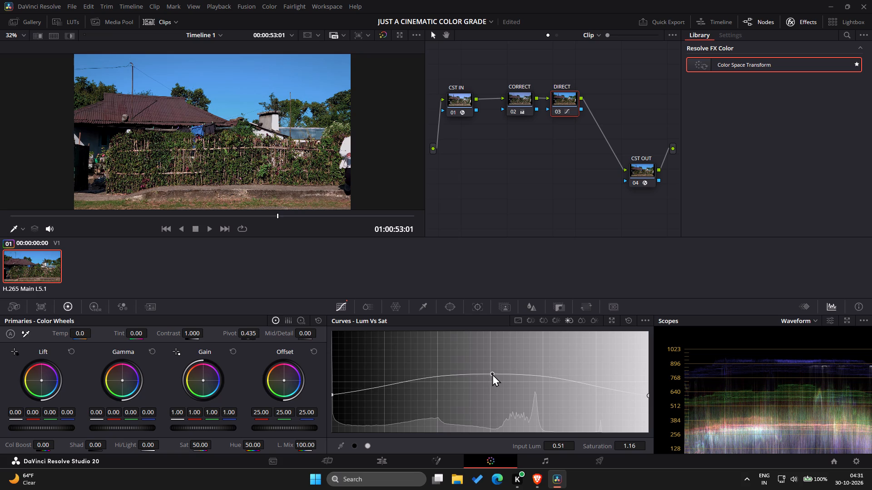
{"action": "left_click", "coordinate": [492, 373]}
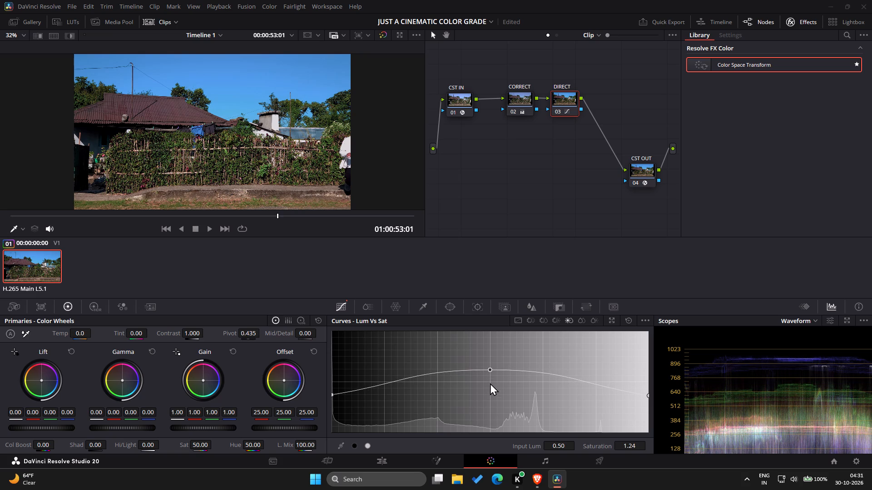
Compare with the tutorial's Lum Vs Sat curve, then lower the midtone point to Saturation 1.19 at Input Lum 0.50.
{"action": "left_click", "coordinate": [427, 216]}
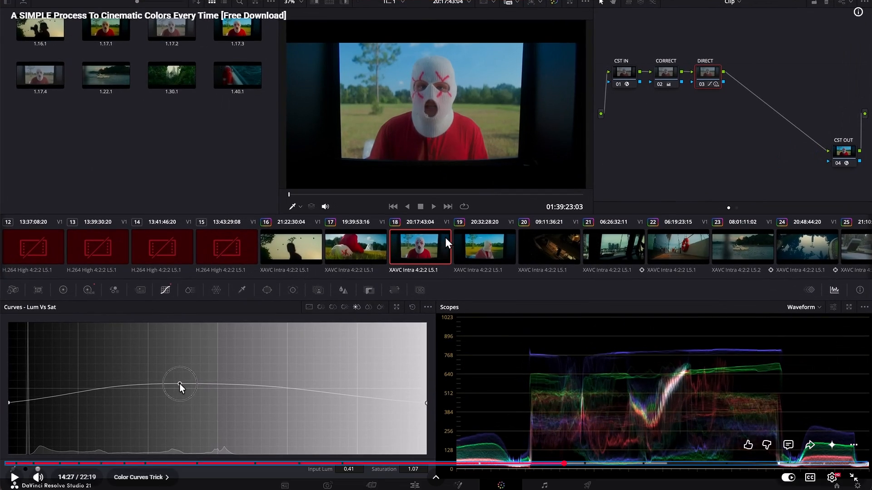
{"action": "key", "text": "space"}
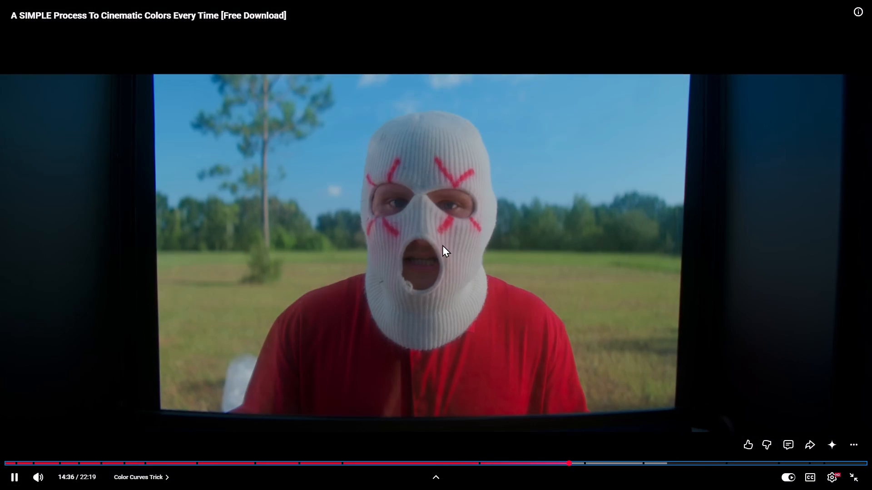
{"action": "key", "text": "space"}
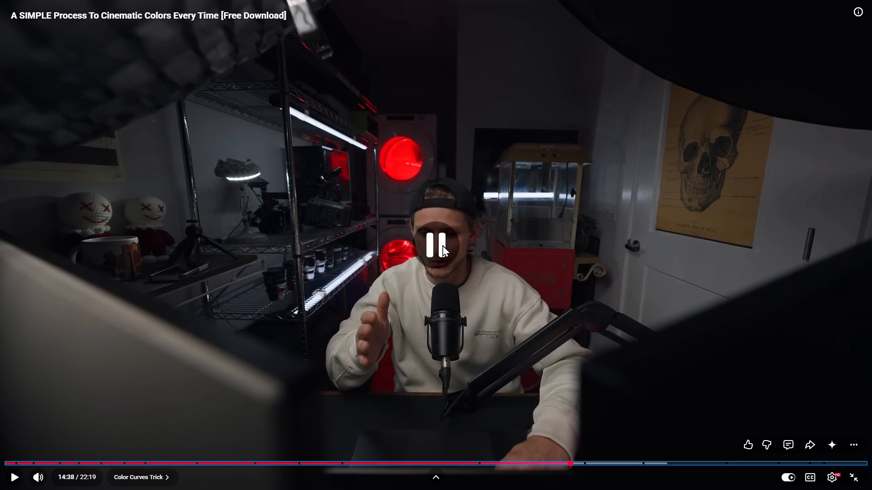
{"action": "left_click", "coordinate": [441, 192]}
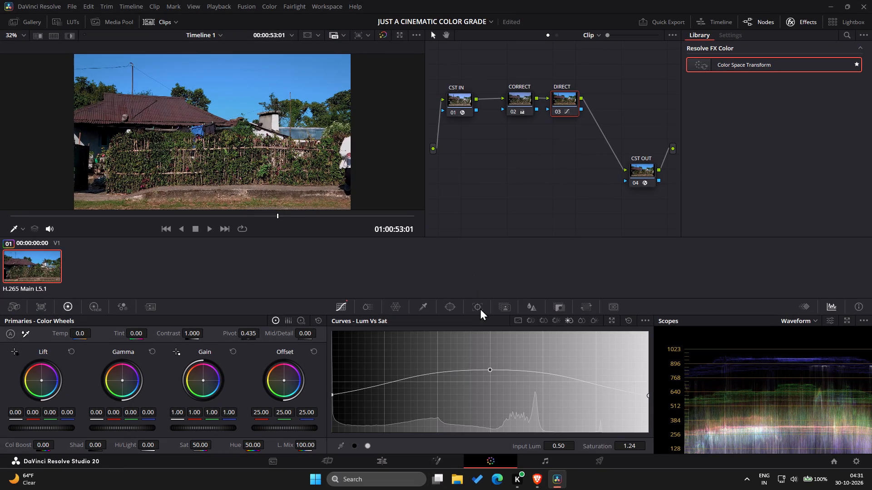
{"action": "left_click", "coordinate": [490, 369]}
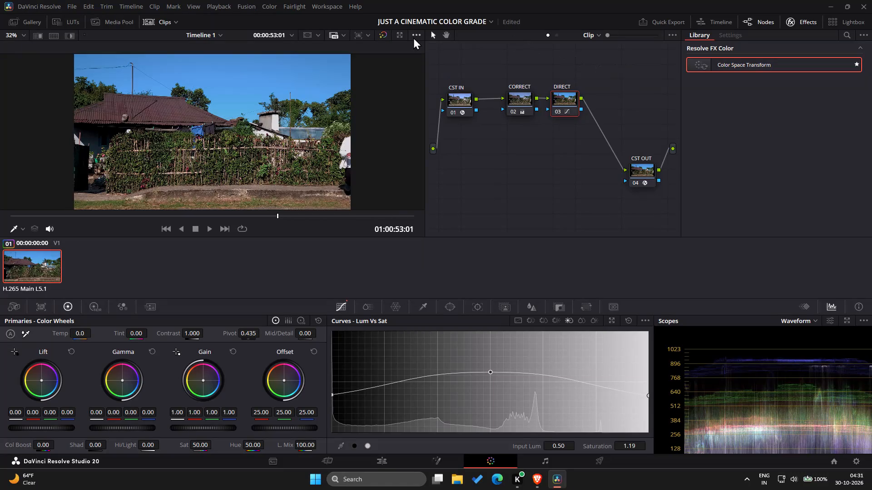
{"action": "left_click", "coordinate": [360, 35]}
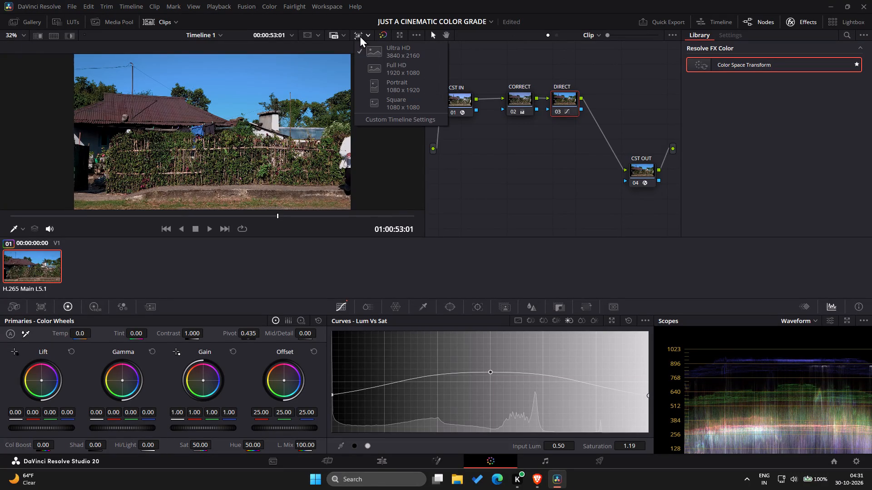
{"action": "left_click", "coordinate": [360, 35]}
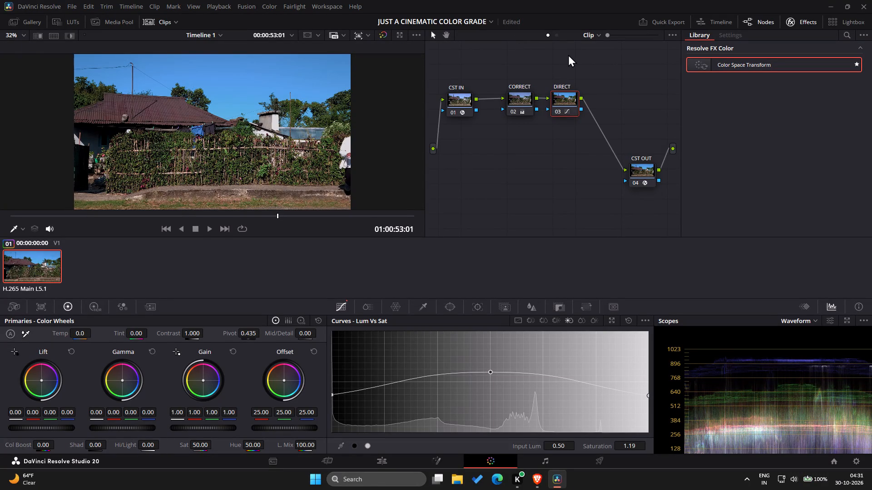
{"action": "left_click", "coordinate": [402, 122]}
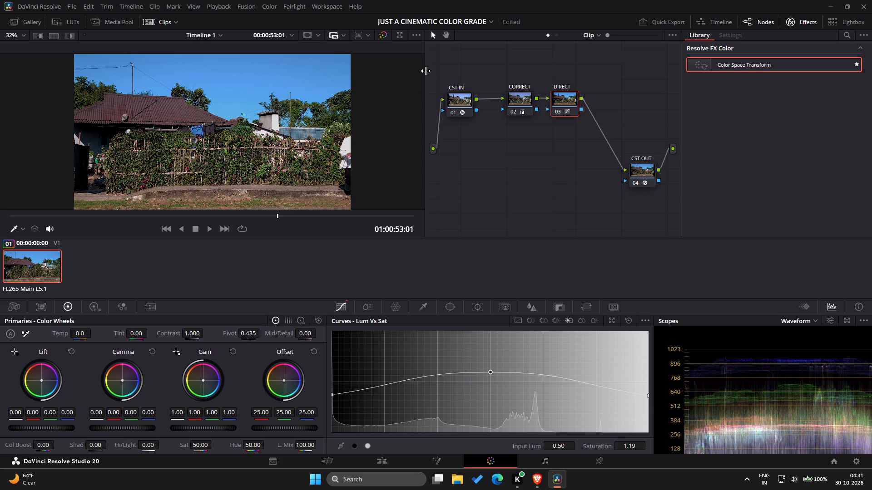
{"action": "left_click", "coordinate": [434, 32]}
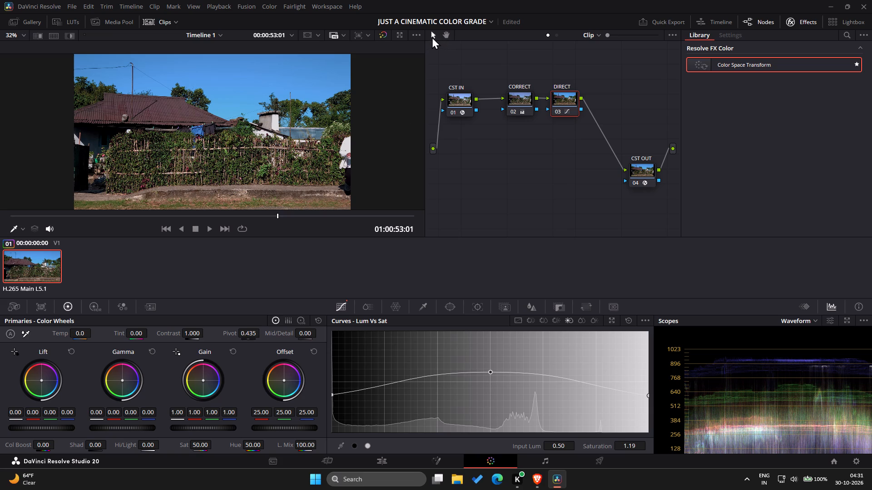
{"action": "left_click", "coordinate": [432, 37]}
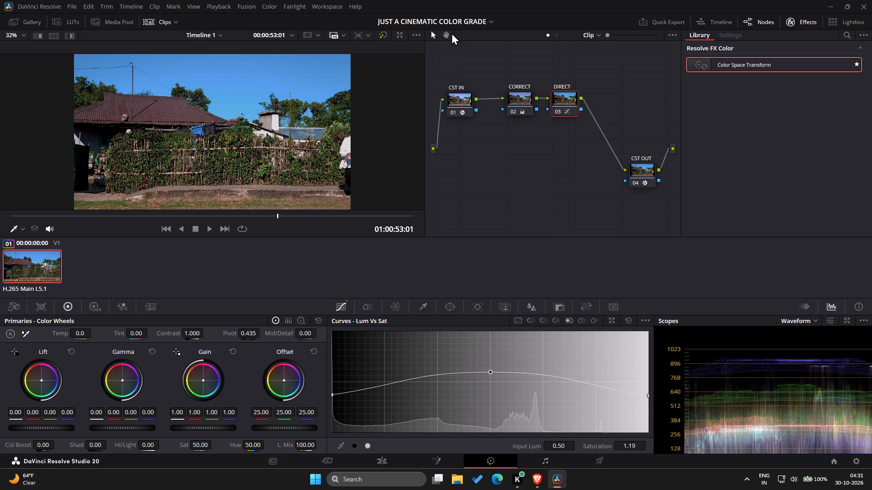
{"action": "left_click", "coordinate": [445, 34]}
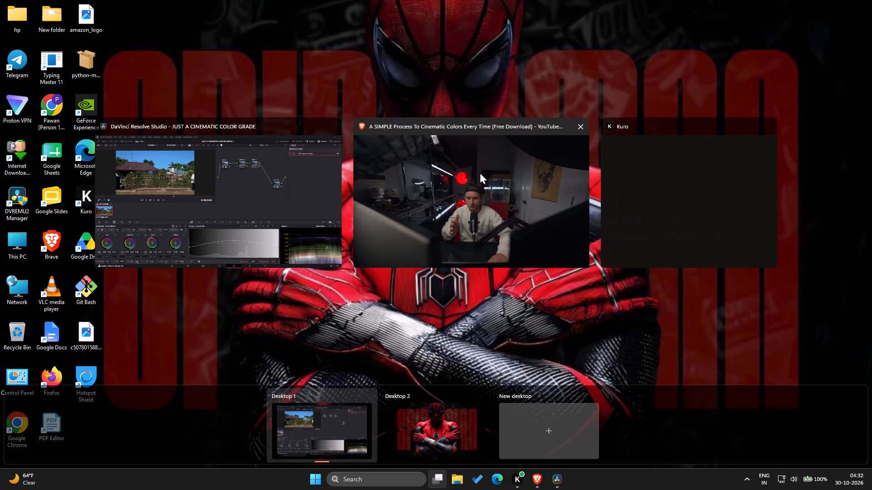
Switch to the YouTube tutorial and skip ahead past the Color Curves Trick and through Step 5 to review the next grading stage.
{"action": "left_click", "coordinate": [480, 172]}
{"action": "key", "text": "space"}
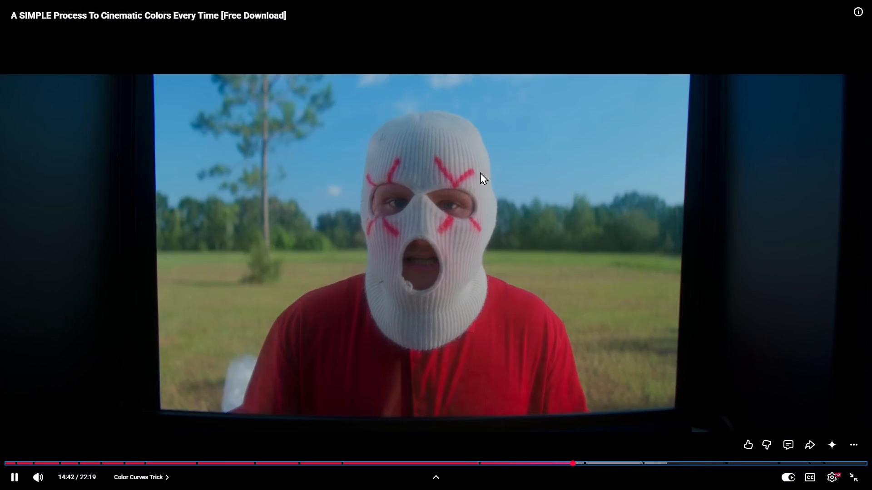
{"action": "key", "text": "Right"}
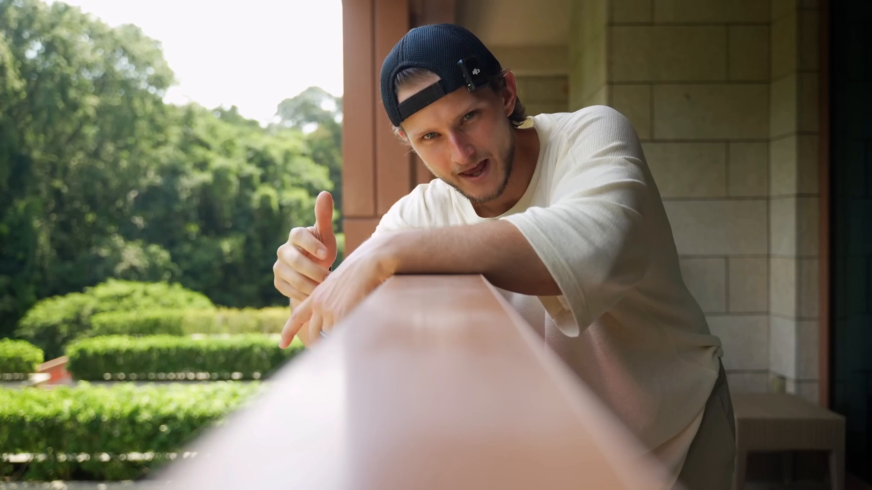
{"action": "key", "text": "Right"}
{"action": "key", "text": "Right"}
{"action": "key", "text": "Right"}
{"action": "key", "text": "Right"}
{"action": "key", "text": "Right"}
{"action": "key", "text": "Right"}
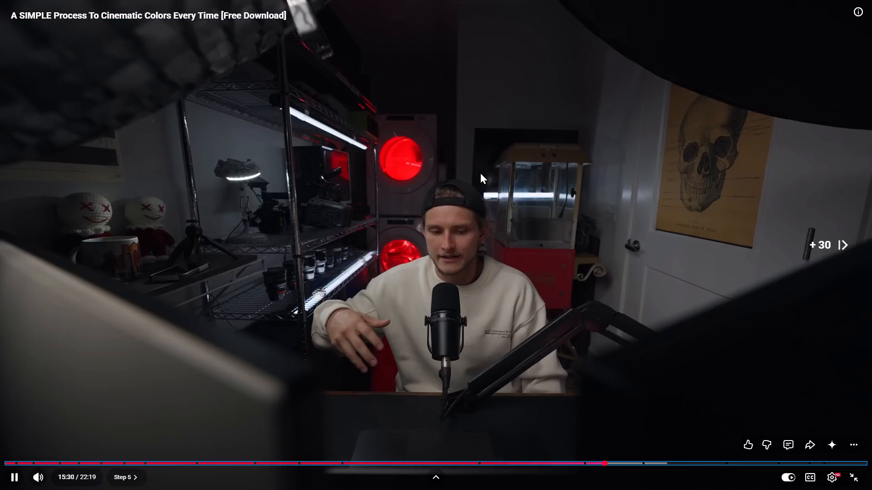
{"action": "key", "text": "Right"}
{"action": "key", "text": "Right"}
{"action": "key", "text": "Right"}
{"action": "key", "text": "Right"}
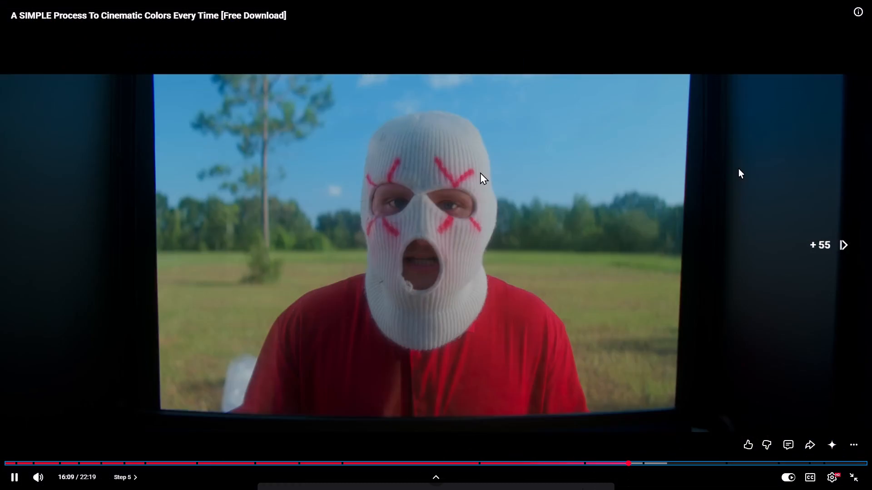
{"action": "key", "text": "Right"}
{"action": "key", "text": "Right"}
{"action": "key", "text": "Right"}
{"action": "key", "text": "Right"}
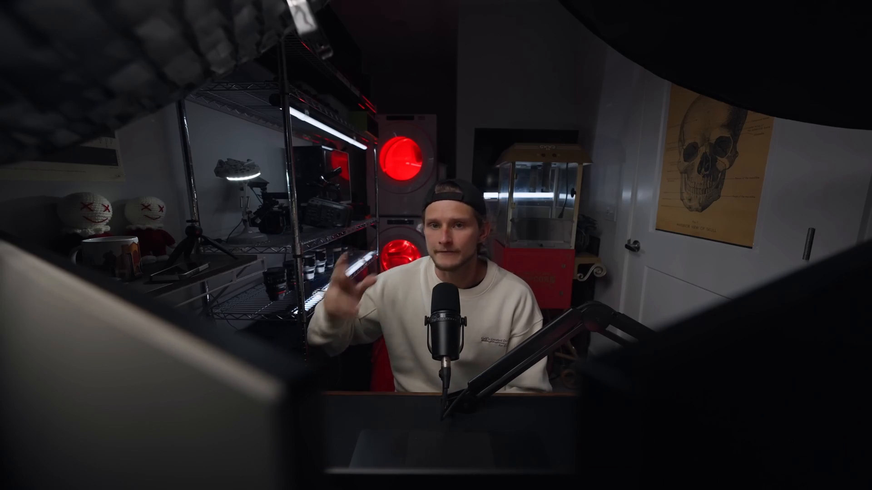
{"action": "key", "text": "space"}
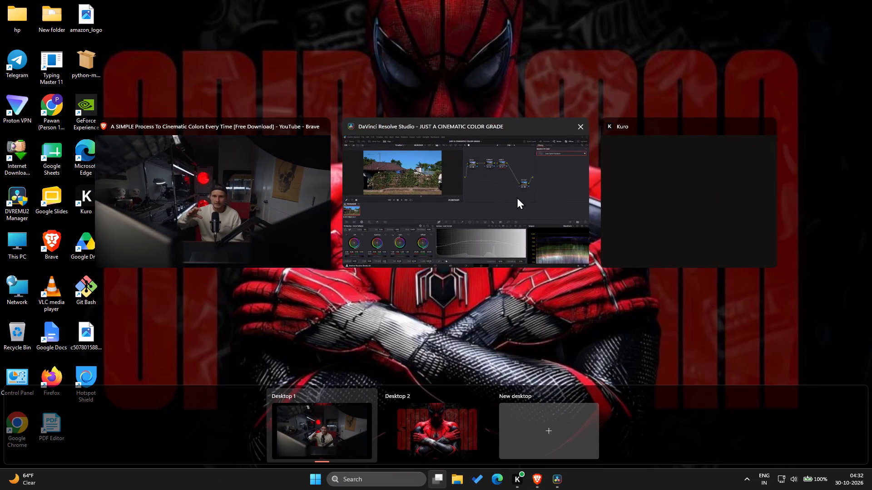
Switch to DaVinci Resolve, add a serial node after the DIRECT node, and label it LOOK.
{"action": "left_click", "coordinate": [517, 197]}
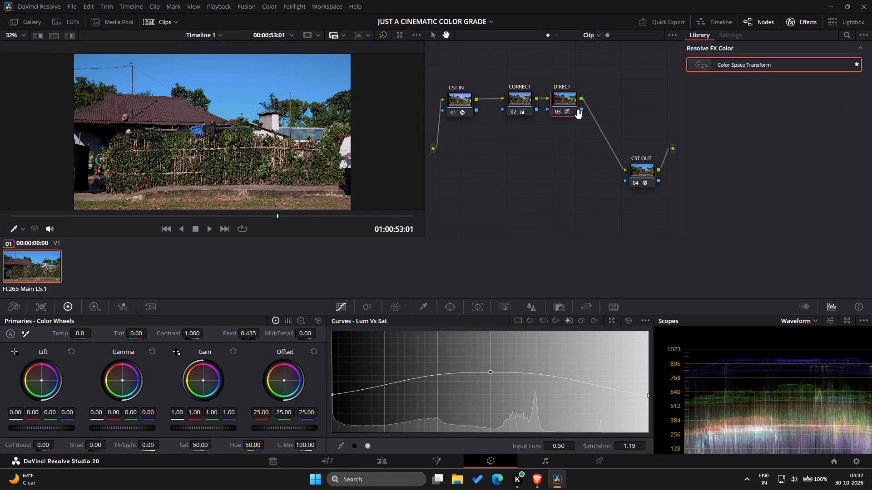
{"action": "right_click", "coordinate": [601, 121]}
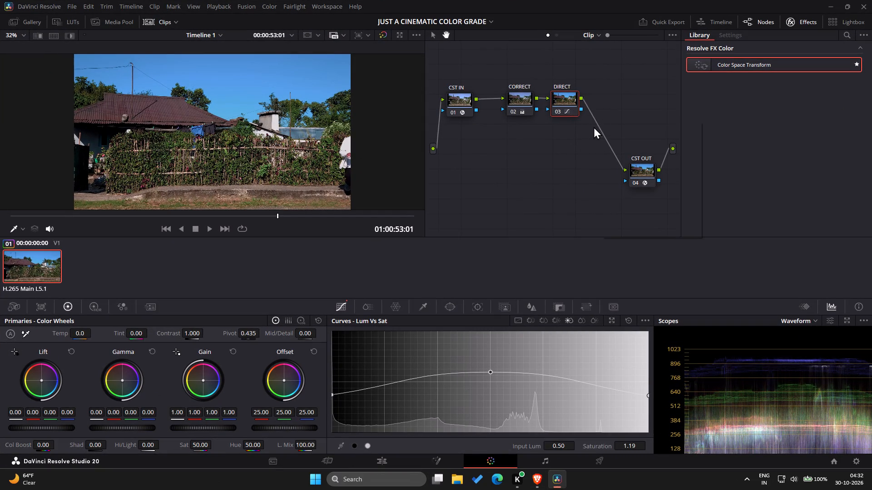
{"action": "left_click", "coordinate": [592, 128]}
{"action": "right_click", "coordinate": [562, 95]}
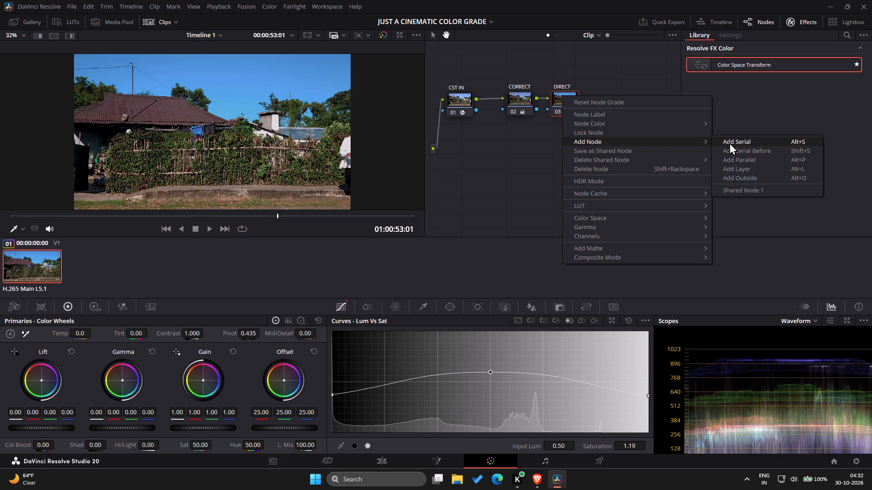
{"action": "left_click", "coordinate": [729, 142]}
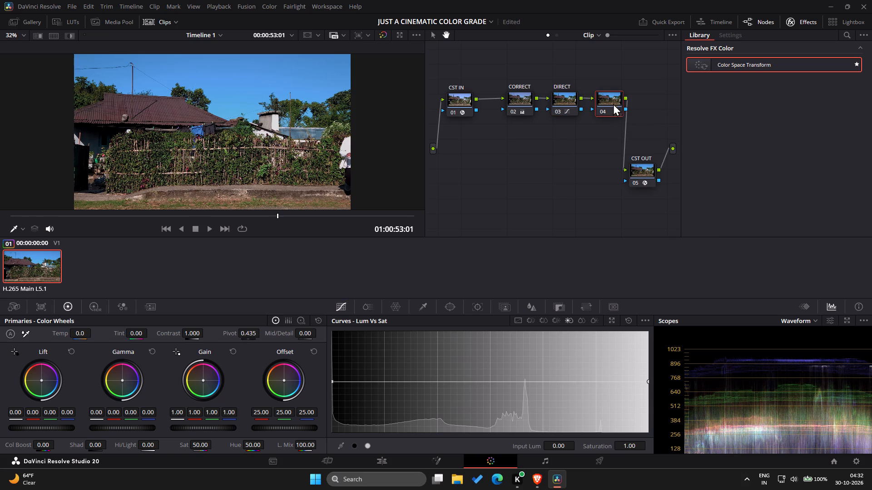
{"action": "right_click", "coordinate": [609, 95]}
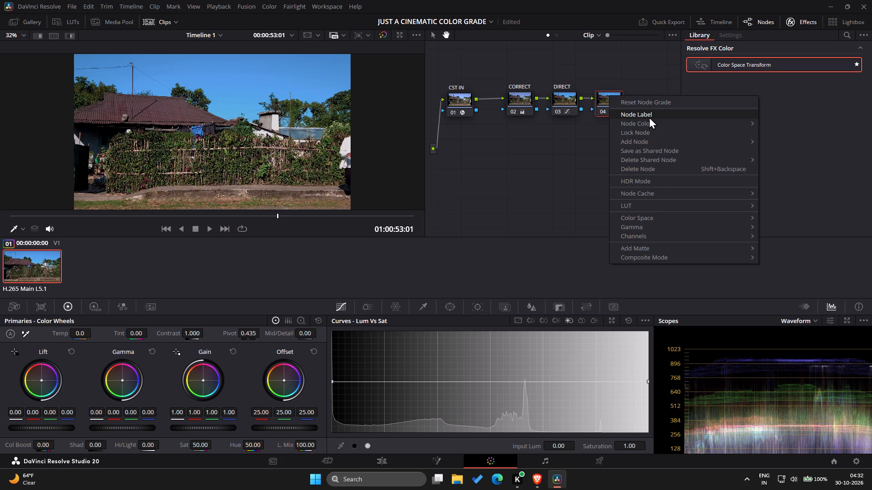
{"action": "left_click", "coordinate": [649, 117]}
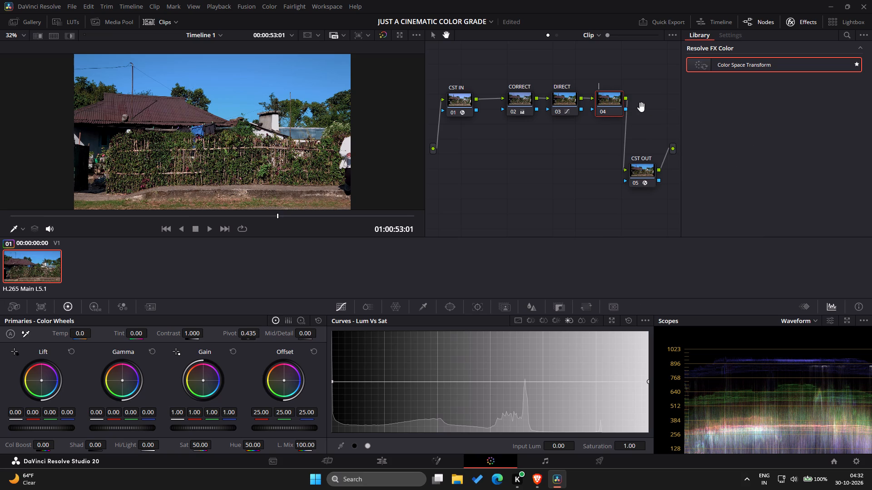
{"action": "type", "text": "LOOK"}
{"action": "key", "text": "Return"}
Switch to the YouTube tutorial and rewind through Step 5 to review the DREAM node and its Glow effect settings.
{"action": "left_click", "coordinate": [526, 199]}
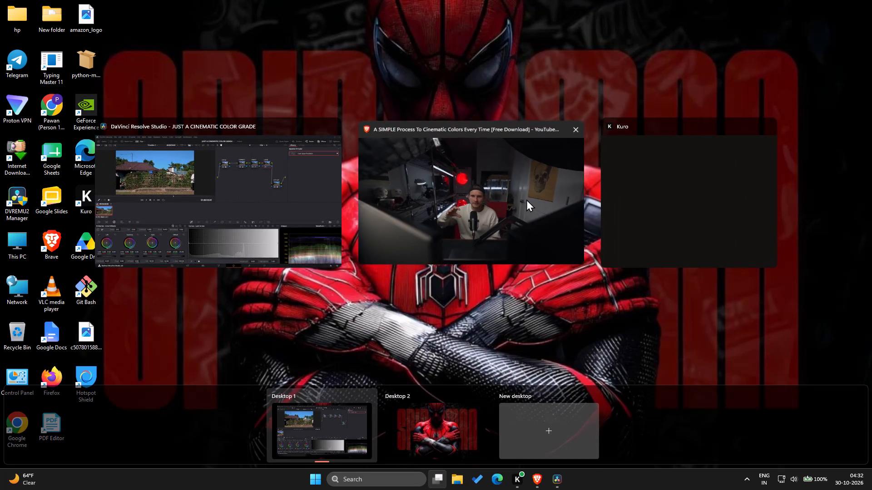
{"action": "key", "text": "space"}
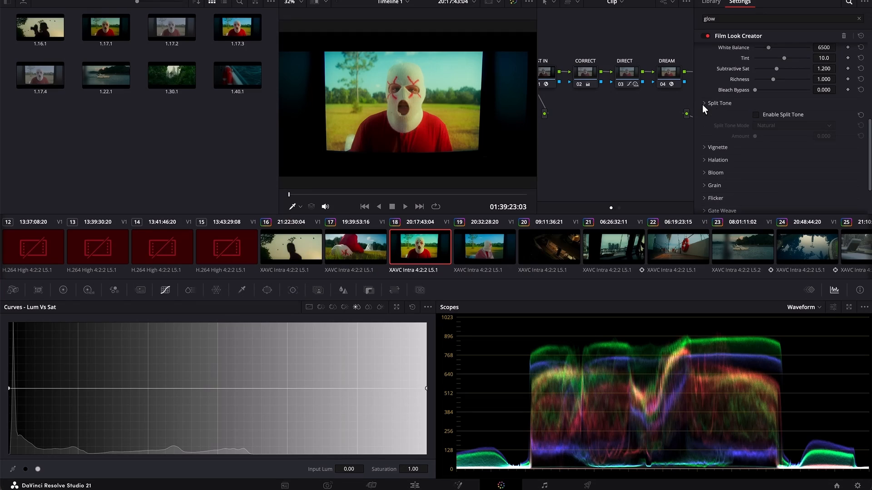
{"action": "key", "text": "Left"}
{"action": "key", "text": "Left"}
{"action": "key", "text": "Left"}
{"action": "key", "text": "Left"}
{"action": "key", "text": "Left"}
{"action": "key", "text": "Left"}
{"action": "key", "text": "Left"}
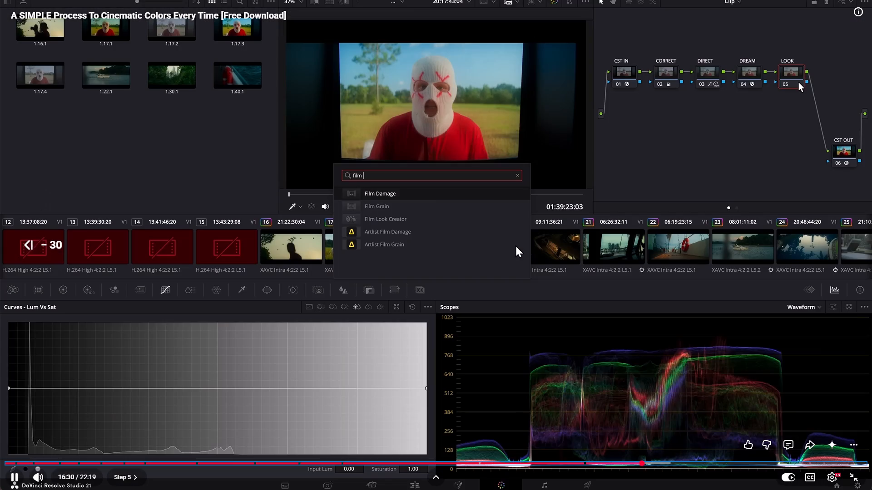
{"action": "key", "text": "Left"}
{"action": "key", "text": "Left"}
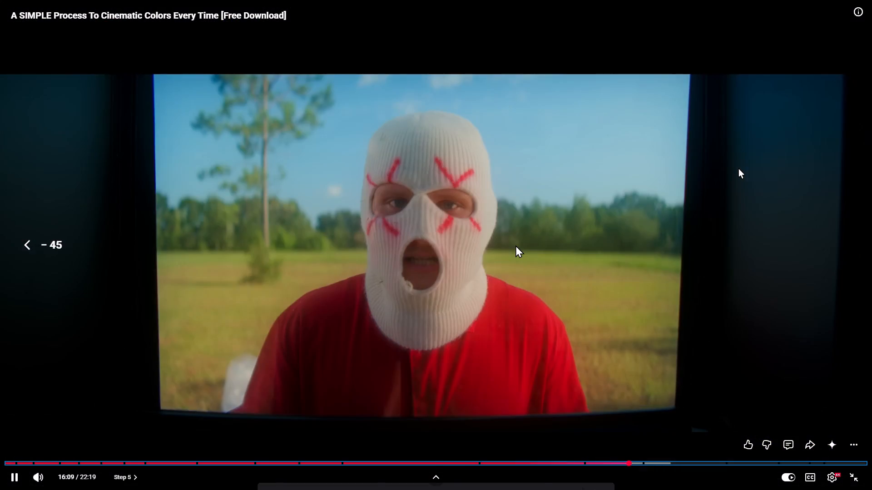
{"action": "key", "text": "Left"}
{"action": "key", "text": "Left"}
{"action": "key", "text": "Left"}
{"action": "key", "text": "Left"}
{"action": "key", "text": "Left"}
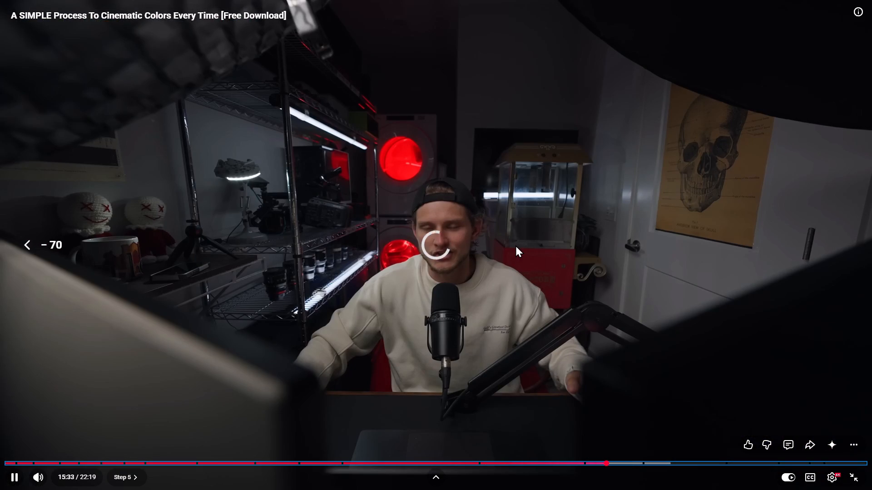
{"action": "key", "text": "Left"}
{"action": "key", "text": "Left"}
{"action": "key", "text": "Left"}
{"action": "key", "text": "Left"}
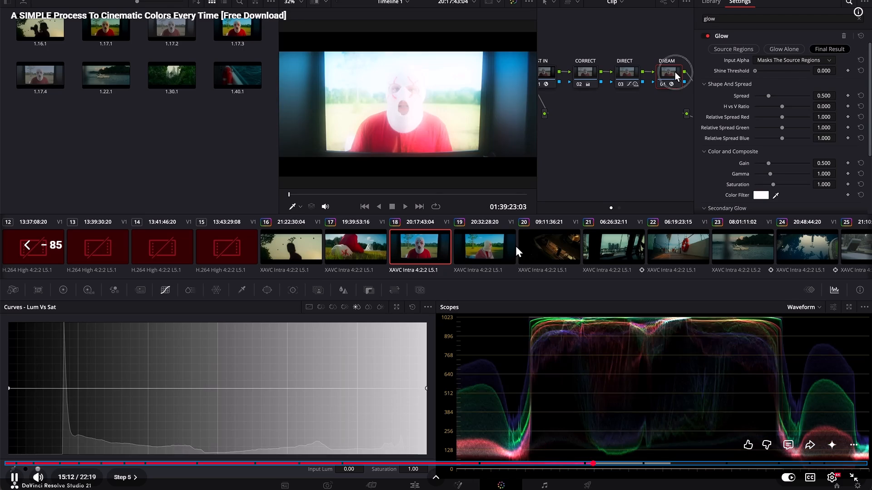
{"action": "key", "text": "Left"}
{"action": "key", "text": "Left"}
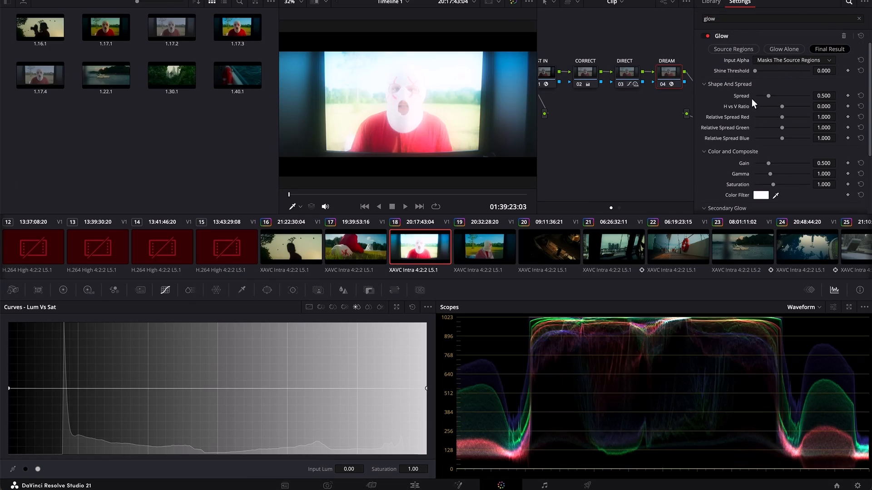
{"action": "key", "text": "Left"}
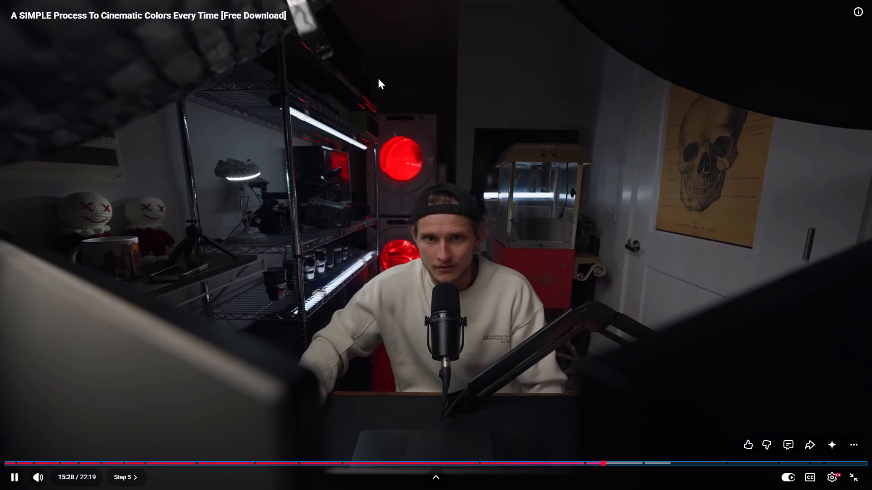
{"action": "key", "text": "Left"}
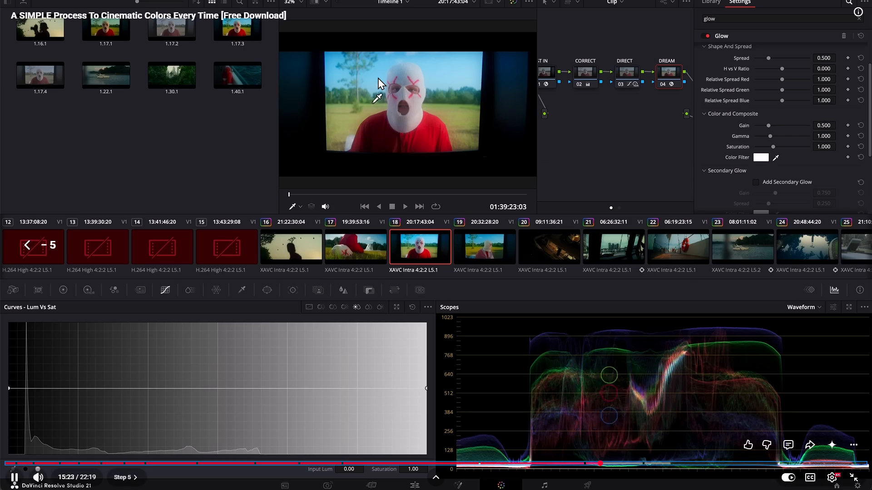
{"action": "key", "text": "space"}
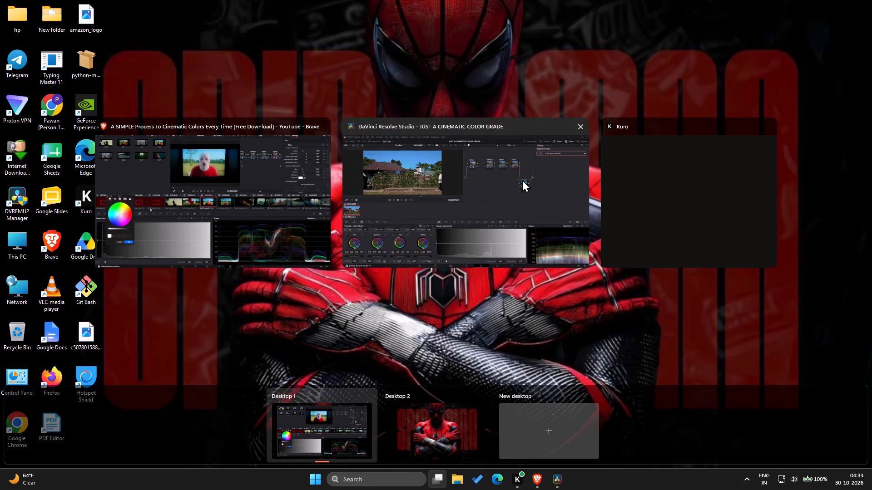
Switch to DaVinci Resolve, add a serial node after DIRECT, and arrange it in line between DIRECT and LOOK.
{"action": "left_click", "coordinate": [522, 180]}
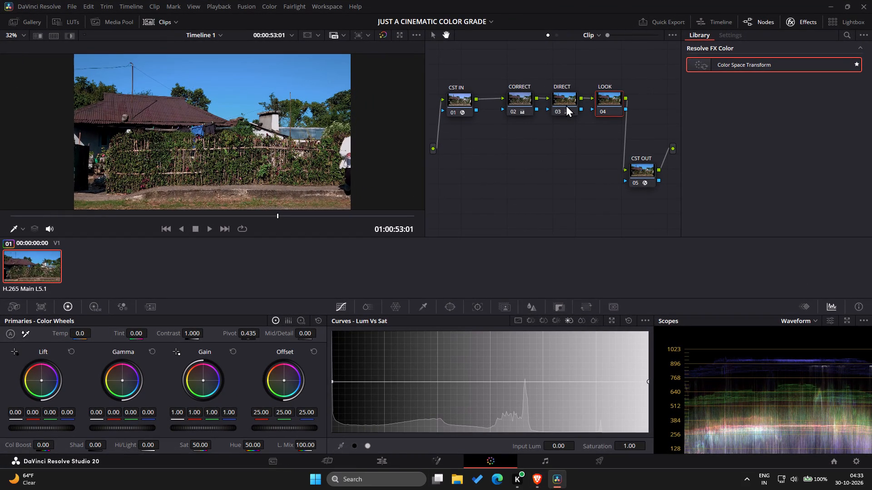
{"action": "right_click", "coordinate": [566, 105]}
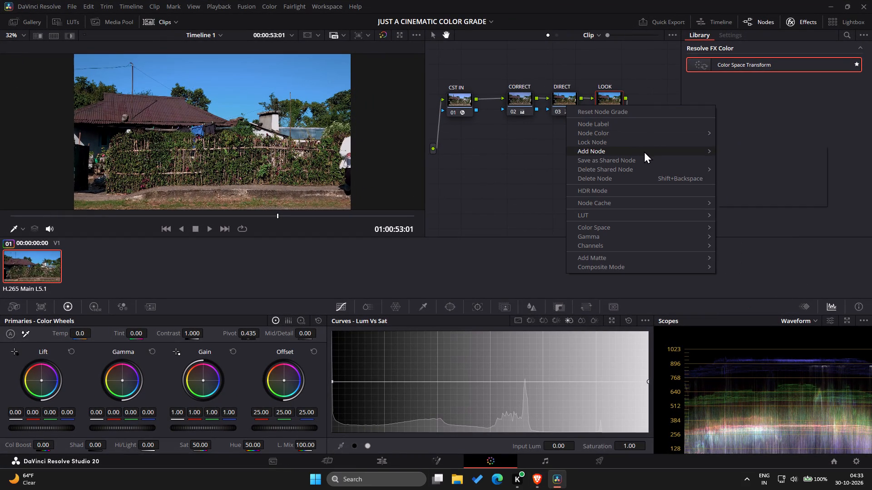
{"action": "left_click", "coordinate": [737, 152]}
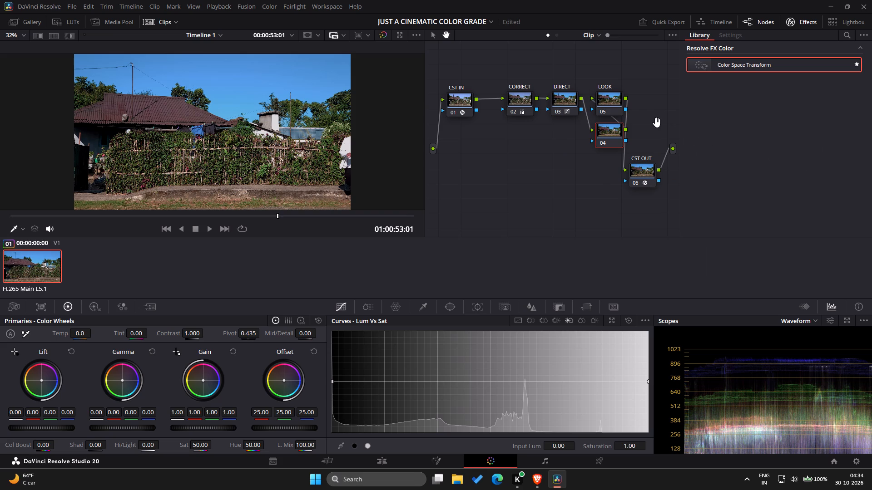
{"action": "left_click_drag", "start_coordinate": [610, 108], "coordinate": [643, 107]}
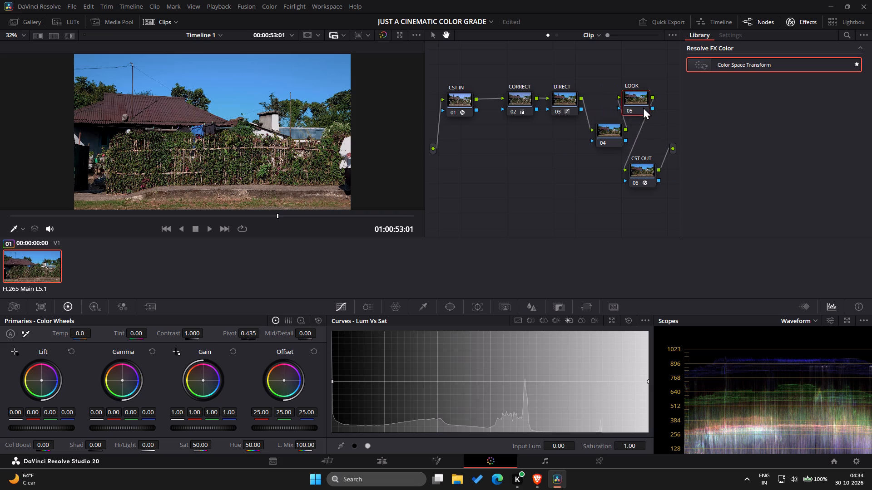
{"action": "left_click_drag", "start_coordinate": [643, 107], "coordinate": [660, 108]}
{"action": "left_click_drag", "start_coordinate": [614, 136], "coordinate": [612, 97]}
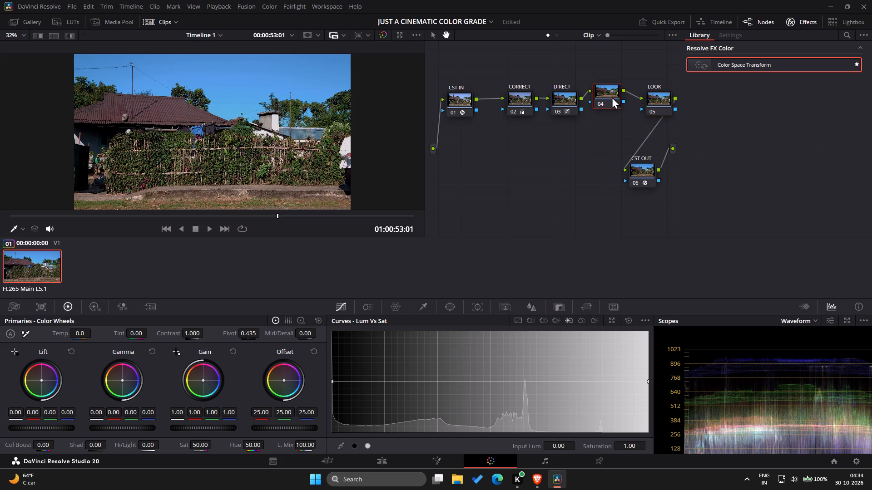
{"action": "left_click_drag", "start_coordinate": [612, 97], "coordinate": [615, 100]}
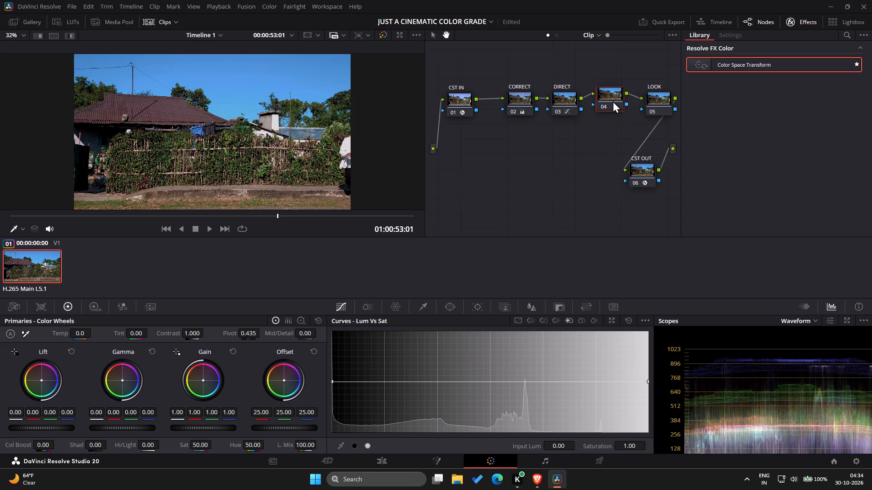
Label the new node between DIRECT and LOOK as DREAM.
{"action": "right_click", "coordinate": [613, 101]}
{"action": "left_click", "coordinate": [625, 117]}
{"action": "type", "text": "DREA"}
{"action": "key", "text": "m"}
{"action": "key", "text": "Return"}
Show all effects in the library, search for GLOW, and apply the Resolve FX Glow effect to the DREAM node.
{"action": "left_click", "coordinate": [605, 91]}
{"action": "left_click", "coordinate": [866, 29]}
{"action": "left_click", "coordinate": [865, 32]}
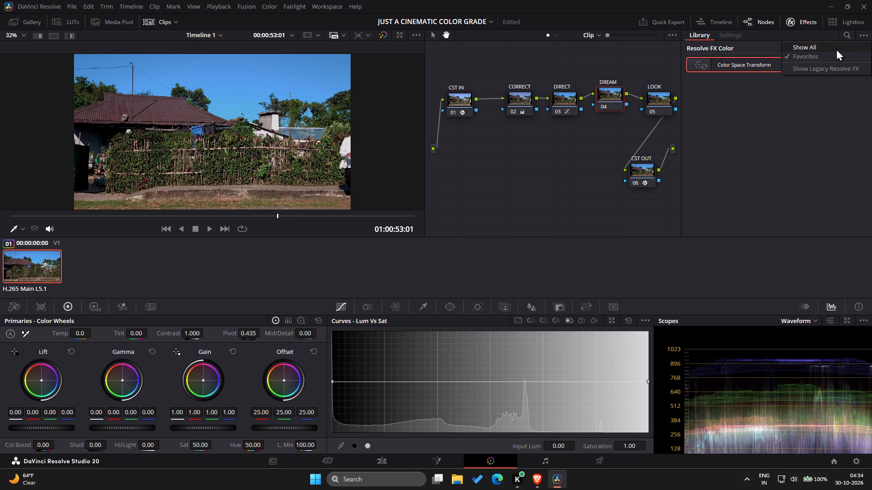
{"action": "left_click", "coordinate": [836, 49]}
{"action": "left_click", "coordinate": [845, 31]}
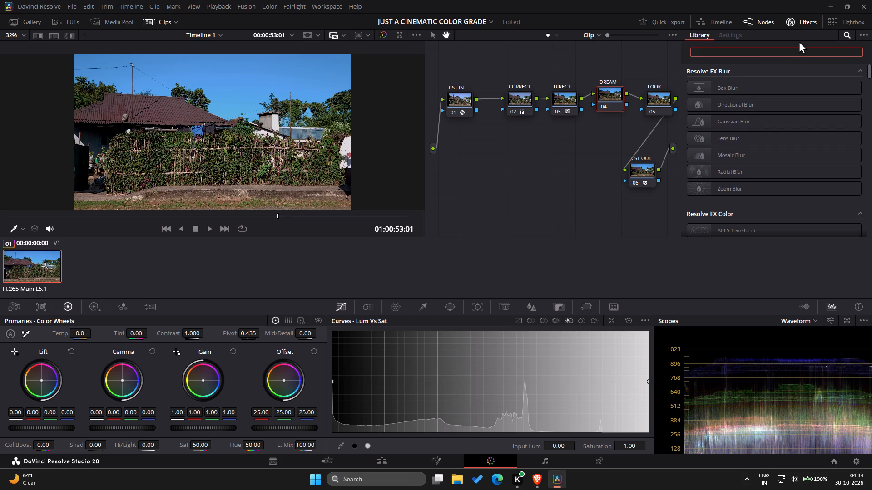
{"action": "type", "text": "GLOW"}
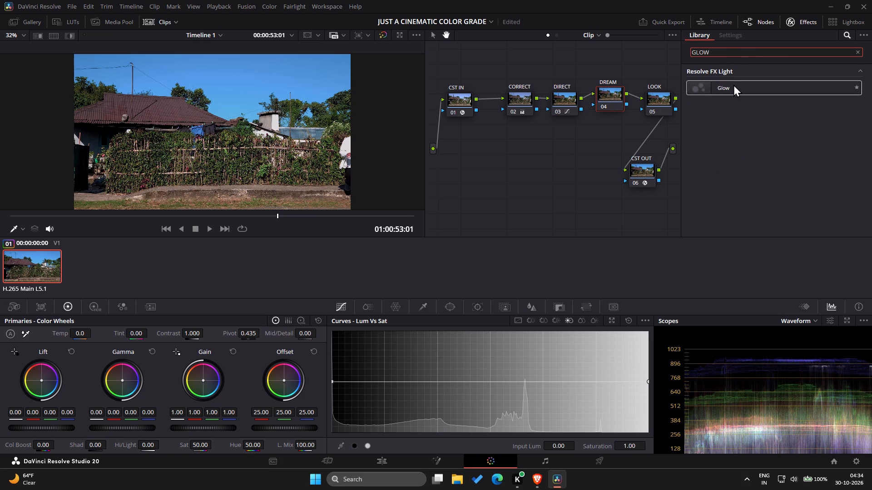
{"action": "left_click_drag", "start_coordinate": [733, 84], "coordinate": [606, 95]}
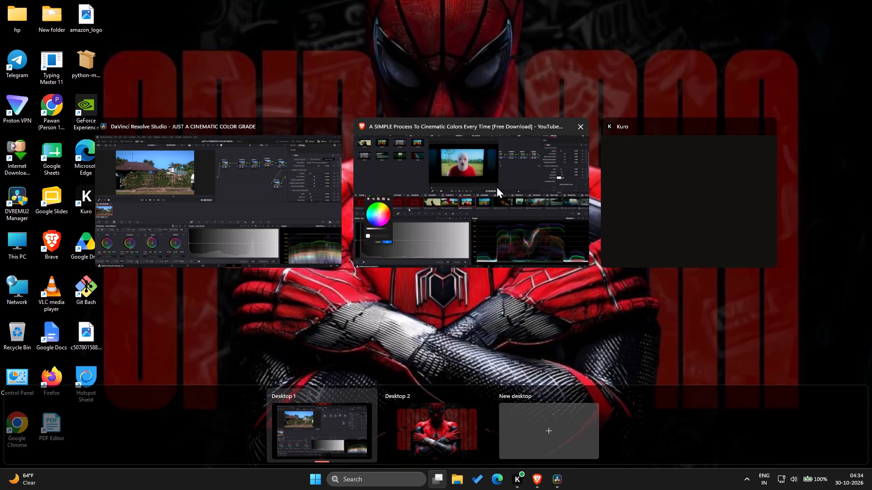
Switch to the YouTube tutorial and replay the part of Step 5 that adjusts the Glow effect's settings.
{"action": "left_click", "coordinate": [496, 186]}
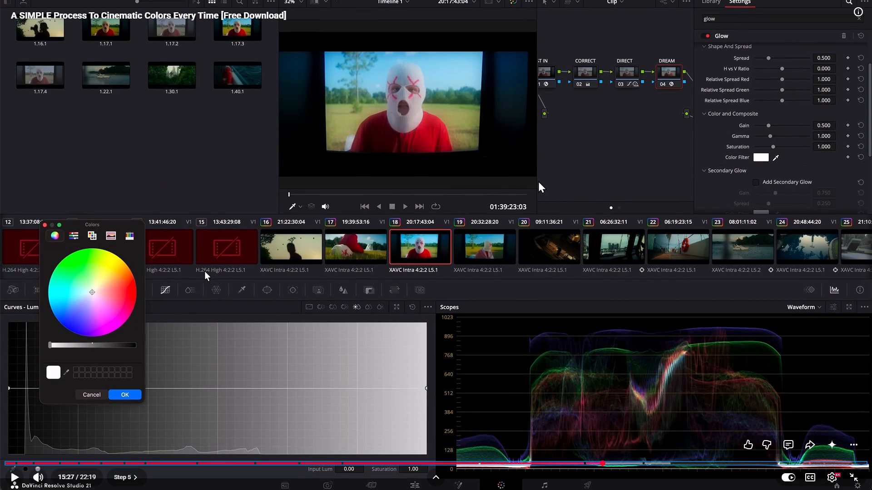
{"action": "key", "text": "space"}
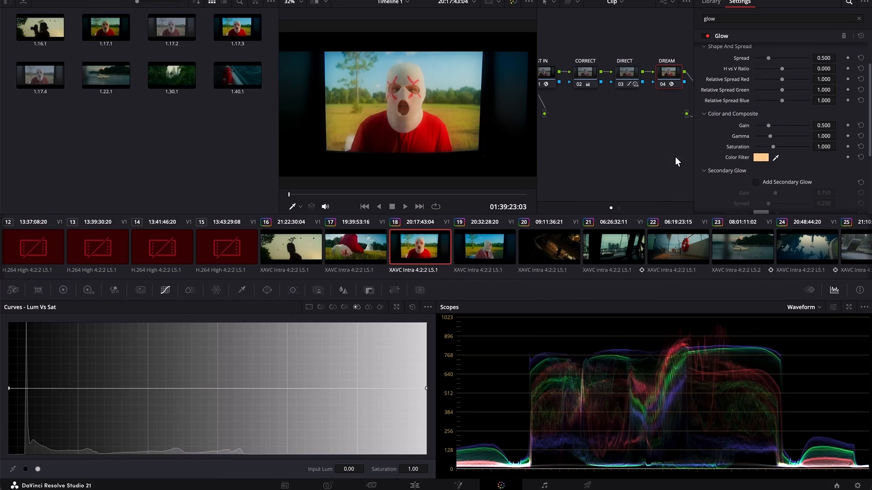
{"action": "key", "text": "Left"}
{"action": "key", "text": "Left"}
{"action": "key", "text": "Left"}
{"action": "key", "text": "Left"}
{"action": "key", "text": "Left"}
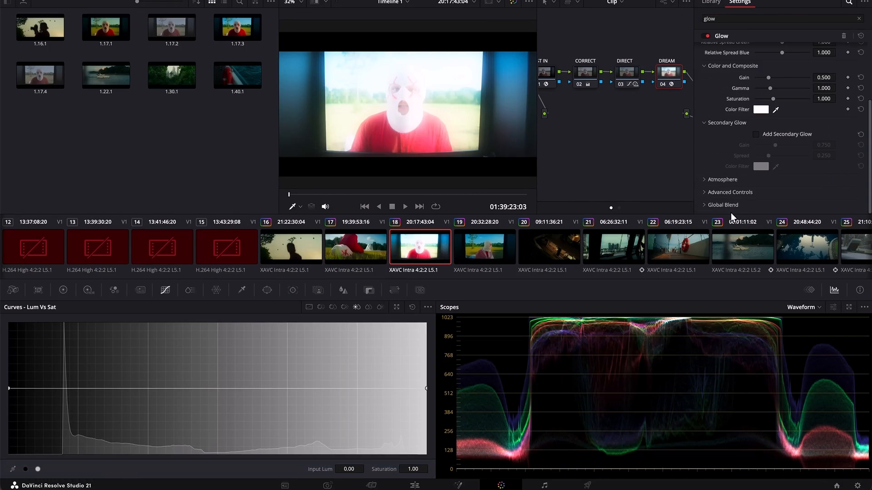
{"action": "key", "text": "space"}
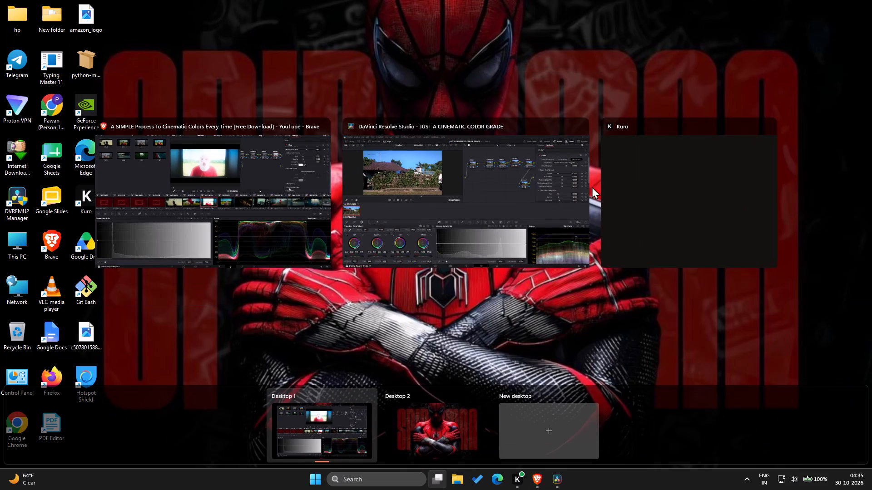
Switch to DaVinci Resolve and lower the Glow effect's Shine Threshold to 0.000.
{"action": "left_click", "coordinate": [534, 195]}
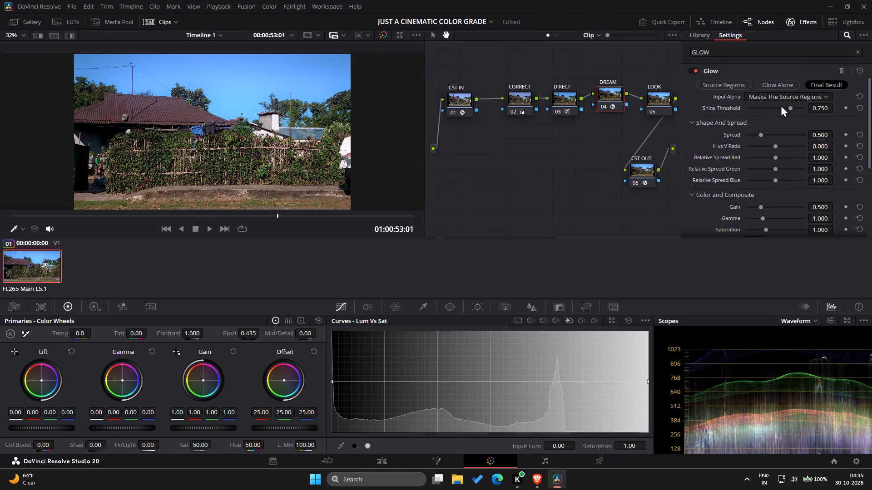
{"action": "left_click_drag", "start_coordinate": [789, 107], "coordinate": [721, 114]}
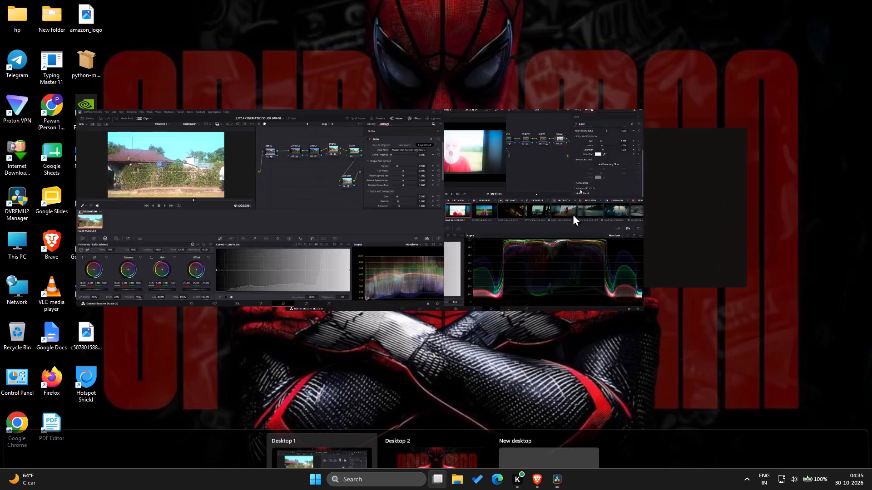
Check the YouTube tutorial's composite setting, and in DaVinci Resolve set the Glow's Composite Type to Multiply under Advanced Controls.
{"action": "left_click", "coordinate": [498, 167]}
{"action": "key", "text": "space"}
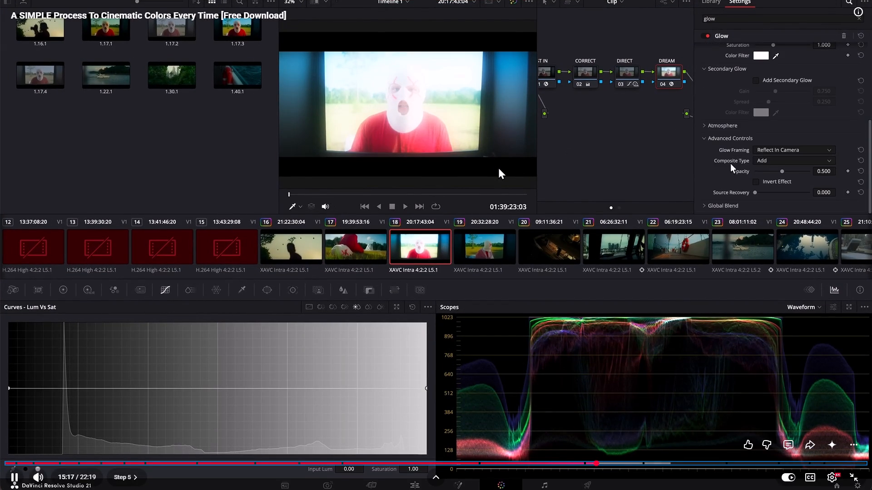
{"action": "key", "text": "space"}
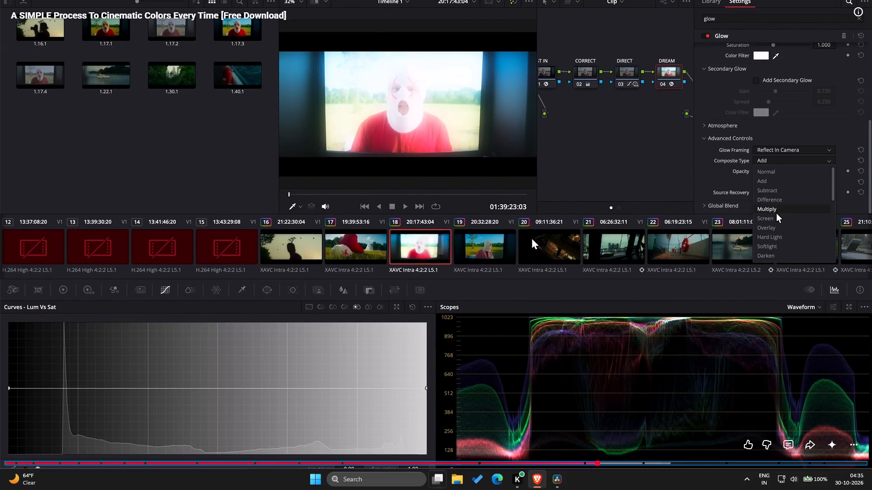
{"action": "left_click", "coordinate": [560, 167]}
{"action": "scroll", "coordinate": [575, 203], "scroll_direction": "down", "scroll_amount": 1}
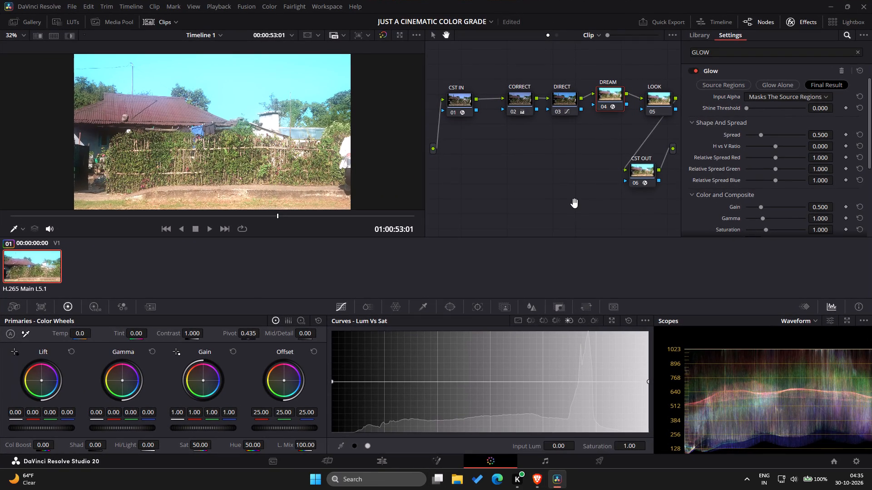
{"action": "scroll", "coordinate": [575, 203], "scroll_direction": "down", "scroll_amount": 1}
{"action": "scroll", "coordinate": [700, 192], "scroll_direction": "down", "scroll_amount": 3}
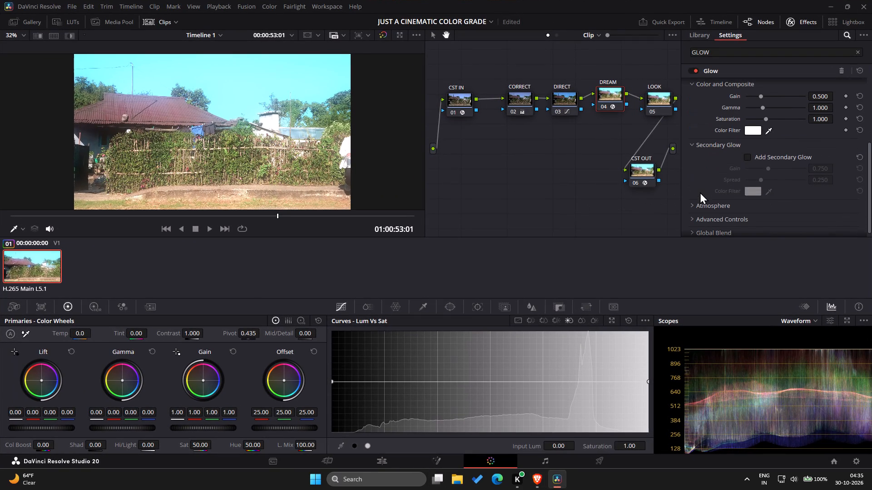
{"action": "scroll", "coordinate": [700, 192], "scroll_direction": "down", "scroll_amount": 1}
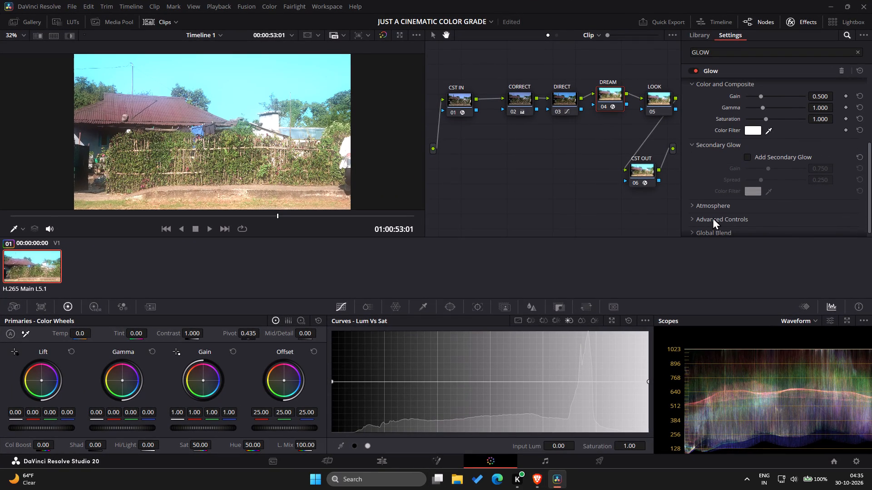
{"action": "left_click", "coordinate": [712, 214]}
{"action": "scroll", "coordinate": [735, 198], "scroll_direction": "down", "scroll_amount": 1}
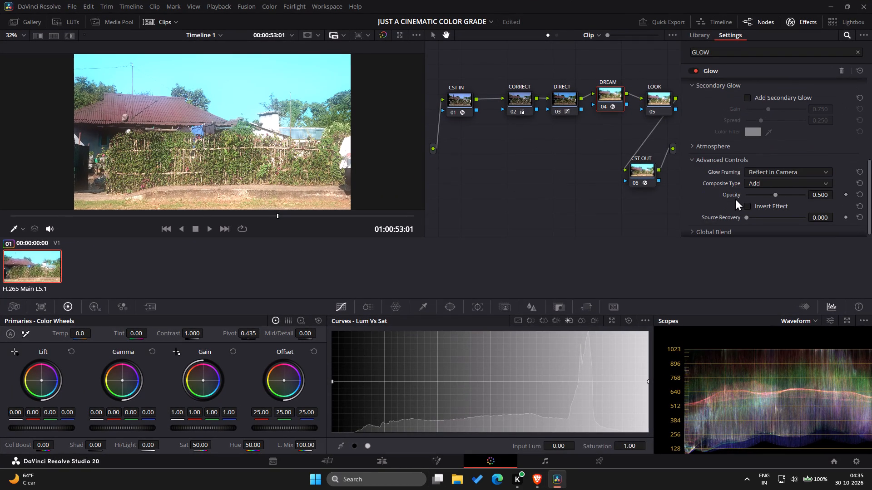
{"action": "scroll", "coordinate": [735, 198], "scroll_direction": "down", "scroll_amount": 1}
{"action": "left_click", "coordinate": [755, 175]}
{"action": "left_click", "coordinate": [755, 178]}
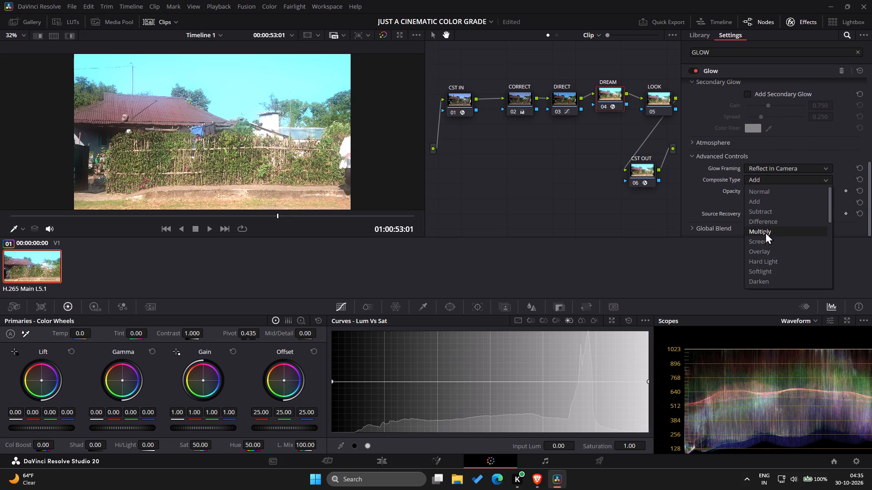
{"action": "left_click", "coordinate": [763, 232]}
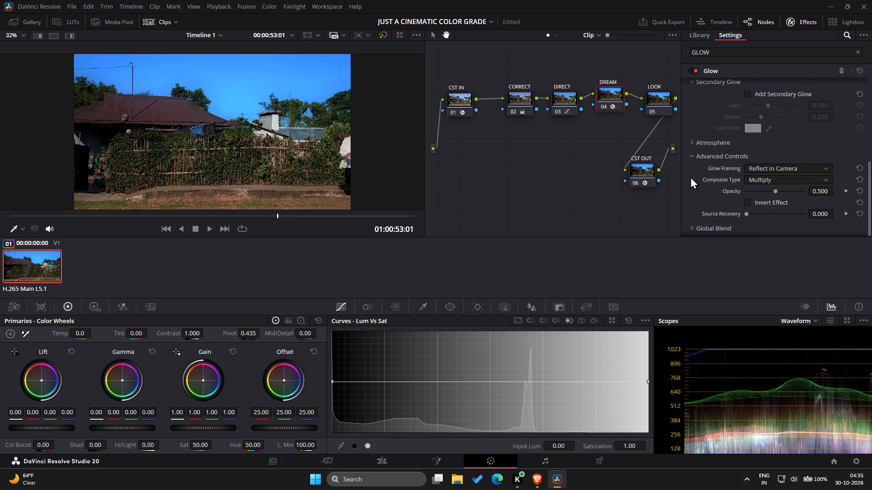
Play a little more of the YouTube tutorial, and in DaVinci Resolve set the Glow's Composite Type to Softlight.
{"action": "left_click", "coordinate": [566, 181]}
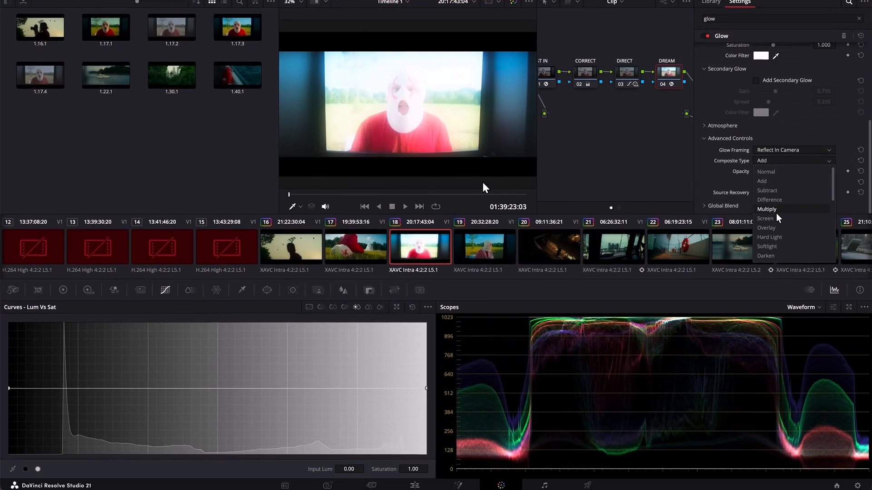
{"action": "key", "text": "space"}
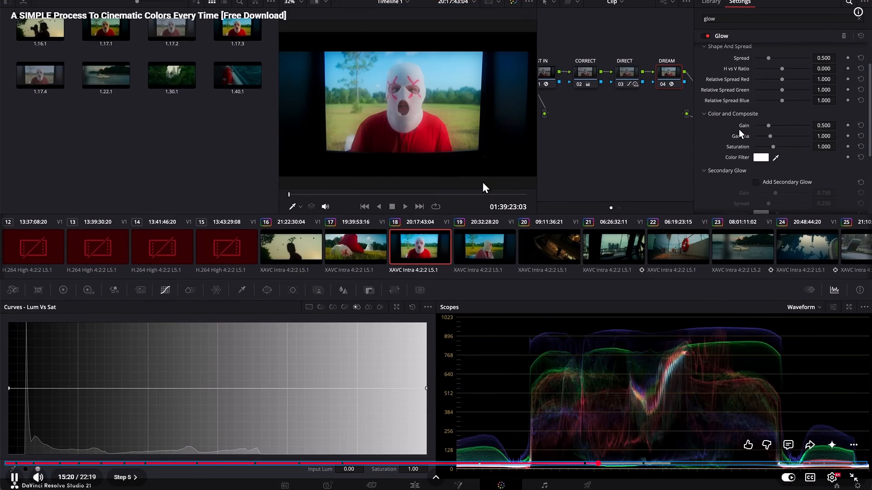
{"action": "key", "text": "space"}
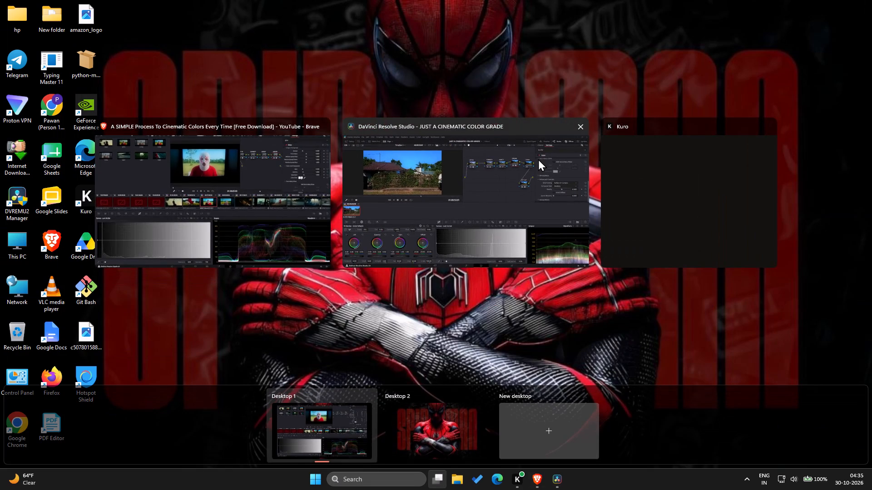
{"action": "left_click", "coordinate": [538, 159]}
{"action": "left_click", "coordinate": [756, 178]}
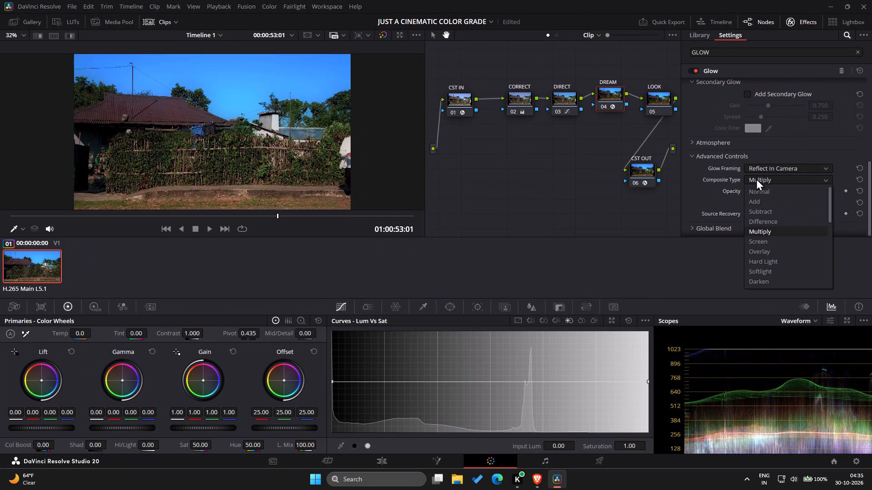
{"action": "left_click", "coordinate": [771, 266]}
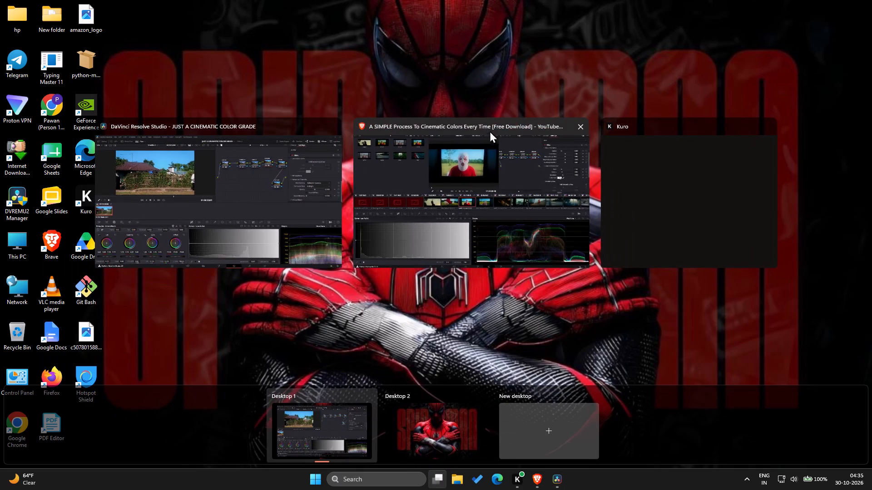
Switch to the YouTube tutorial and watch the part of Step 5 that tints the Glow's Color Filter.
{"action": "left_click", "coordinate": [499, 167]}
{"action": "key", "text": "space"}
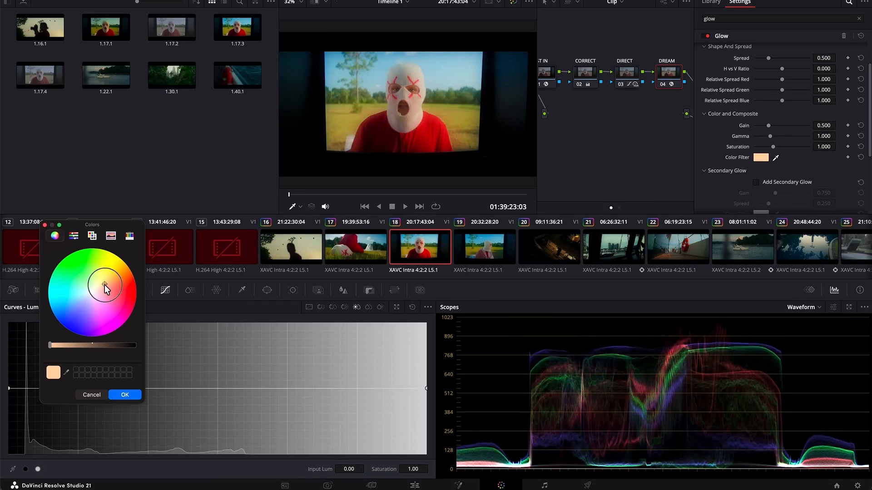
{"action": "key", "text": "space"}
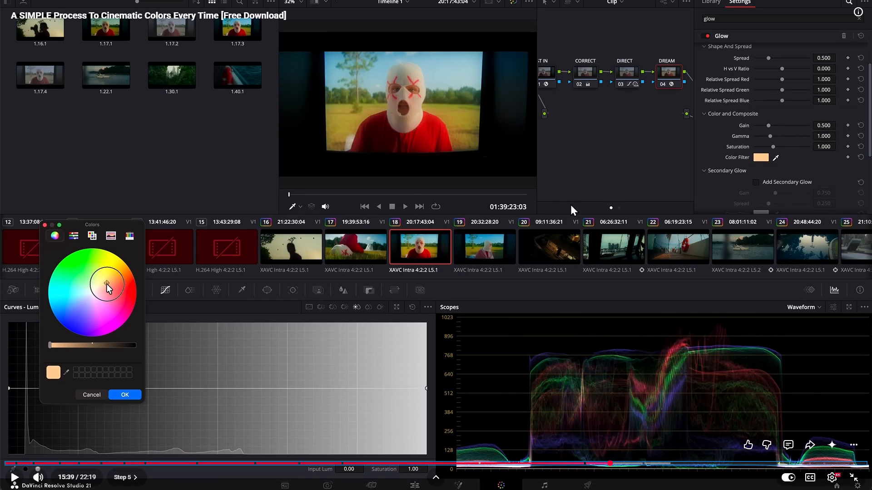
{"action": "left_click", "coordinate": [540, 181]}
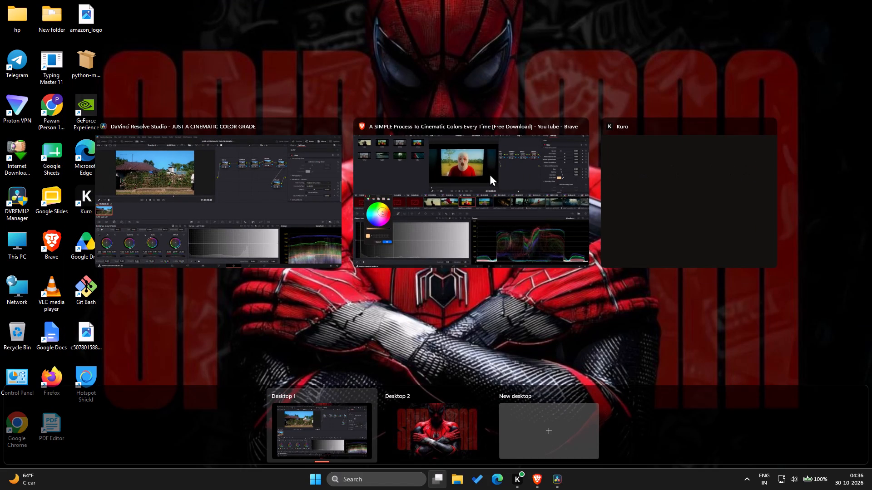
{"action": "left_click", "coordinate": [484, 174]}
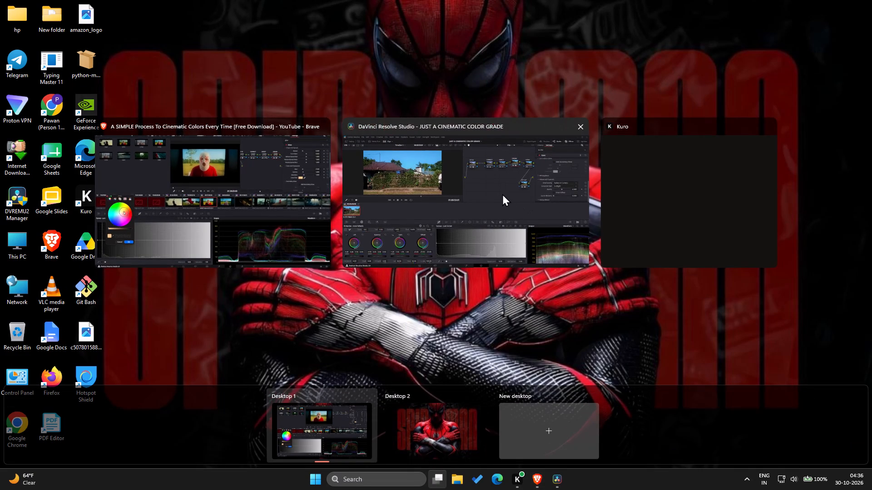
Switch to DaVinci Resolve and tint the Glow's Color Filter a light orange, about #ffc26c.
{"action": "left_click", "coordinate": [502, 194]}
{"action": "scroll", "coordinate": [721, 188], "scroll_direction": "down", "scroll_amount": 1}
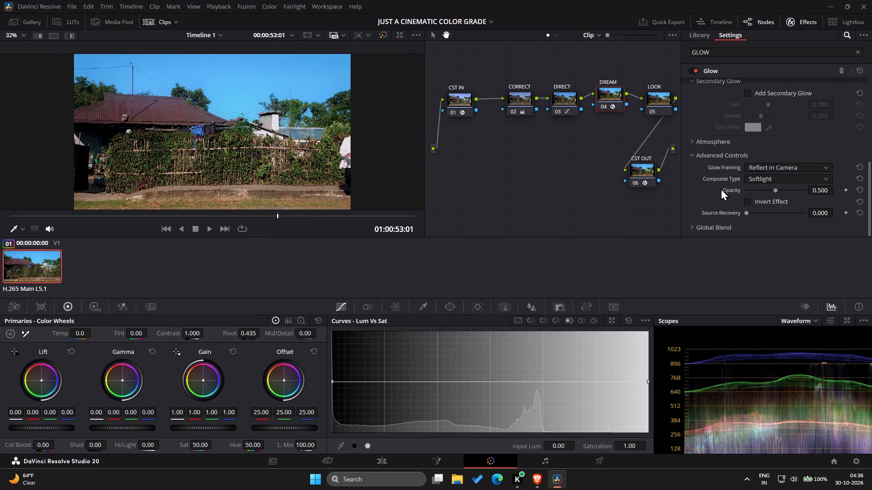
{"action": "scroll", "coordinate": [721, 188], "scroll_direction": "down", "scroll_amount": 1}
{"action": "scroll", "coordinate": [721, 188], "scroll_direction": "up", "scroll_amount": 1}
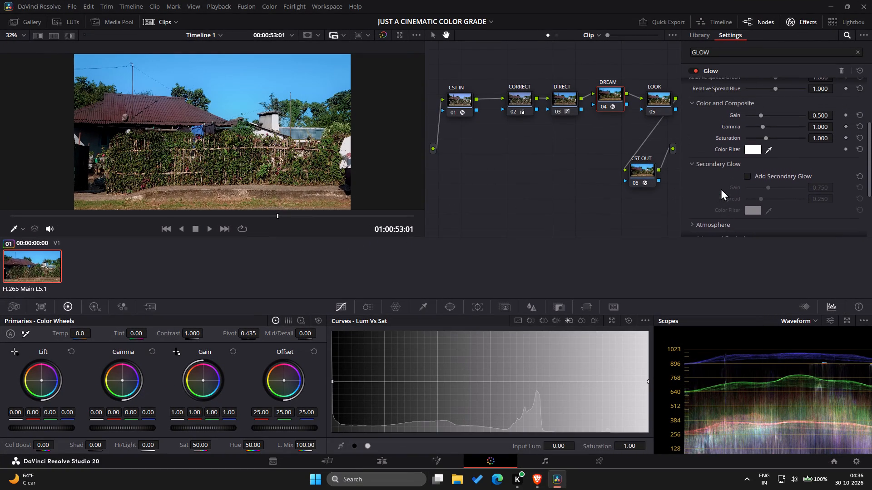
{"action": "scroll", "coordinate": [721, 188], "scroll_direction": "up", "scroll_amount": 2}
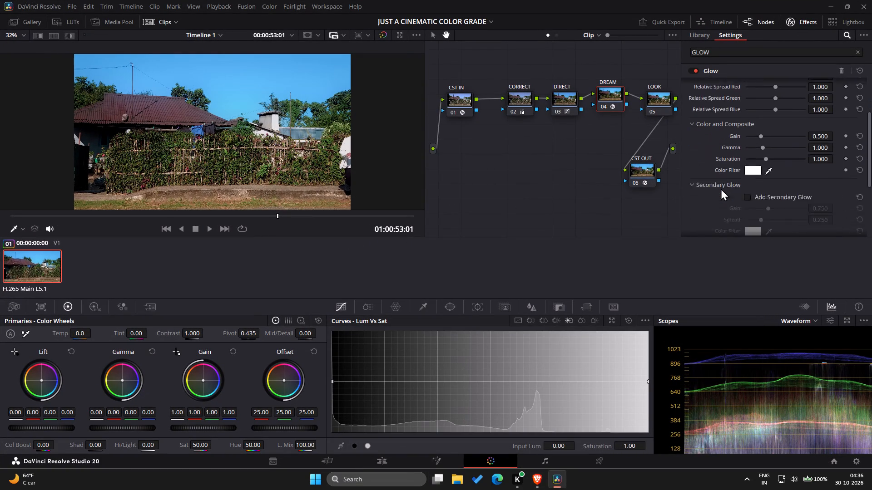
{"action": "left_click", "coordinate": [746, 133]}
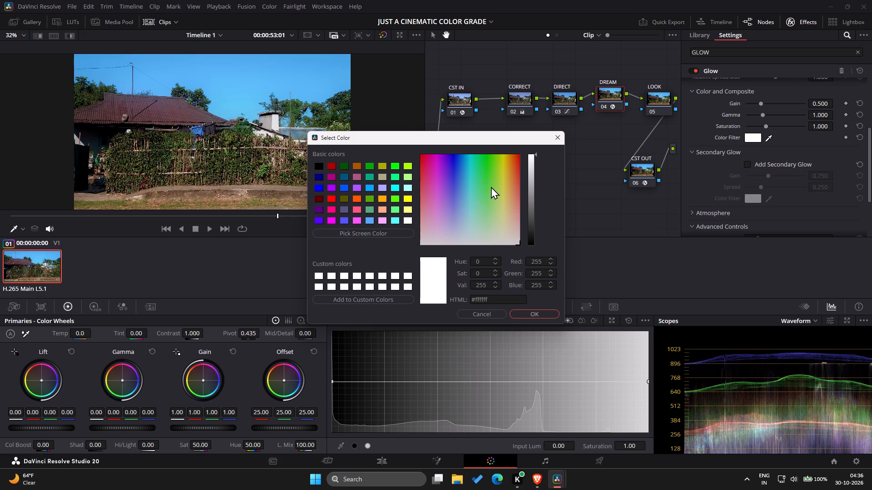
{"action": "left_click", "coordinate": [512, 178]}
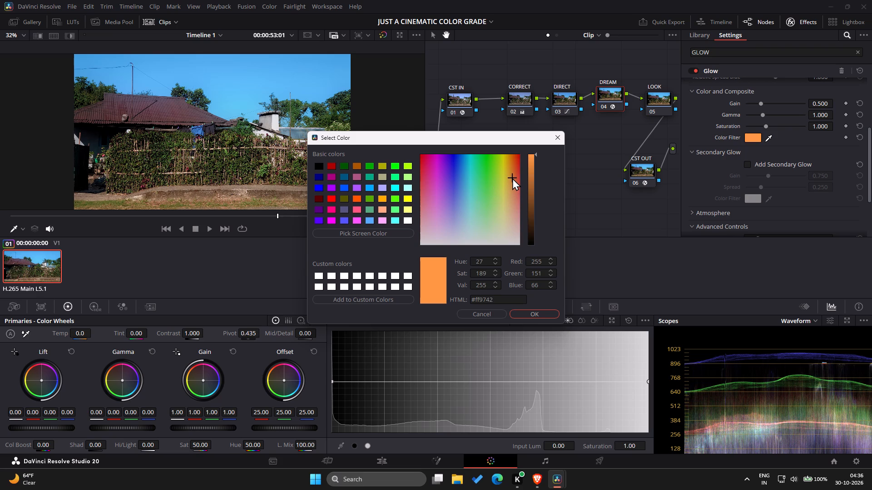
{"action": "left_click", "coordinate": [512, 178]}
{"action": "left_click_drag", "start_coordinate": [512, 178], "coordinate": [512, 188]}
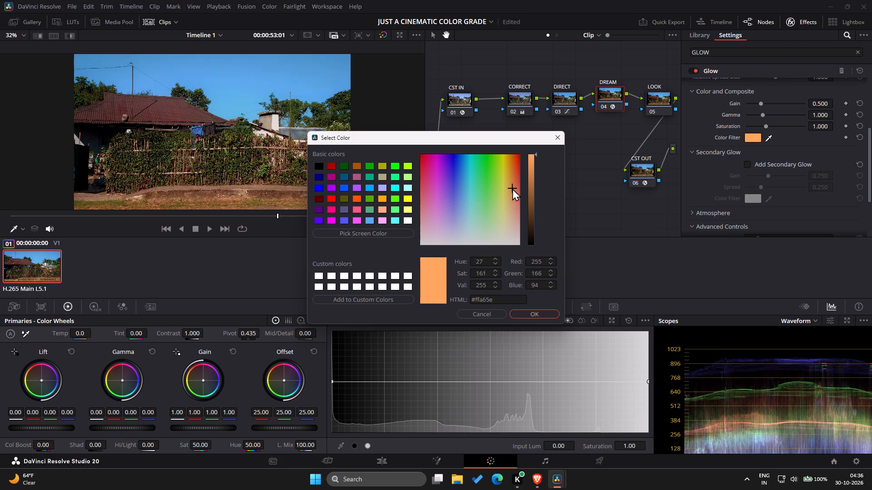
{"action": "left_click_drag", "start_coordinate": [512, 188], "coordinate": [515, 195]}
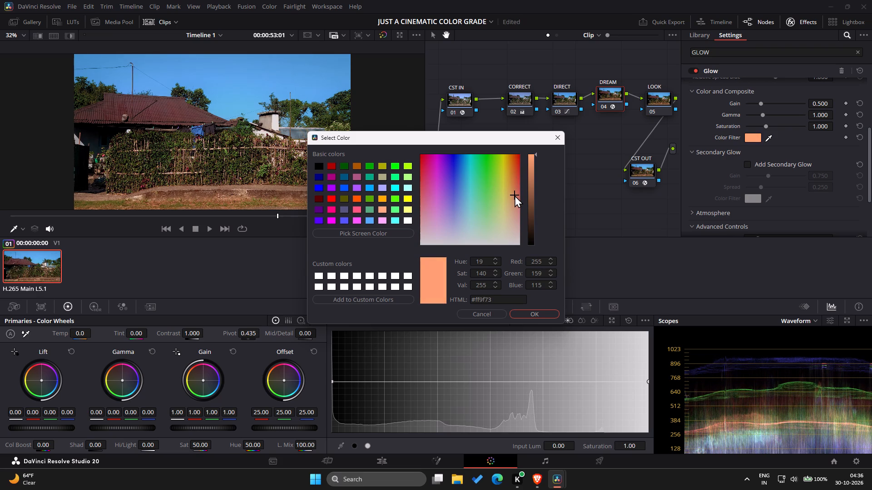
{"action": "left_click_drag", "start_coordinate": [515, 195], "coordinate": [511, 195]}
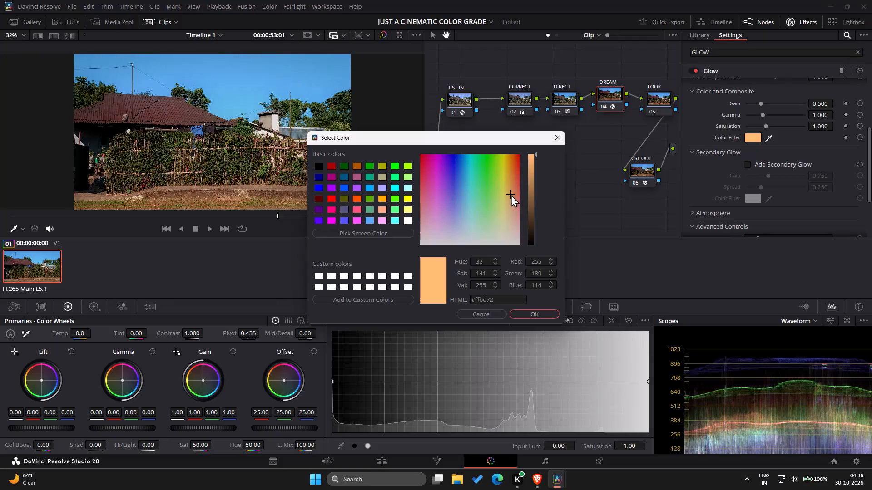
{"action": "left_click_drag", "start_coordinate": [511, 195], "coordinate": [515, 191]}
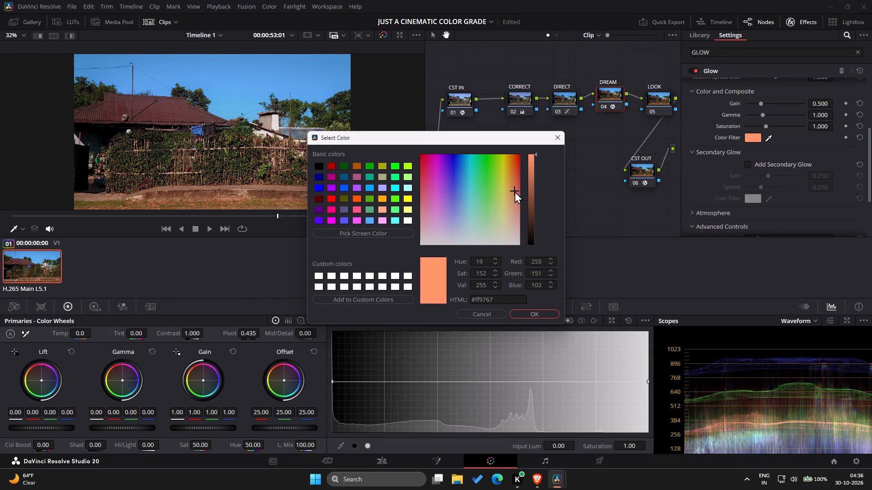
{"action": "left_click_drag", "start_coordinate": [515, 191], "coordinate": [510, 196]}
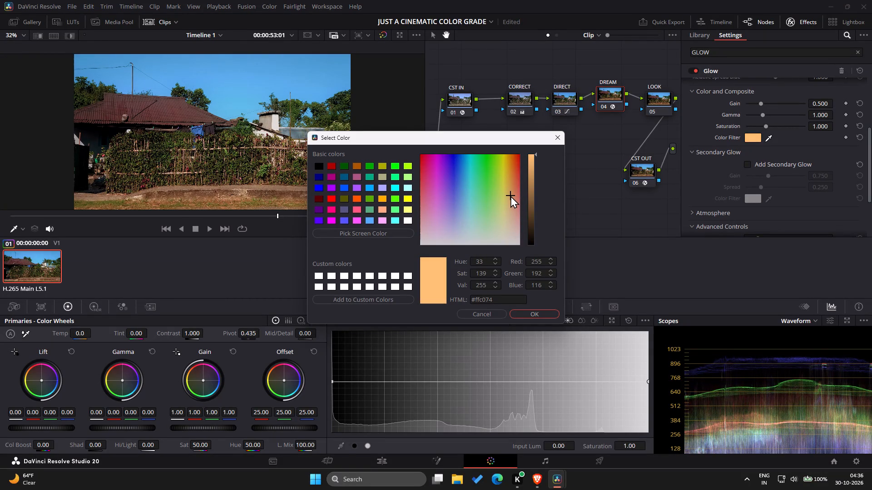
{"action": "left_click_drag", "start_coordinate": [510, 196], "coordinate": [510, 192]}
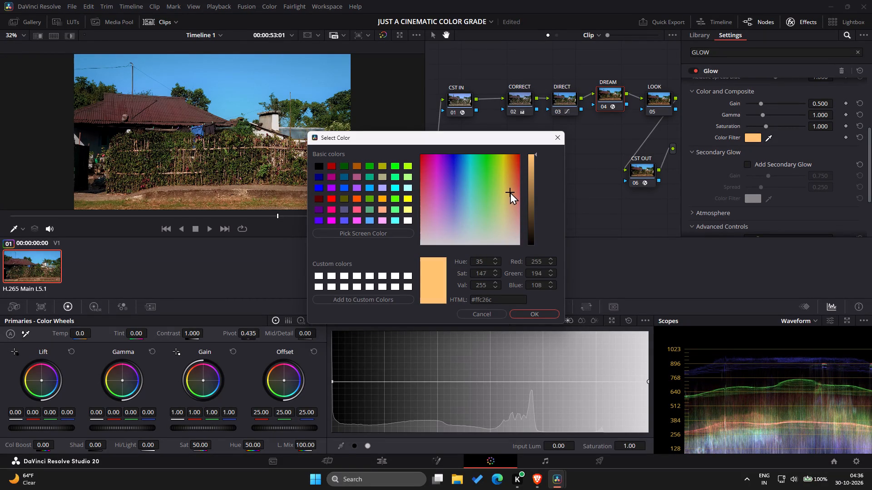
Compare yellow, pale yellow and pink tints for the Glow's Color Filter, and settle on warm orange #ffbf75.
{"action": "left_click_drag", "start_coordinate": [510, 192], "coordinate": [506, 169]}
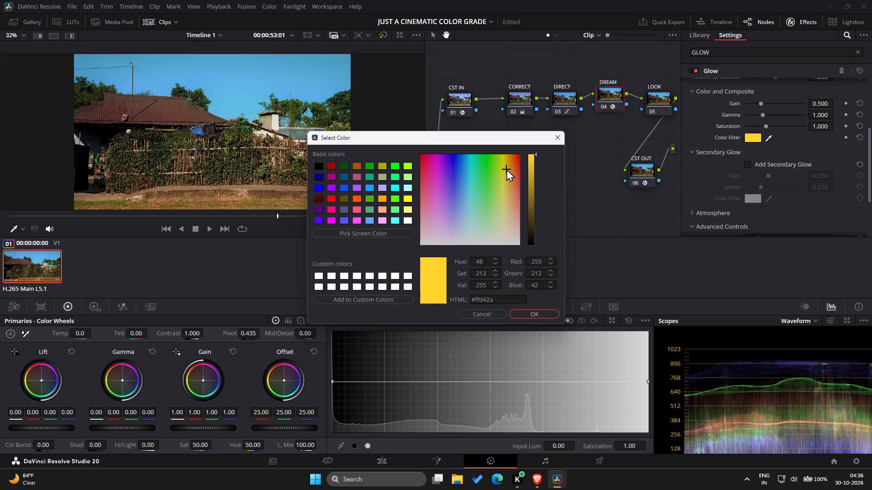
{"action": "left_click_drag", "start_coordinate": [506, 169], "coordinate": [509, 158]}
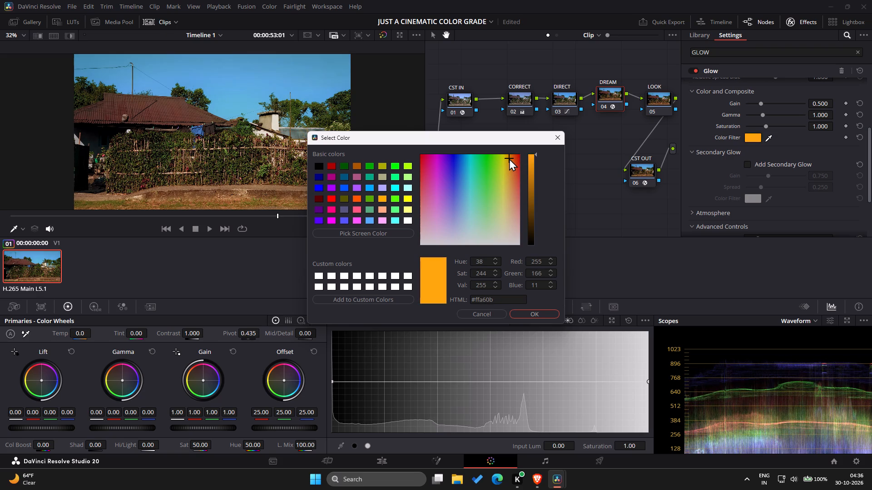
{"action": "left_click_drag", "start_coordinate": [509, 158], "coordinate": [509, 170]}
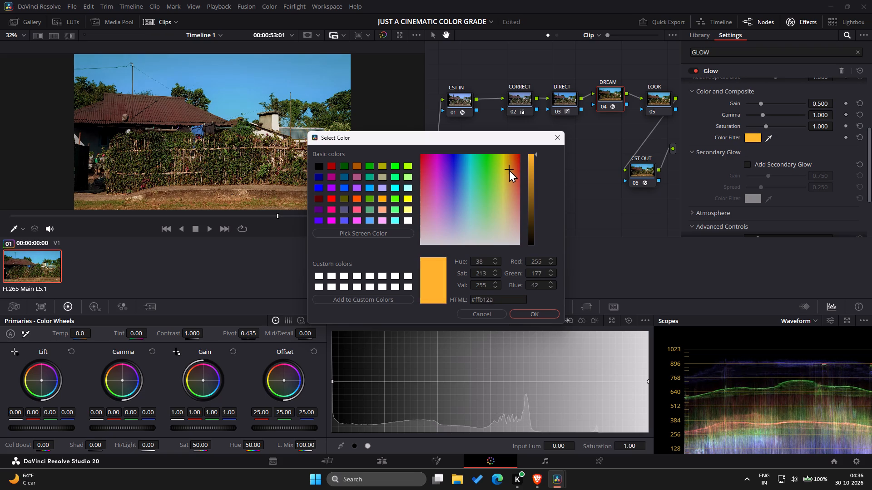
{"action": "left_click_drag", "start_coordinate": [509, 170], "coordinate": [505, 214]}
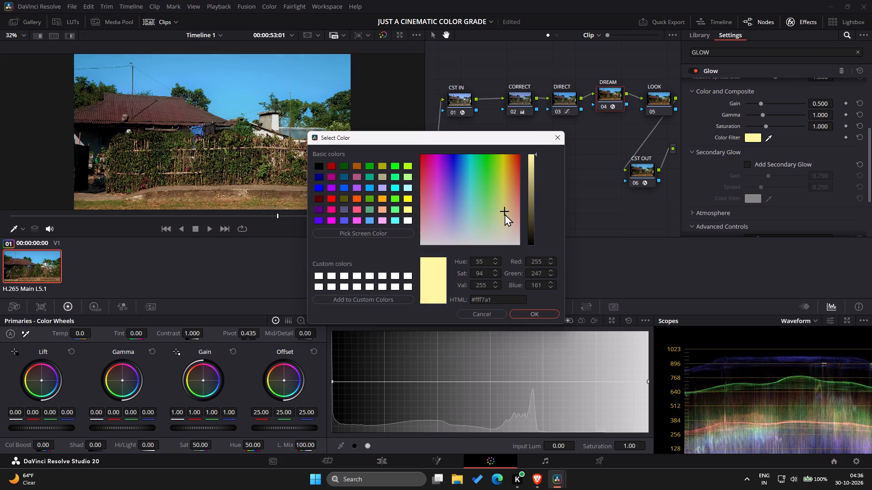
{"action": "left_click_drag", "start_coordinate": [505, 214], "coordinate": [505, 222]}
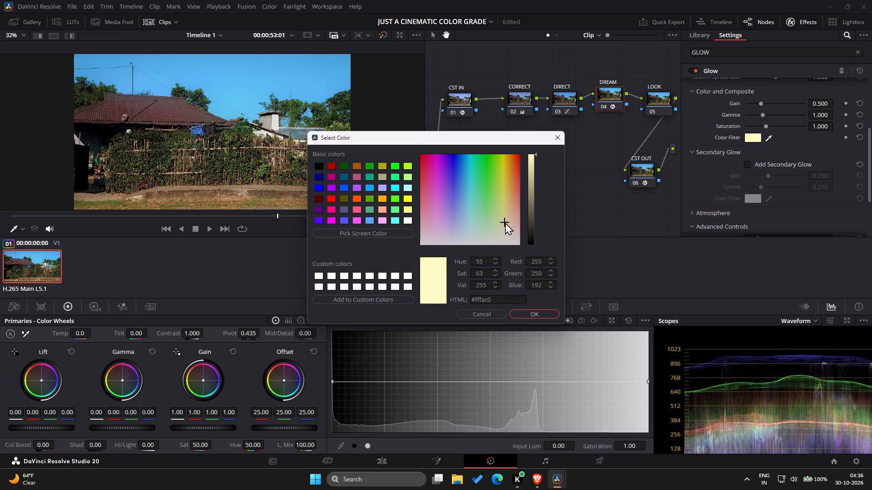
{"action": "left_click_drag", "start_coordinate": [505, 222], "coordinate": [516, 214]}
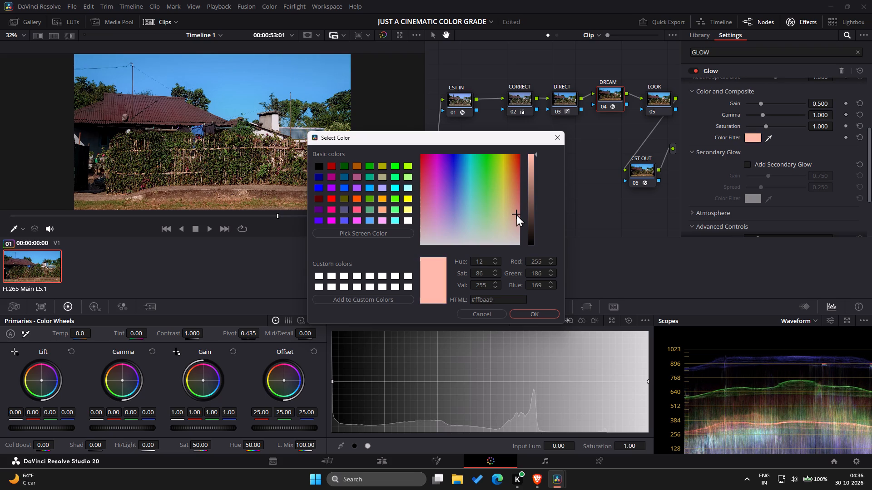
{"action": "left_click_drag", "start_coordinate": [516, 214], "coordinate": [515, 204]}
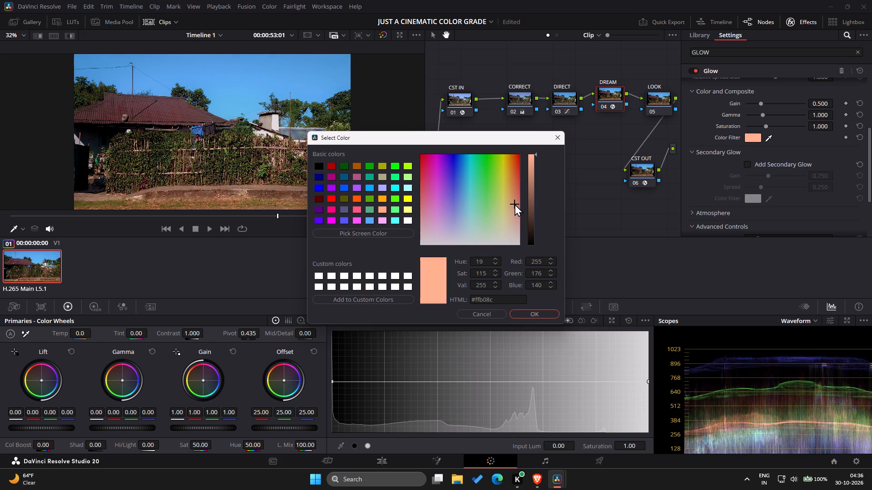
{"action": "left_click_drag", "start_coordinate": [515, 204], "coordinate": [511, 200]}
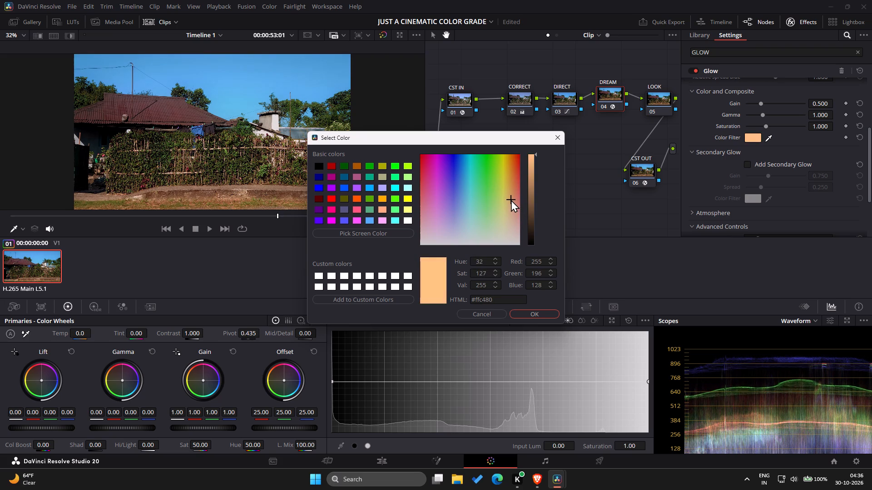
{"action": "left_click_drag", "start_coordinate": [511, 200], "coordinate": [507, 197]}
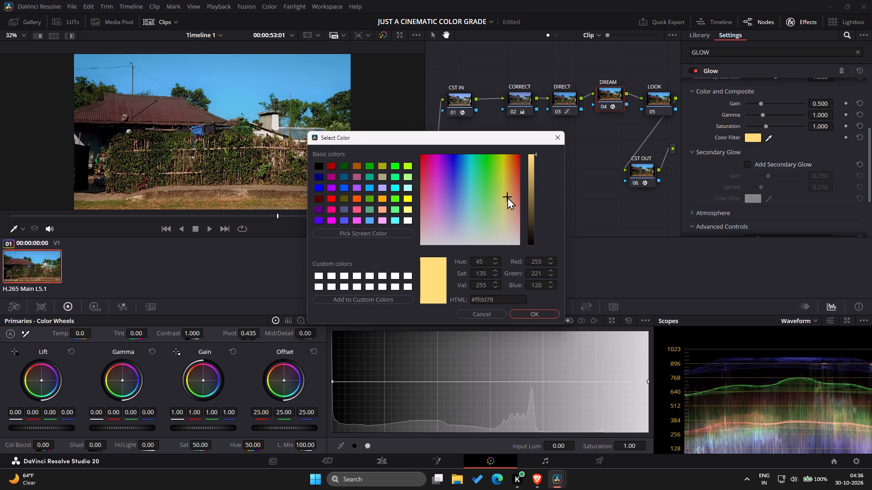
{"action": "left_click_drag", "start_coordinate": [507, 197], "coordinate": [506, 197]}
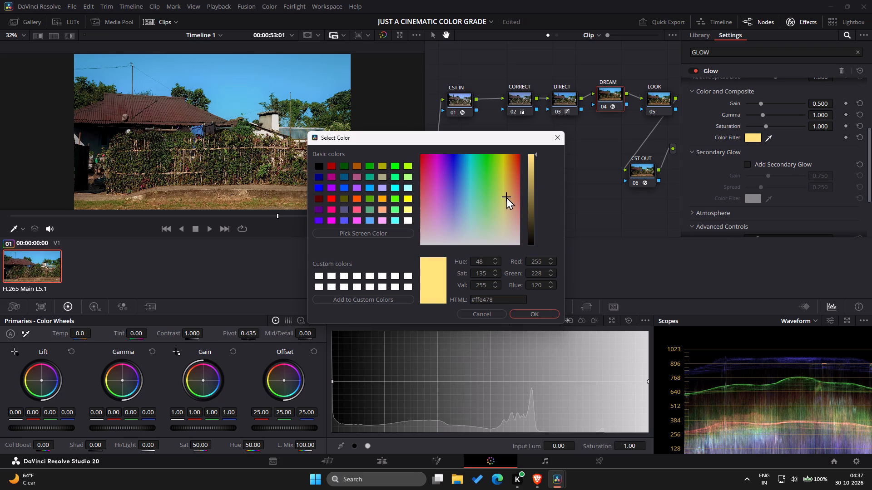
{"action": "left_click_drag", "start_coordinate": [506, 197], "coordinate": [506, 203]}
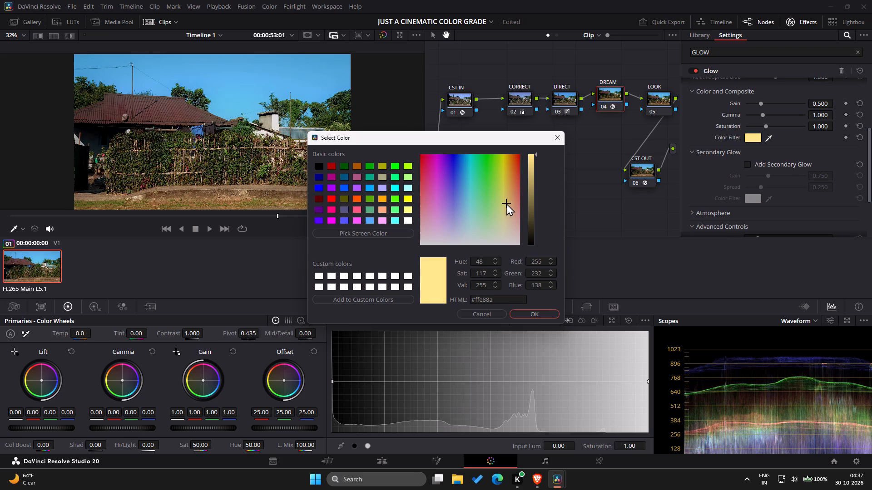
{"action": "left_click_drag", "start_coordinate": [506, 203], "coordinate": [509, 200]}
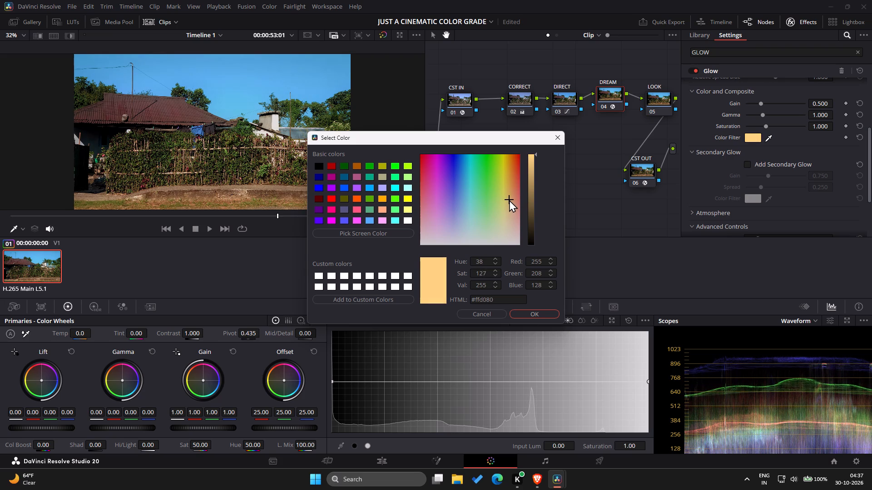
{"action": "left_click_drag", "start_coordinate": [509, 200], "coordinate": [512, 196]}
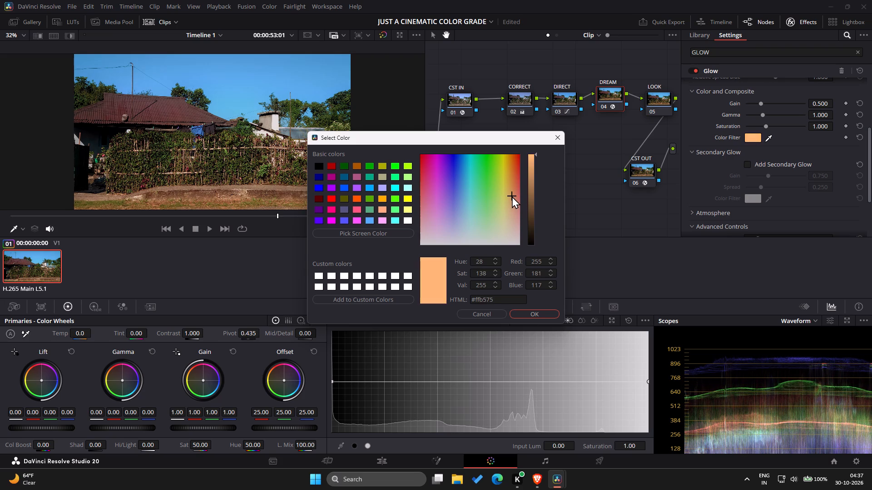
{"action": "left_click_drag", "start_coordinate": [512, 196], "coordinate": [511, 196]}
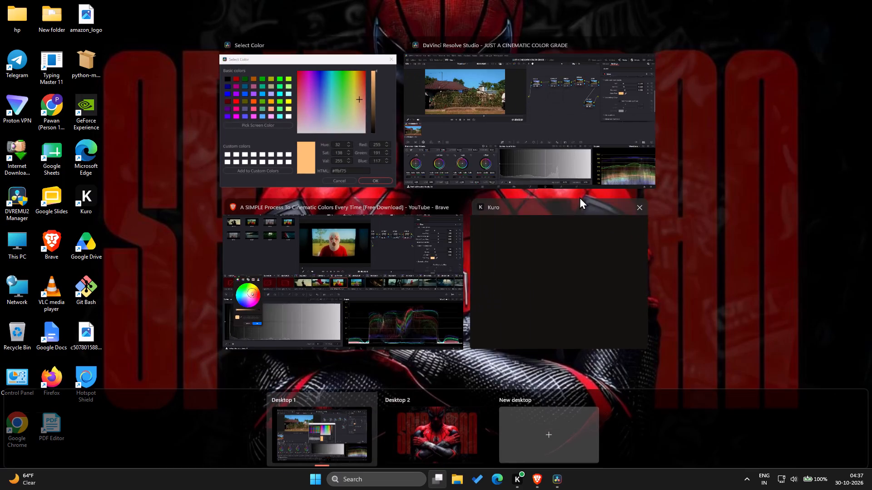
Switch to the YouTube tutorial and watch the part that adjusts the Glow's Global Blend.
{"action": "left_click", "coordinate": [554, 150]}
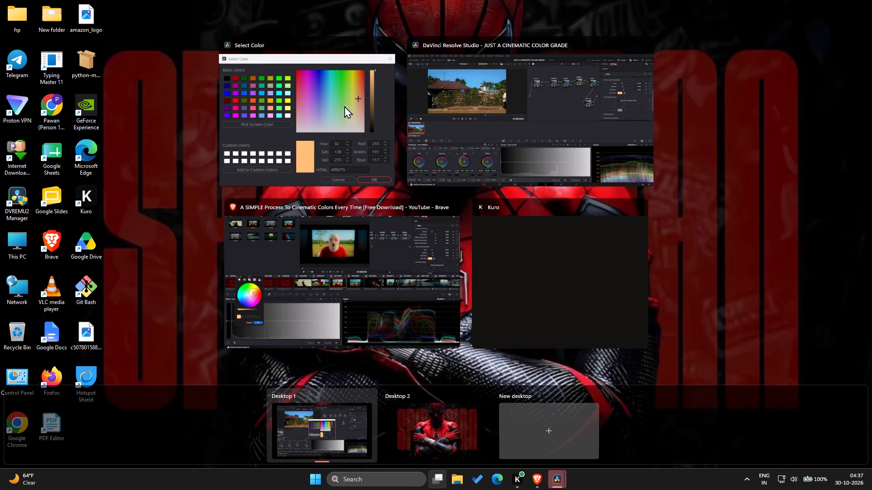
{"action": "left_click", "coordinate": [367, 248]}
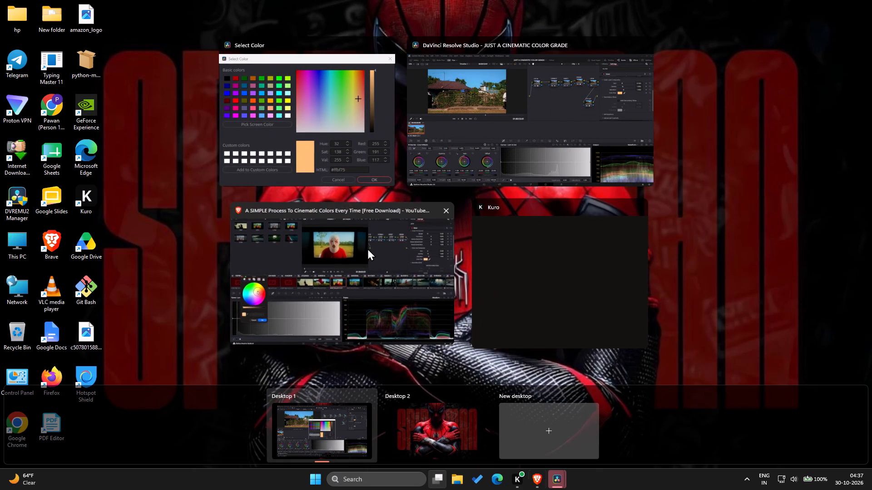
{"action": "key", "text": "space"}
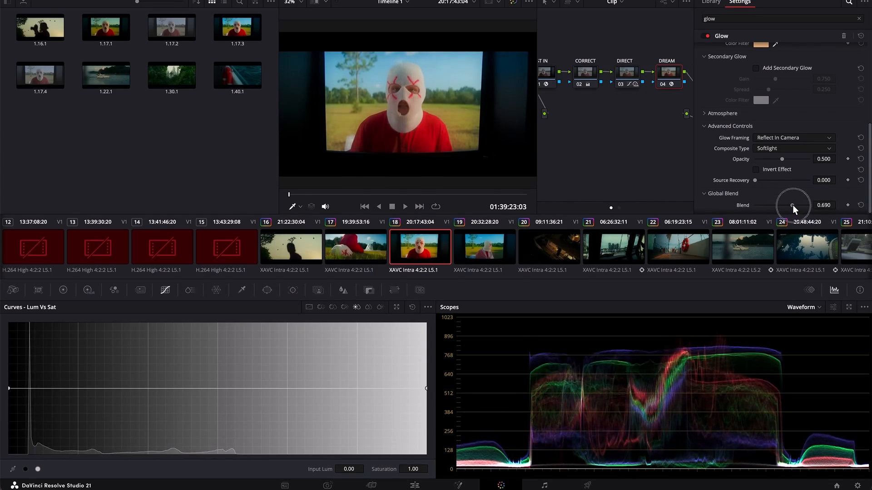
{"action": "key", "text": "space"}
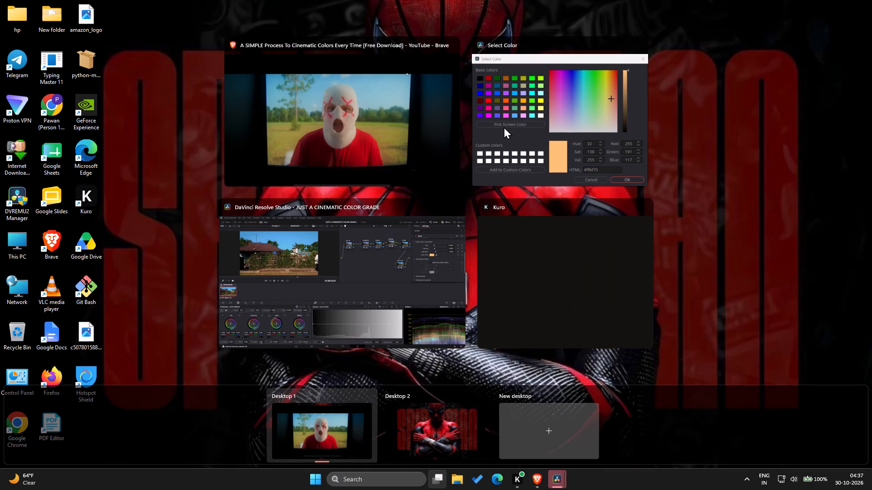
Switch back to DaVinci Resolve and accept the warm orange Color Filter.
{"action": "left_click", "coordinate": [504, 127]}
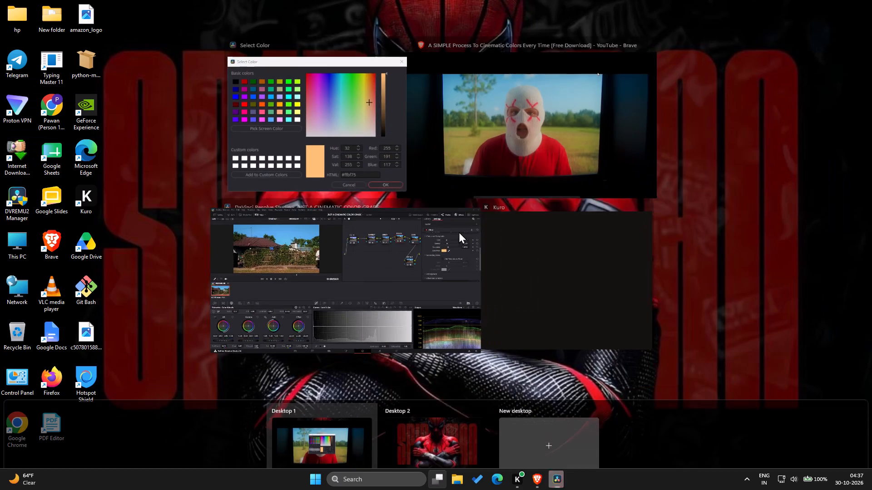
{"action": "left_click", "coordinate": [412, 294]}
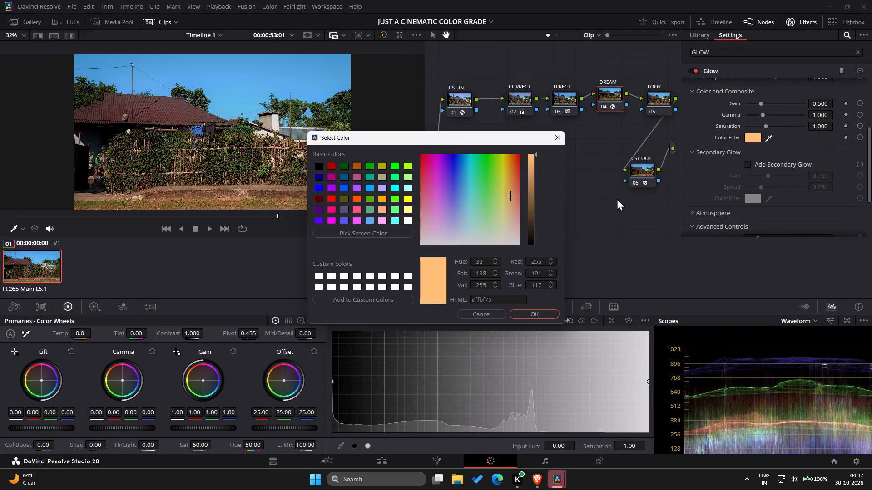
{"action": "left_click", "coordinate": [702, 170]}
{"action": "left_click", "coordinate": [535, 312]}
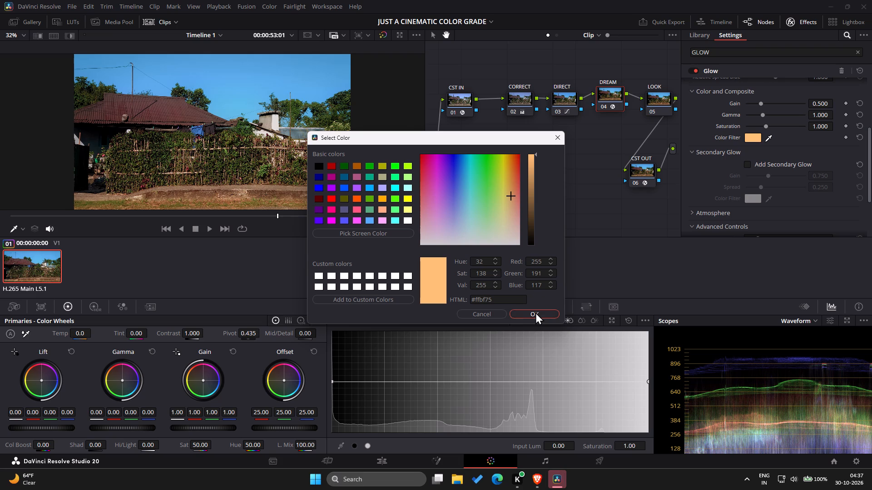
Compare low, middle and full Global Blend amounts on the Glow, and settle on a Blend of about 0.581.
{"action": "scroll", "coordinate": [708, 183], "scroll_direction": "down", "scroll_amount": 2}
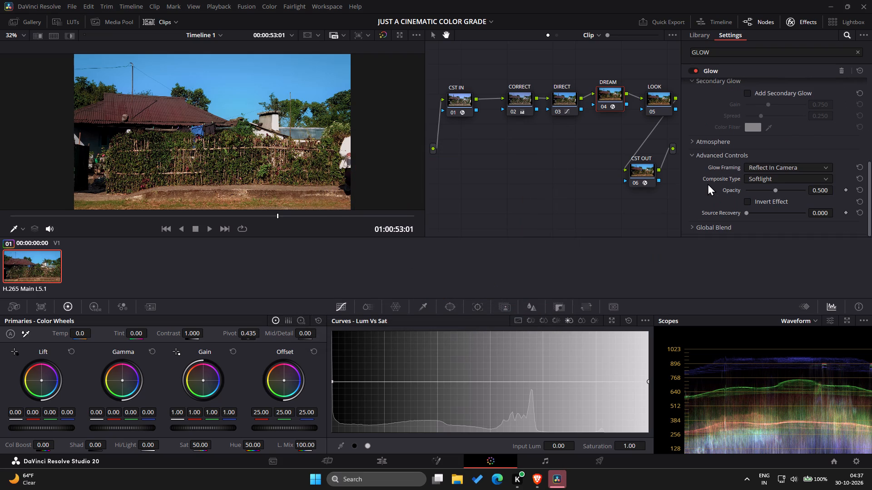
{"action": "left_click", "coordinate": [709, 225]}
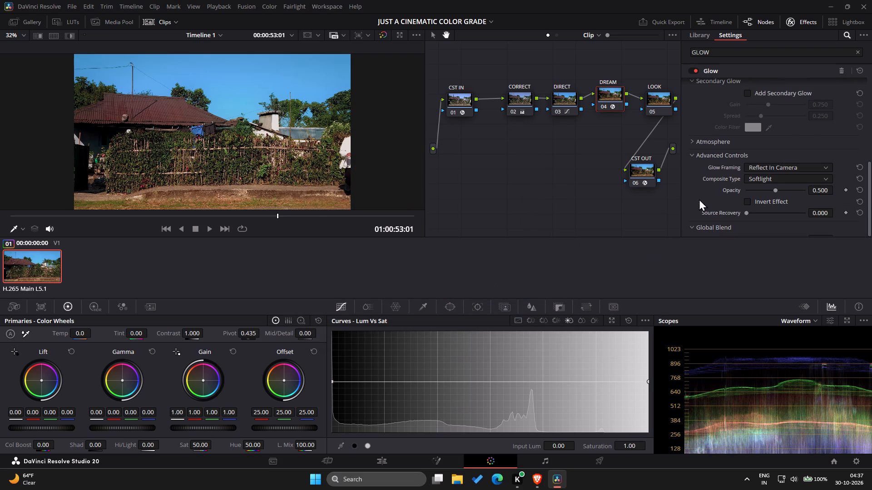
{"action": "scroll", "coordinate": [696, 187], "scroll_direction": "down", "scroll_amount": 2}
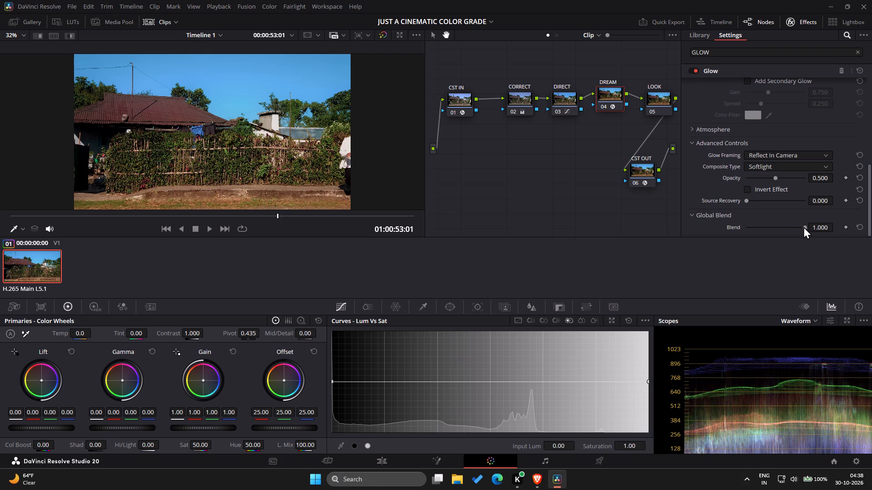
{"action": "left_click_drag", "start_coordinate": [803, 226], "coordinate": [749, 231]}
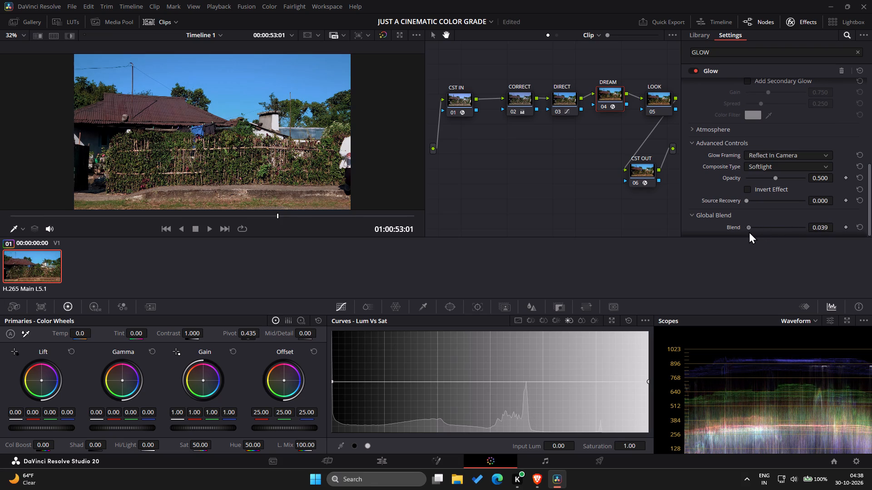
{"action": "left_click_drag", "start_coordinate": [749, 231], "coordinate": [780, 229]}
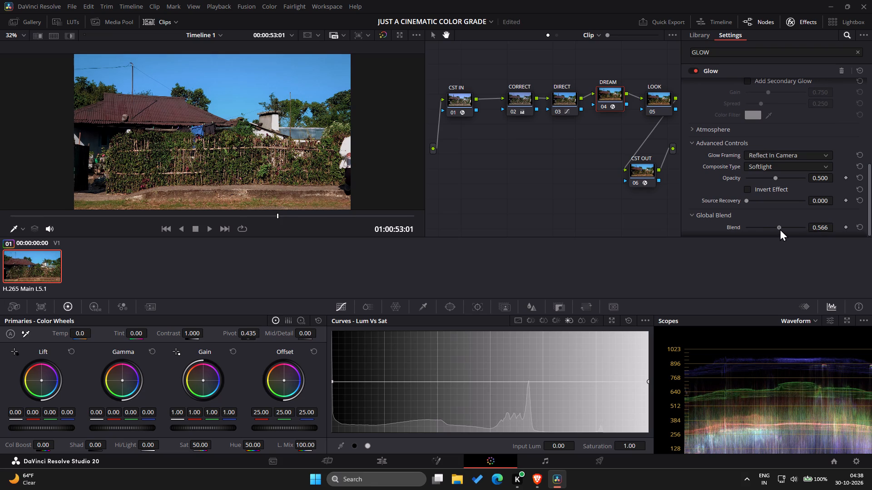
{"action": "left_click_drag", "start_coordinate": [780, 229], "coordinate": [772, 229]}
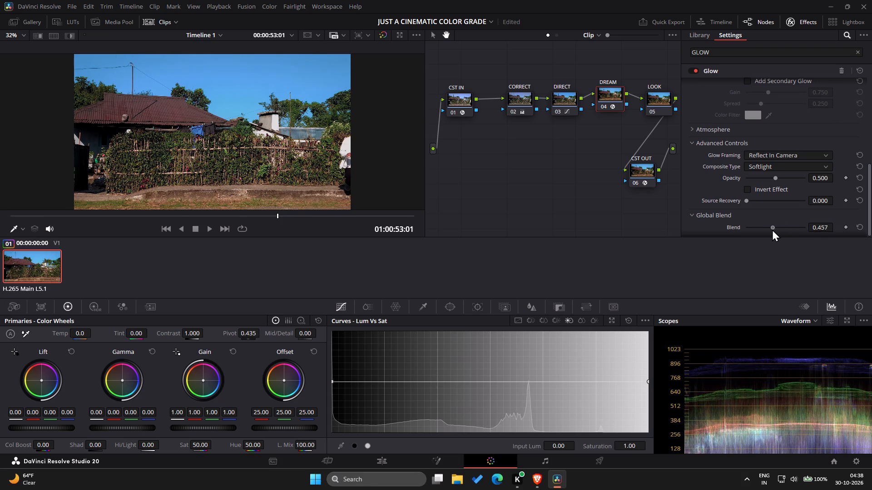
{"action": "left_click_drag", "start_coordinate": [772, 229], "coordinate": [749, 232]}
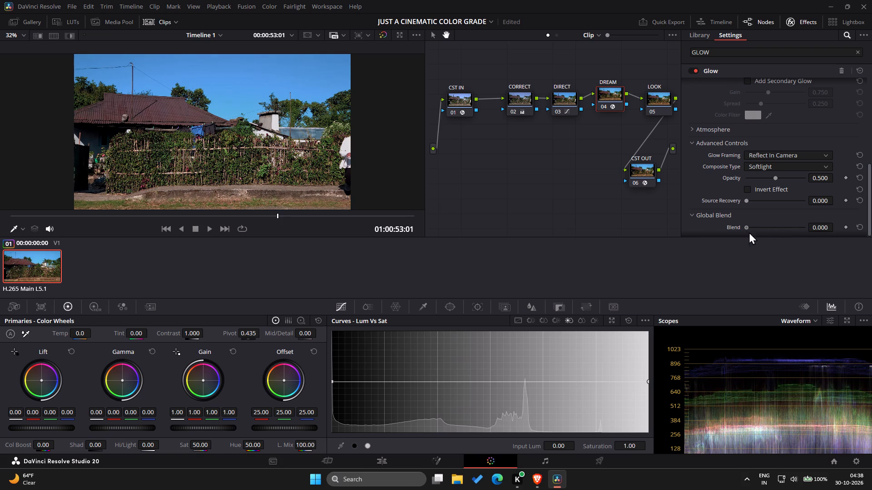
{"action": "left_click_drag", "start_coordinate": [749, 232], "coordinate": [733, 236]}
{"action": "left_click_drag", "start_coordinate": [733, 236], "coordinate": [771, 237]}
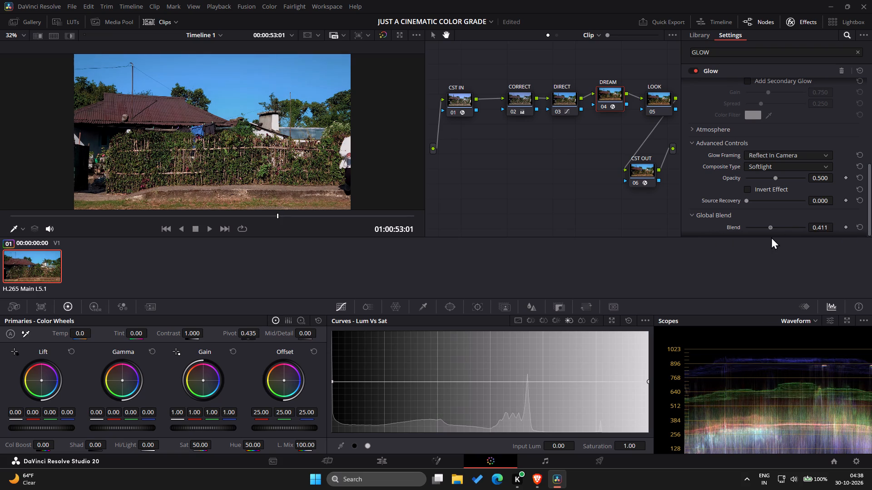
{"action": "left_click_drag", "start_coordinate": [771, 237], "coordinate": [780, 238]}
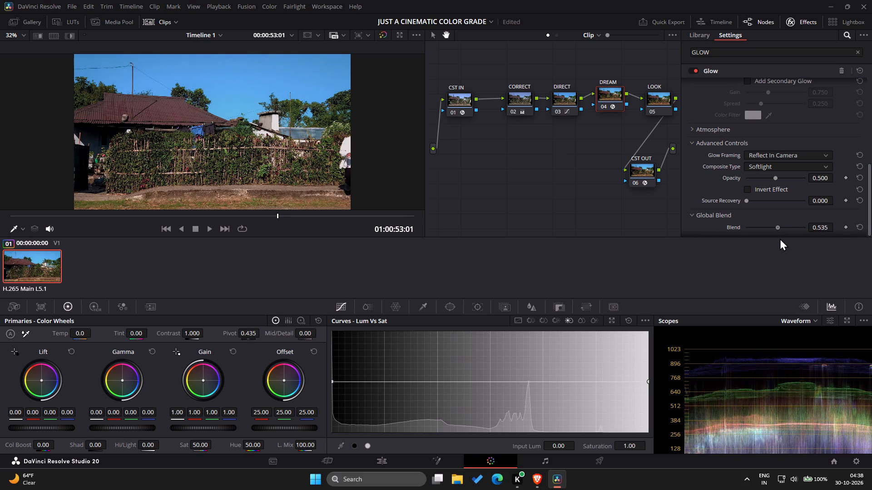
{"action": "left_click_drag", "start_coordinate": [780, 238], "coordinate": [815, 230]}
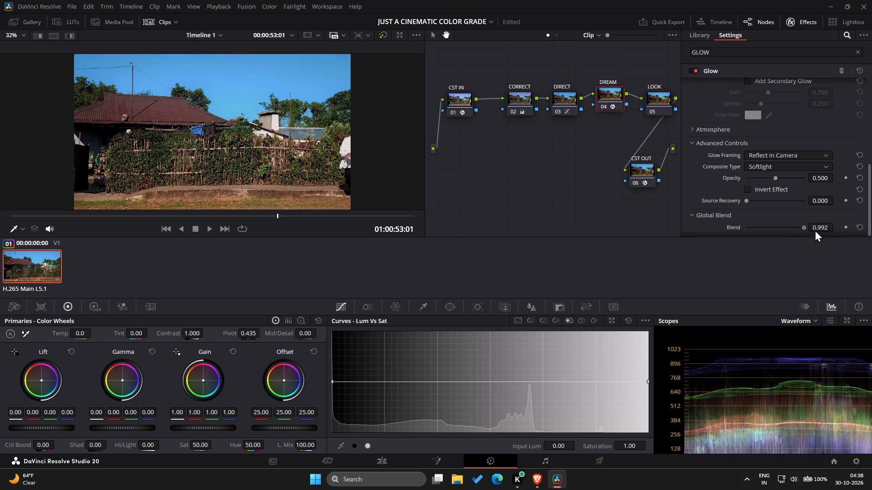
{"action": "left_click_drag", "start_coordinate": [815, 230], "coordinate": [721, 239]}
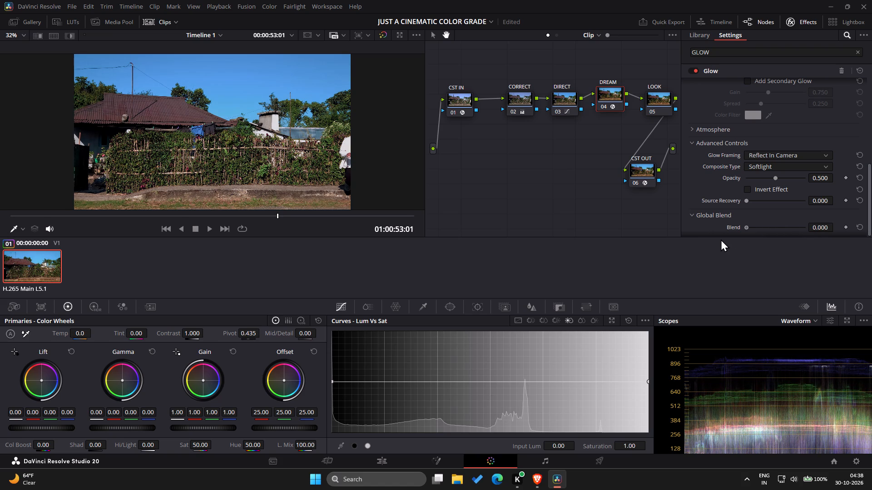
{"action": "left_click_drag", "start_coordinate": [721, 239], "coordinate": [723, 239]}
{"action": "left_click_drag", "start_coordinate": [723, 239], "coordinate": [773, 231]}
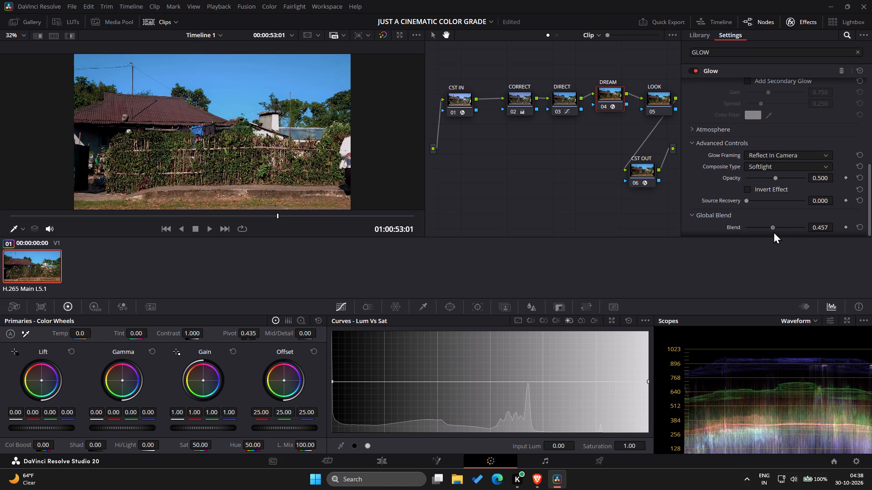
{"action": "left_click_drag", "start_coordinate": [773, 231], "coordinate": [778, 230]}
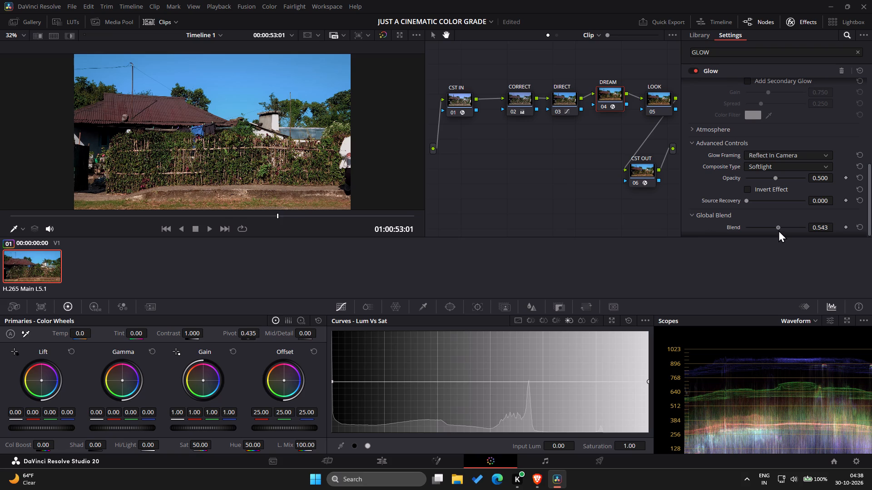
{"action": "left_click_drag", "start_coordinate": [778, 230], "coordinate": [781, 229]}
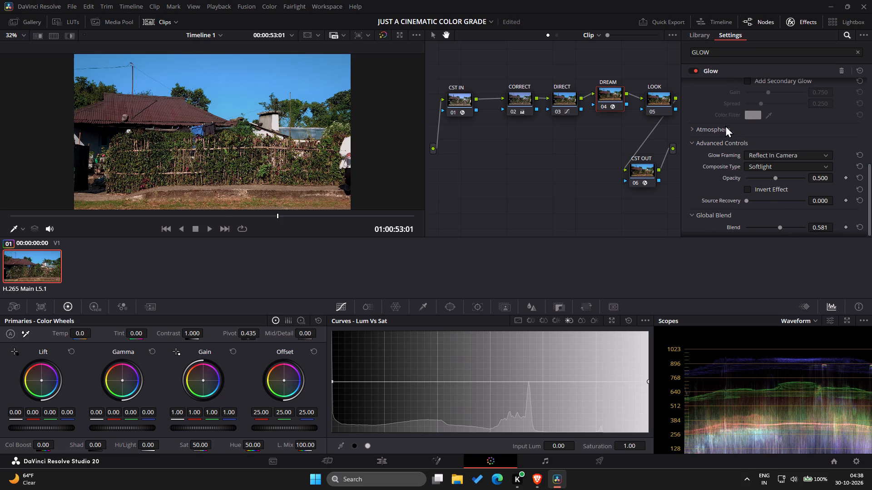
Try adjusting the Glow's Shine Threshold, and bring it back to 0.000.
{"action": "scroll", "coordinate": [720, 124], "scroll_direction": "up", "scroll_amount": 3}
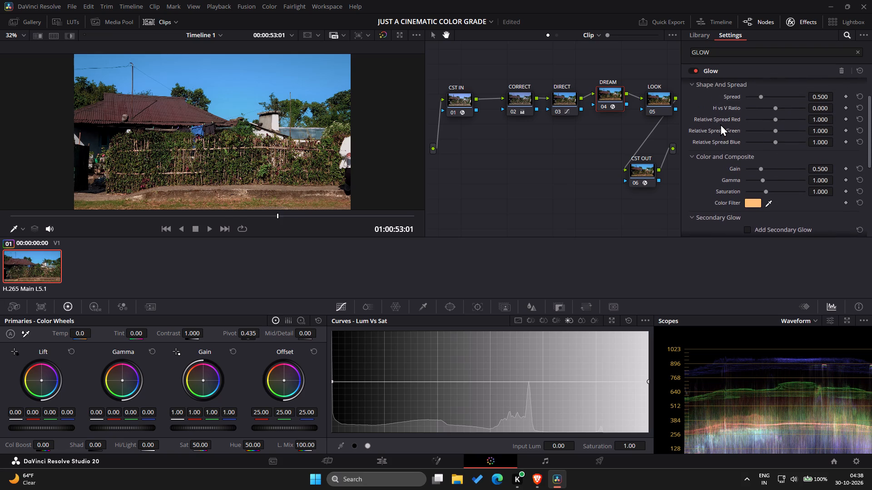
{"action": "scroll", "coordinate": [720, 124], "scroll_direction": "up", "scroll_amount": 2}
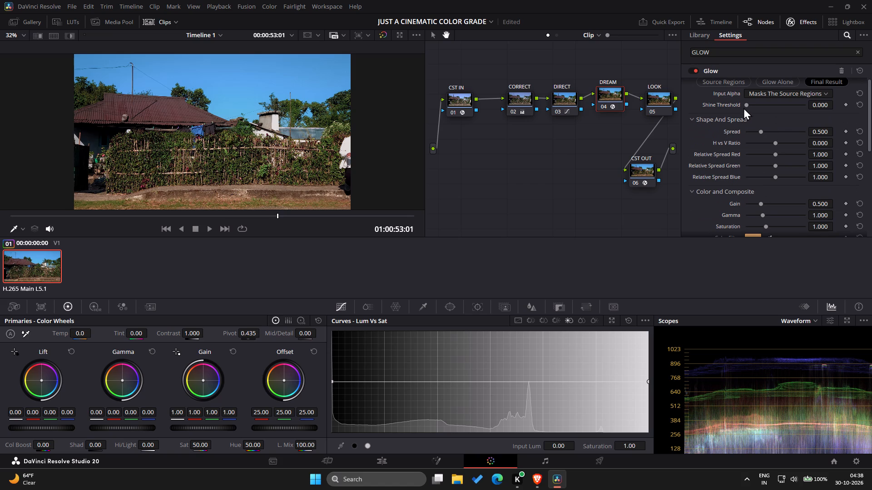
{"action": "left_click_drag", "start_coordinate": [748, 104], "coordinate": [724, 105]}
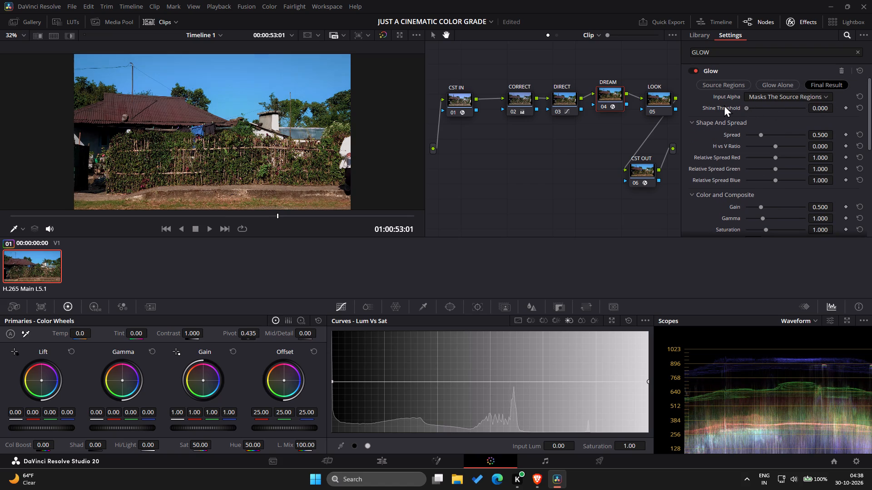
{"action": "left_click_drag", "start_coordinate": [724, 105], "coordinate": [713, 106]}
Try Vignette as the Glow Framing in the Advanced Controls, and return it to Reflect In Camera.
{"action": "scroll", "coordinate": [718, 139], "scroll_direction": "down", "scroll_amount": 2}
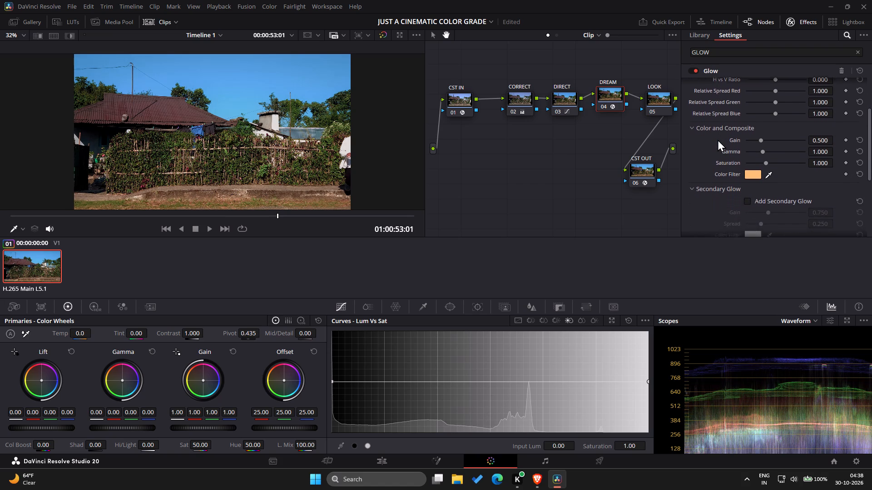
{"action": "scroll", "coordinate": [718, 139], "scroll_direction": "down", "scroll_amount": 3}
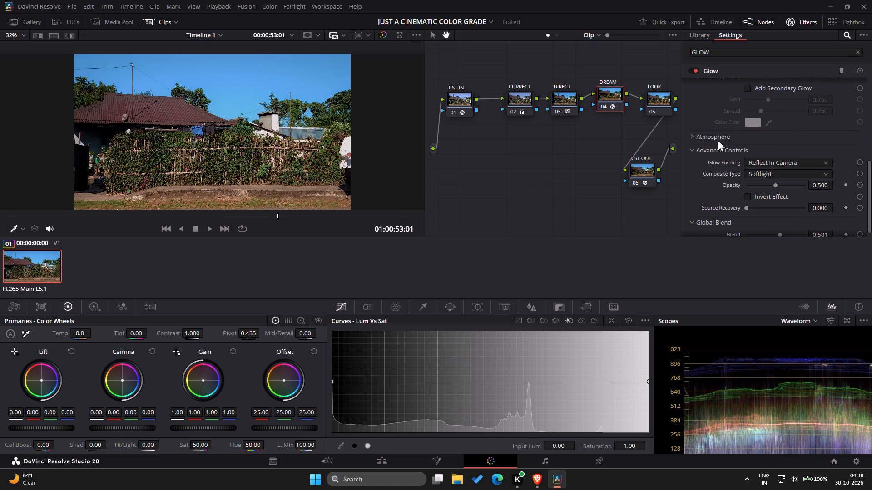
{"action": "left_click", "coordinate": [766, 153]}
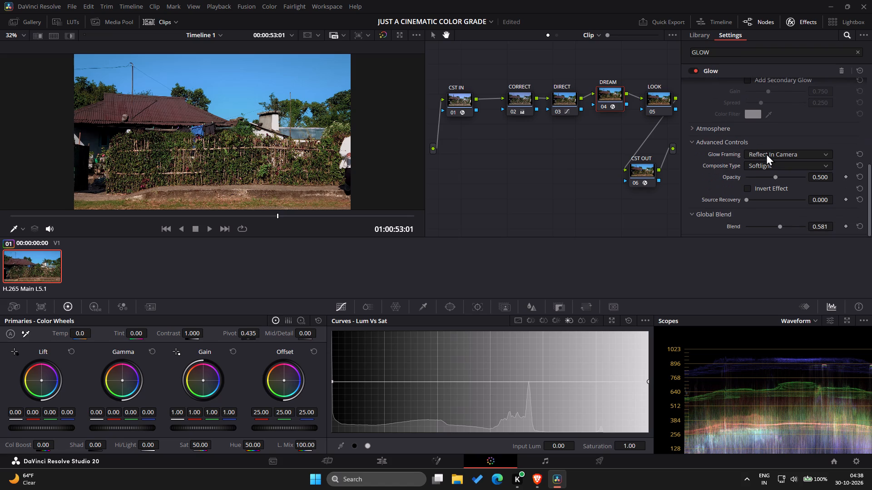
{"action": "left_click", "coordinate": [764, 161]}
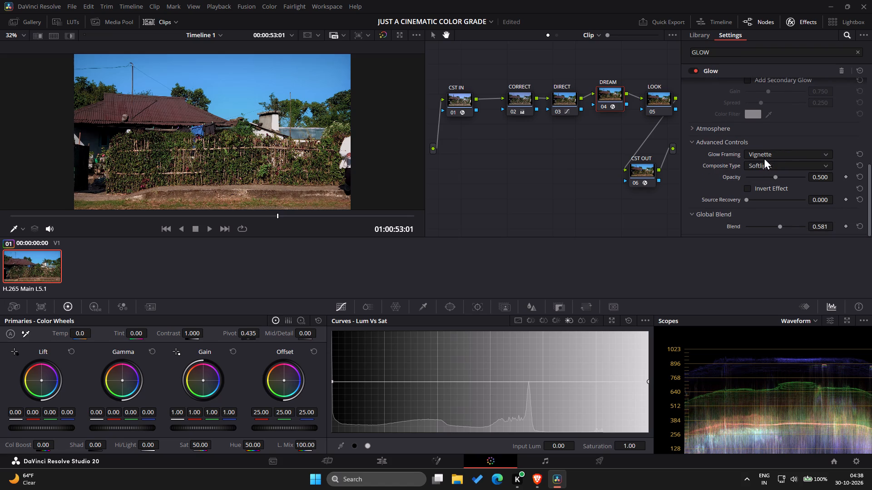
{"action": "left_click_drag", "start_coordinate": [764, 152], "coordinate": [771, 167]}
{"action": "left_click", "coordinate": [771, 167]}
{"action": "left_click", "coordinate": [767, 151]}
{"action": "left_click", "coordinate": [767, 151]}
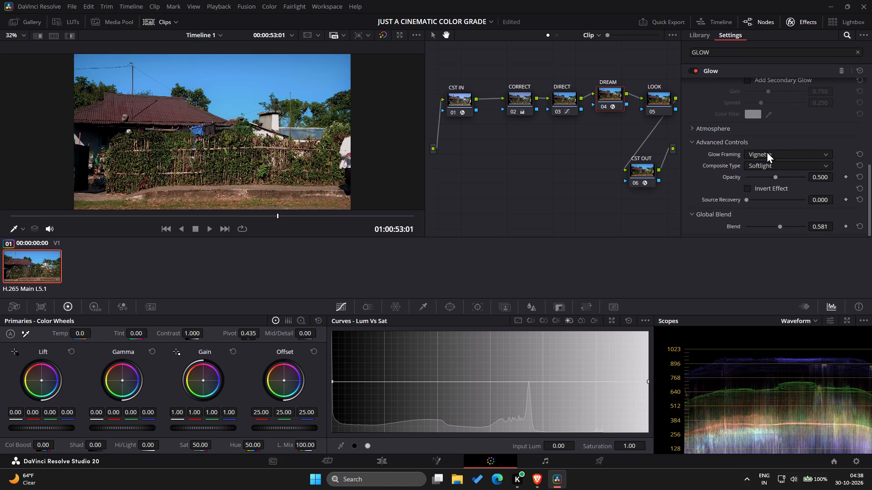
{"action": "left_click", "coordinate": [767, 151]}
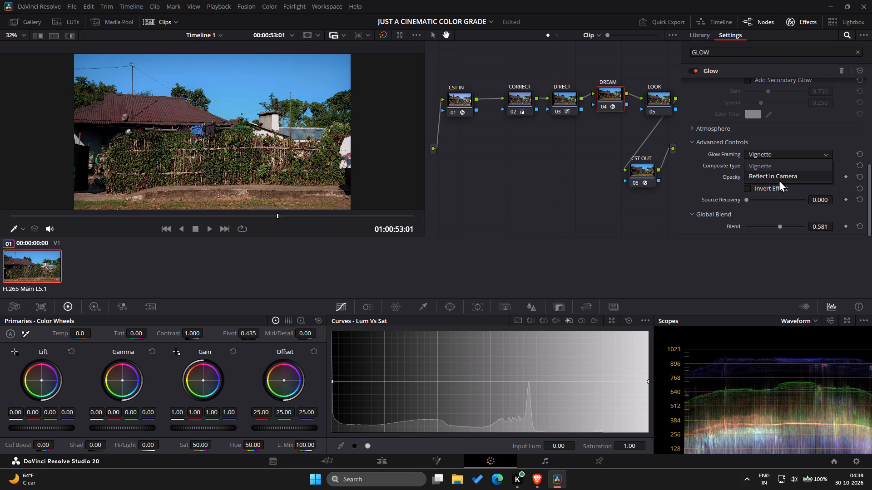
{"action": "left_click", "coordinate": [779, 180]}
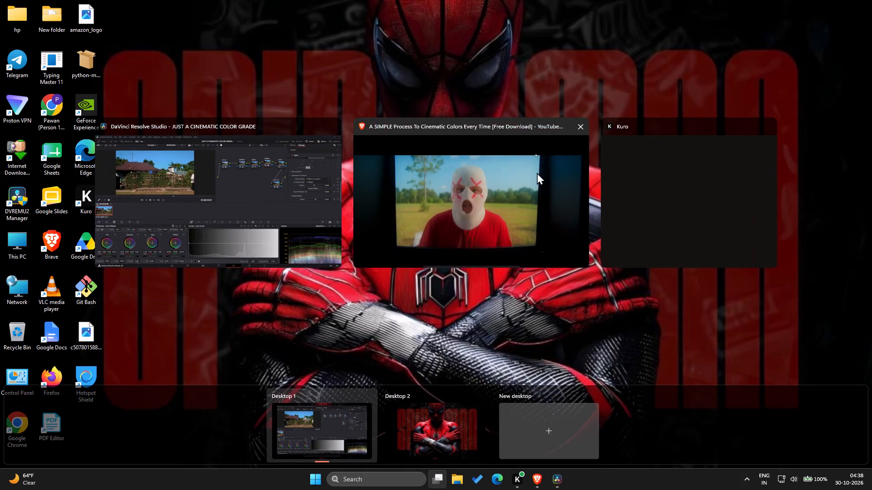
Switch to the YouTube tutorial and watch the LOOK node part, replaying the Film Look Creator settings.
{"action": "left_click", "coordinate": [536, 176]}
{"action": "key", "text": "space"}
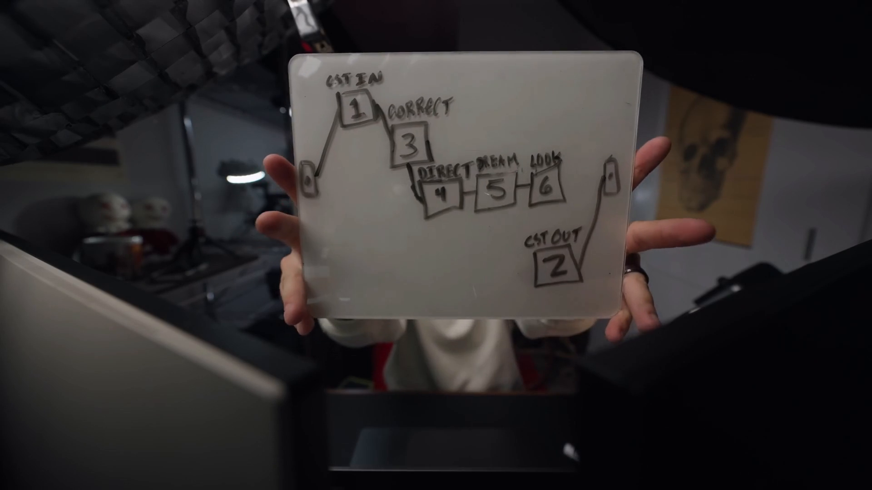
{"action": "key", "text": "Left"}
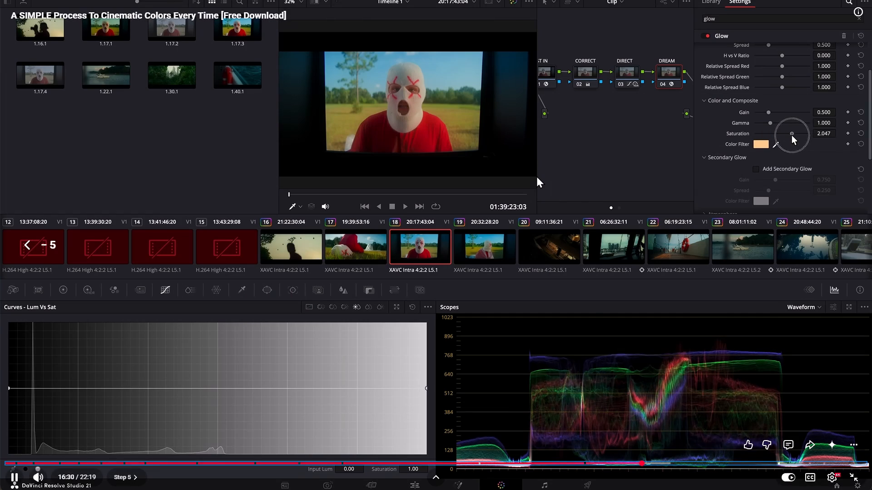
{"action": "key", "text": "Left"}
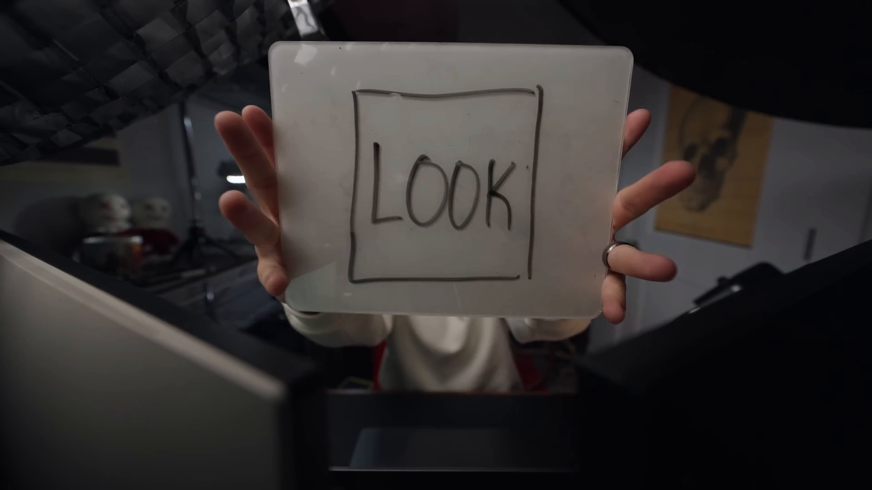
{"action": "key", "text": "Right"}
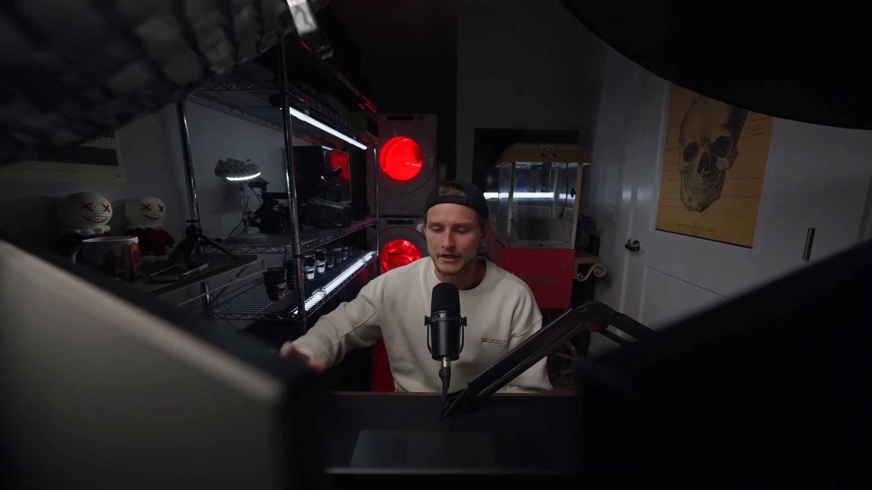
{"action": "key", "text": "Right"}
{"action": "key", "text": "Right"}
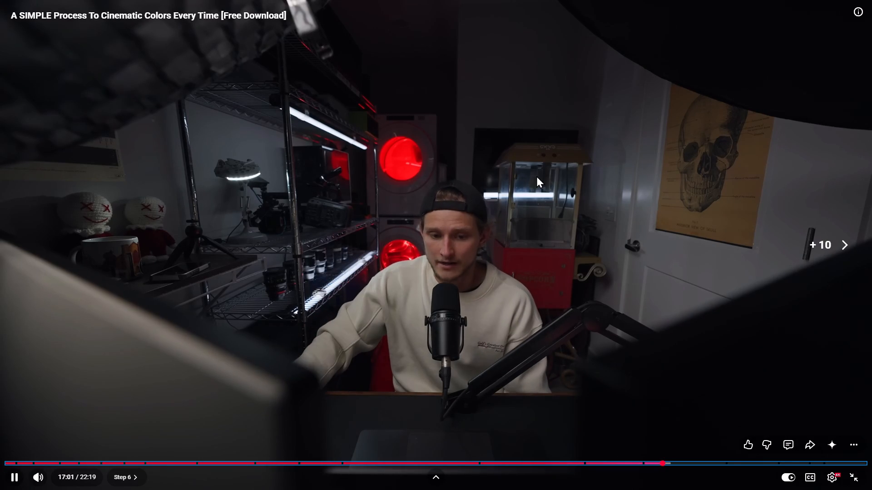
{"action": "key", "text": "Right"}
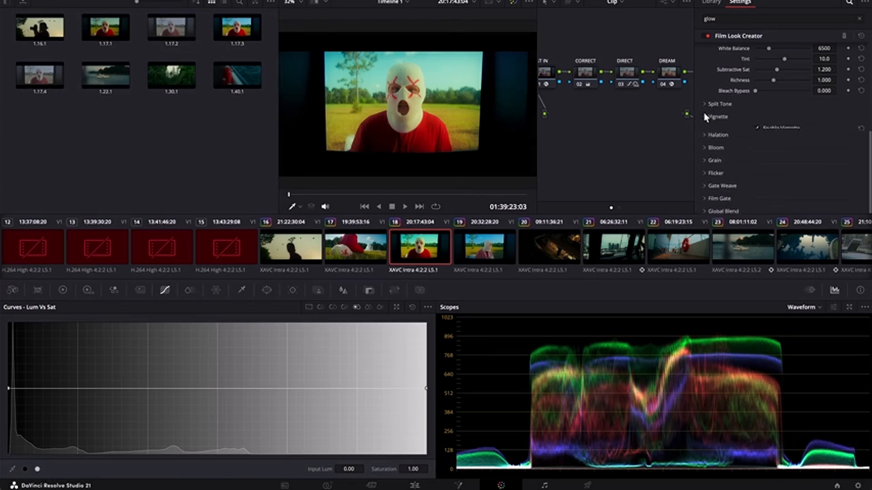
{"action": "key", "text": "Left"}
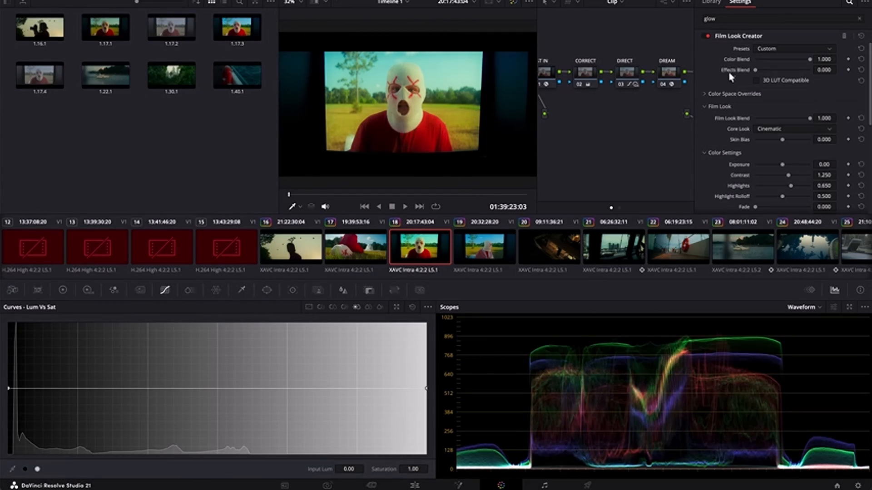
{"action": "key", "text": "Left"}
{"action": "key", "text": "Left"}
{"action": "key", "text": "Left"}
{"action": "key", "text": "Left"}
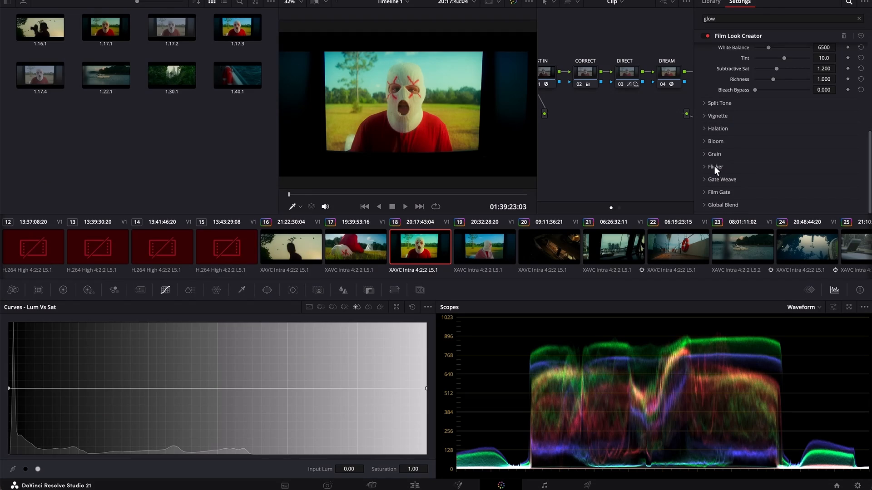
Pause the tutorial and rewind it to about 15:49, the end of the DREAM node part.
{"action": "key", "text": "space"}
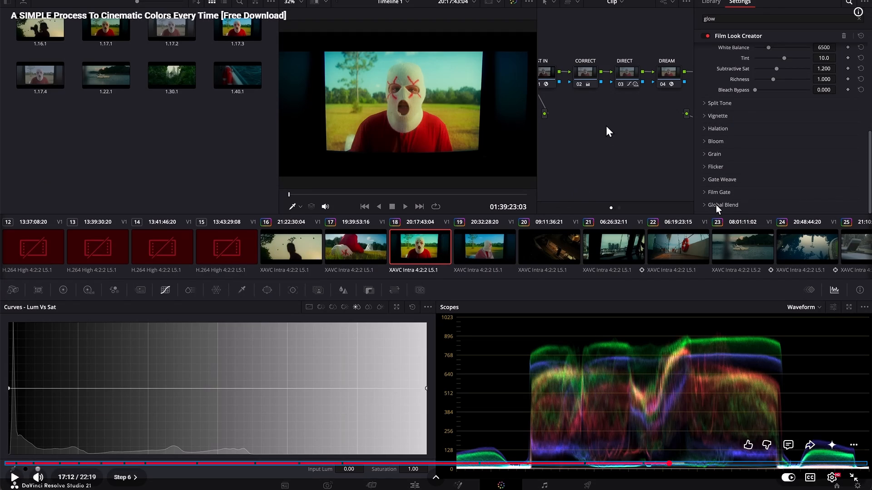
{"action": "key", "text": "Left"}
{"action": "key", "text": "Left"}
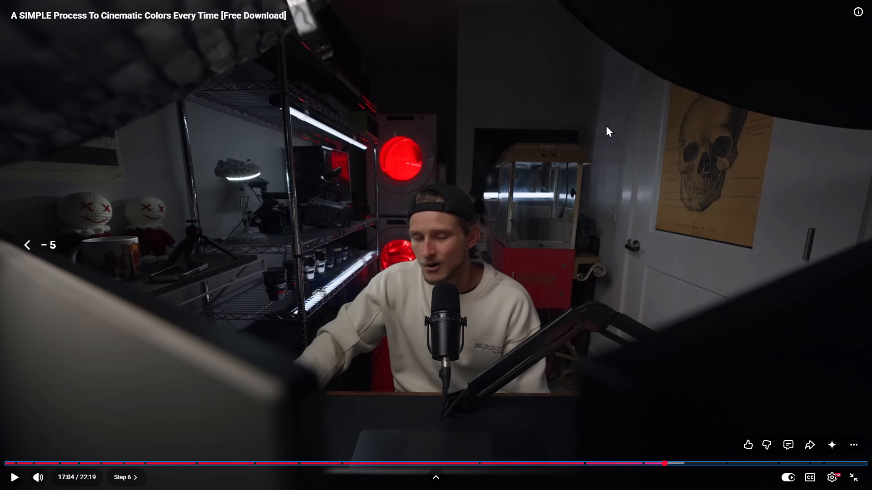
{"action": "key", "text": "Left"}
{"action": "key", "text": "Left"}
{"action": "key", "text": "Left"}
{"action": "key", "text": "Left"}
{"action": "key", "text": "Left"}
{"action": "key", "text": "Left"}
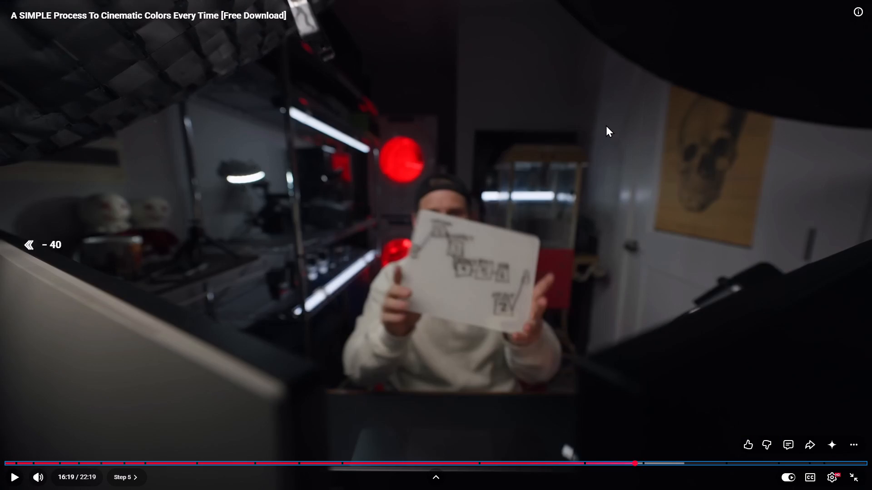
{"action": "key", "text": "Left"}
{"action": "key", "text": "Left"}
{"action": "key", "text": "Left"}
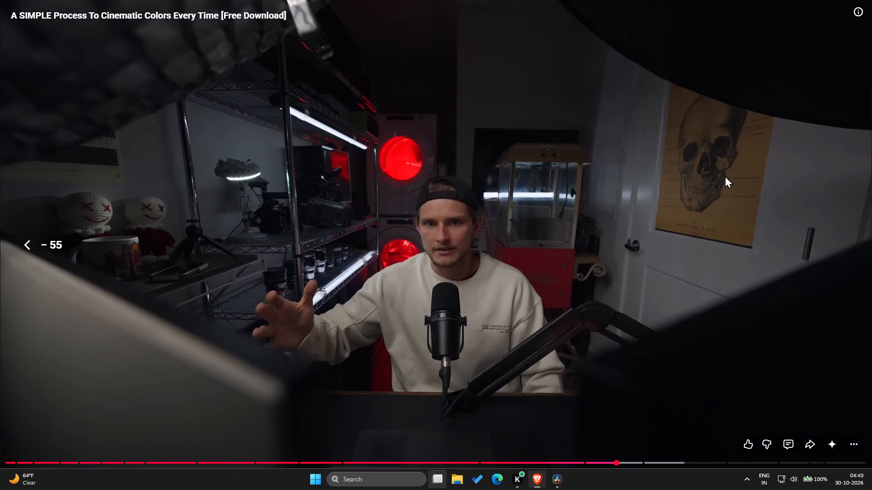
Switch to DaVinci Resolve and replace the GLOW effect search with "FILM LOO".
{"action": "left_click", "coordinate": [569, 161]}
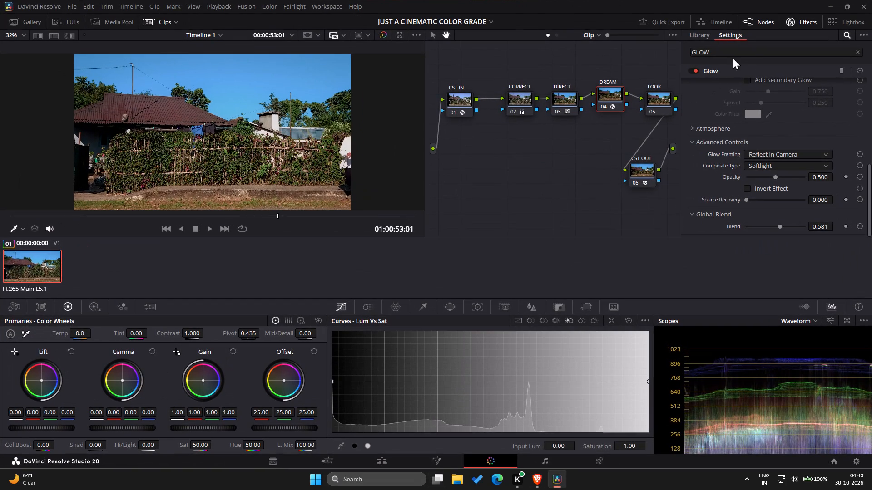
{"action": "left_click", "coordinate": [818, 55]}
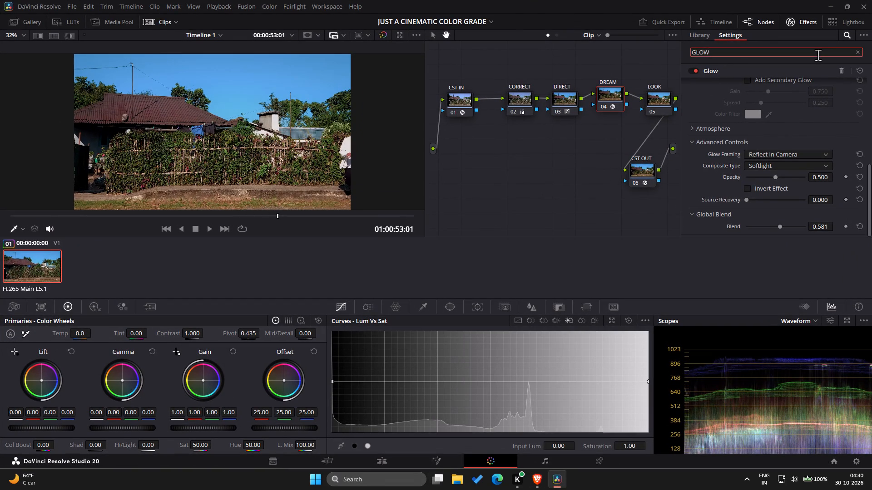
{"action": "key", "text": "BackSpace"}
{"action": "key", "text": "BackSpace"}
{"action": "key", "text": "BackSpace"}
{"action": "key", "text": "BackSpace"}
{"action": "key", "text": "BackSpace"}
{"action": "key", "text": "BackSpace"}
{"action": "key", "text": "BackSpace"}
{"action": "key", "text": "BackSpace"}
{"action": "key", "text": "BackSpace"}
{"action": "key", "text": "BackSpace"}
{"action": "key", "text": "BackSpace"}
{"action": "key", "text": "BackSpace"}
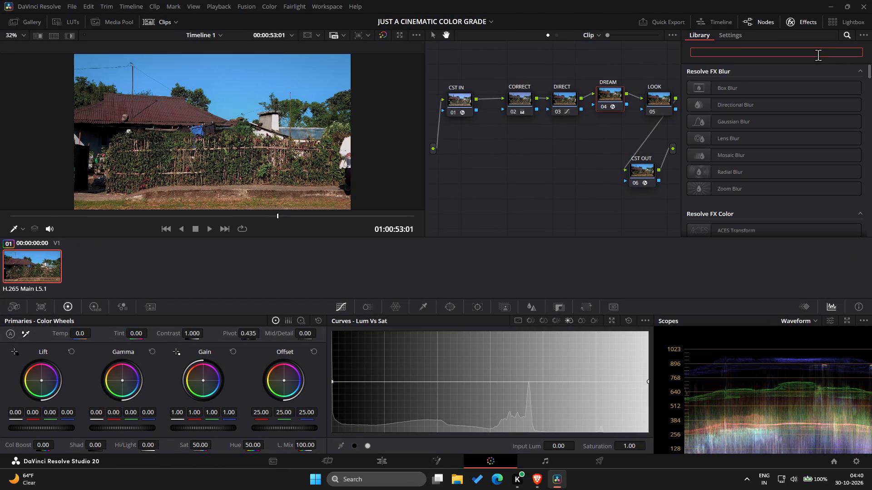
{"action": "type", "text": "FILM"}
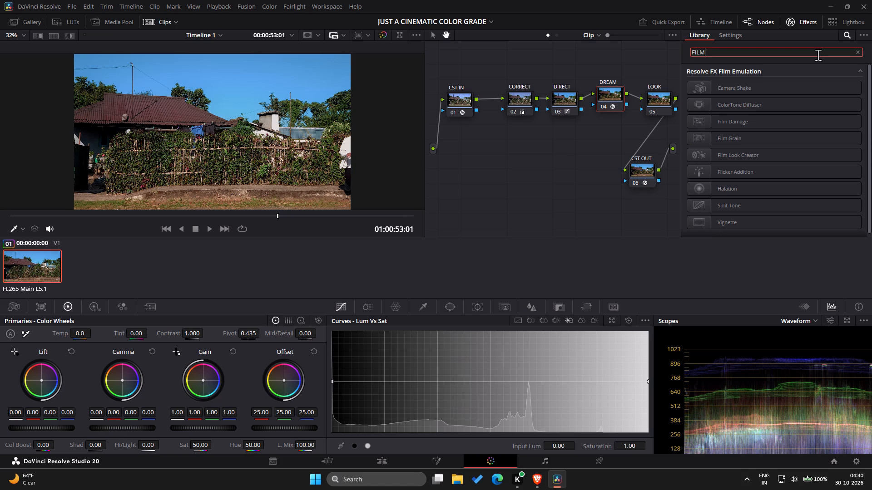
{"action": "key", "text": "space"}
{"action": "type", "text": "LOO"}
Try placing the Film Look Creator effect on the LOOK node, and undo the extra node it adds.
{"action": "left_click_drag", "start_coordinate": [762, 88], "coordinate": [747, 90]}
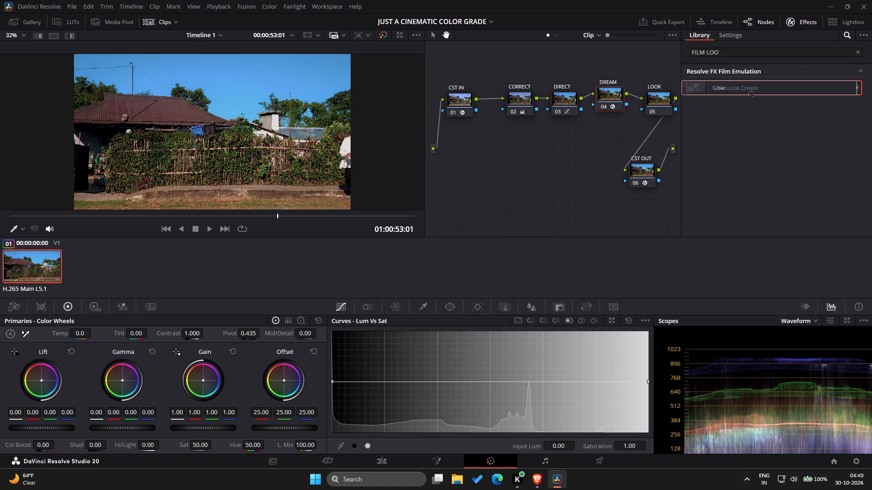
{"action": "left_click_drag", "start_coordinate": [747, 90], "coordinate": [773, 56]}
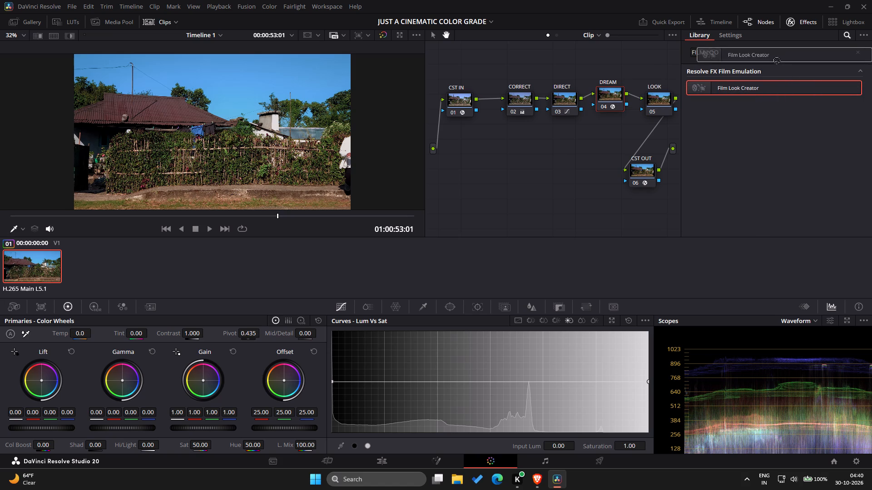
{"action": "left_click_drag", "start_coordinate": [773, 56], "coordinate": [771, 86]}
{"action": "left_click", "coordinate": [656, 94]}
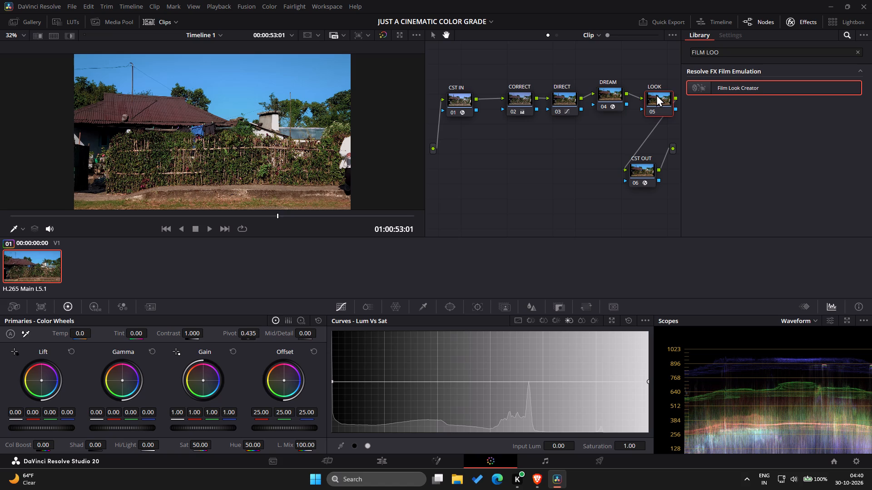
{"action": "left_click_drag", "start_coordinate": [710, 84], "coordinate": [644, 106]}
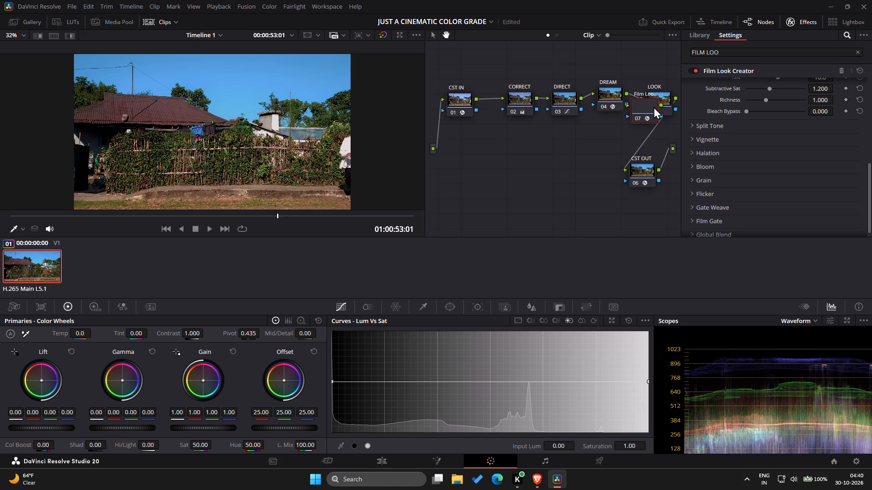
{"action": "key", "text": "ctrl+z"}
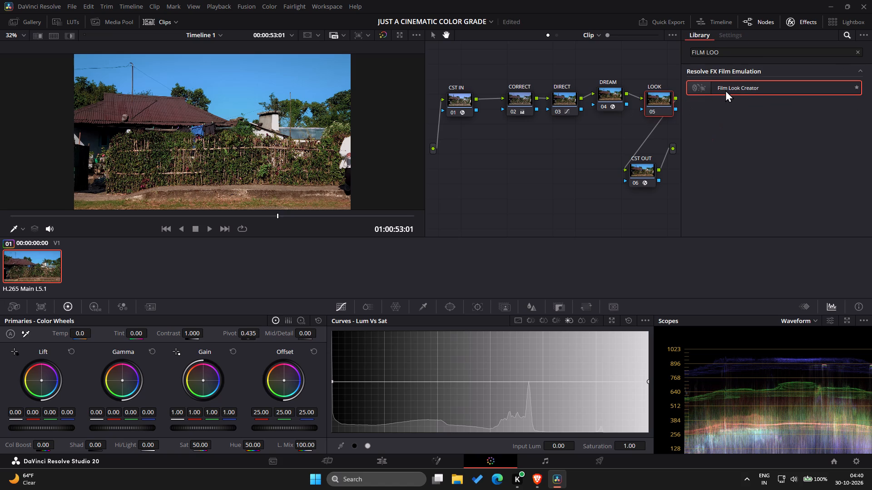
Apply the Film Look Creator effect to the existing LOOK node and bring up its first settings.
{"action": "left_click_drag", "start_coordinate": [736, 85], "coordinate": [654, 106]}
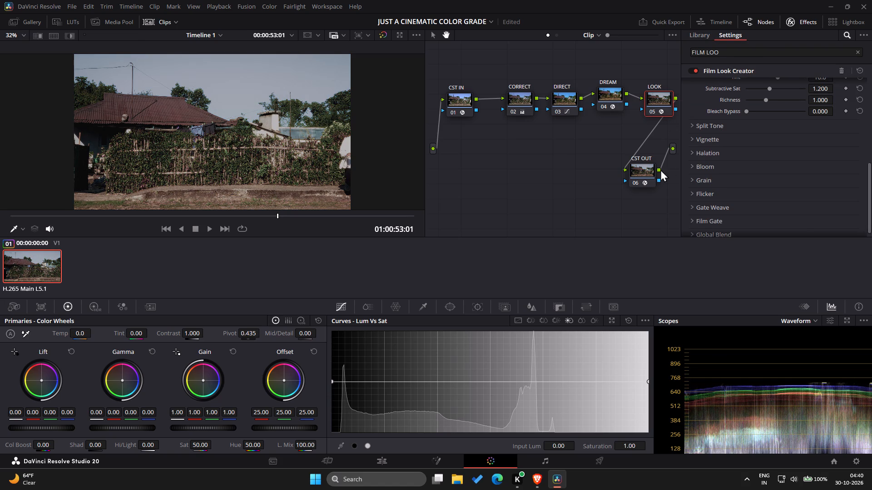
{"action": "scroll", "coordinate": [724, 139], "scroll_direction": "up", "scroll_amount": 3}
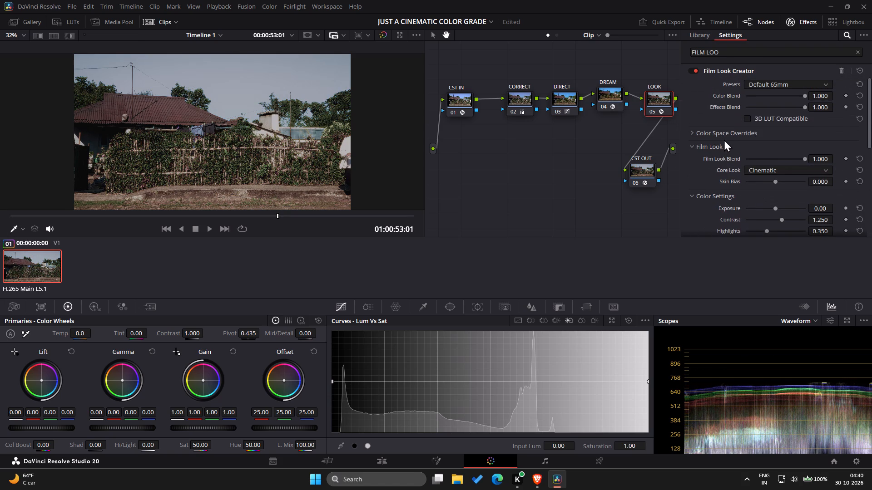
{"action": "scroll", "coordinate": [724, 139], "scroll_direction": "up", "scroll_amount": 1}
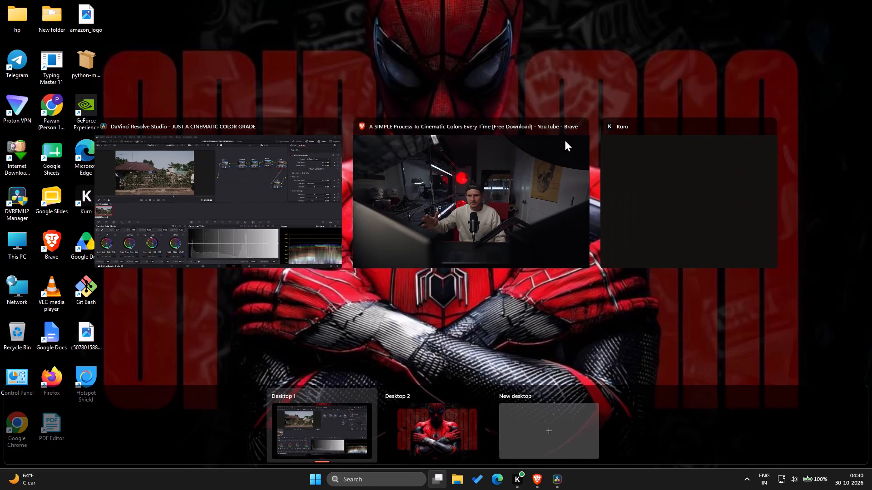
Switch to the YouTube tutorial and watch the explanation of the LOOK node, skipping ahead and pausing it.
{"action": "left_click", "coordinate": [496, 186]}
{"action": "key", "text": "space"}
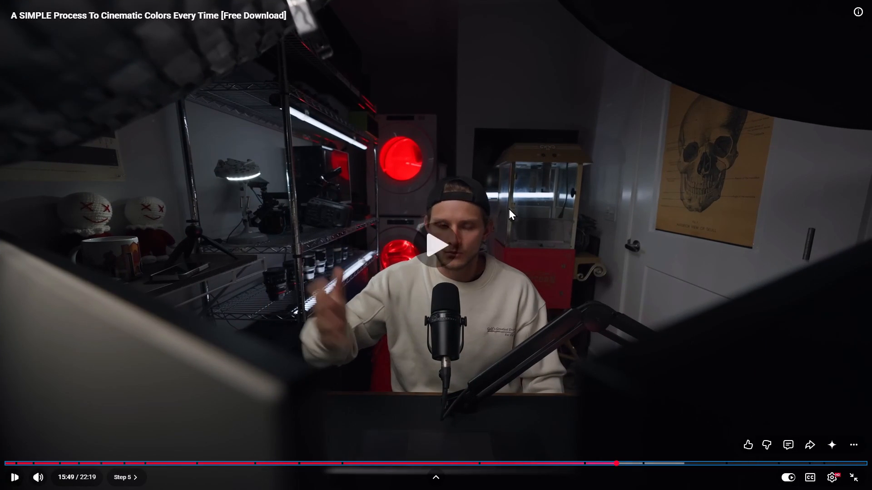
{"action": "key", "text": "Right"}
{"action": "key", "text": "Right"}
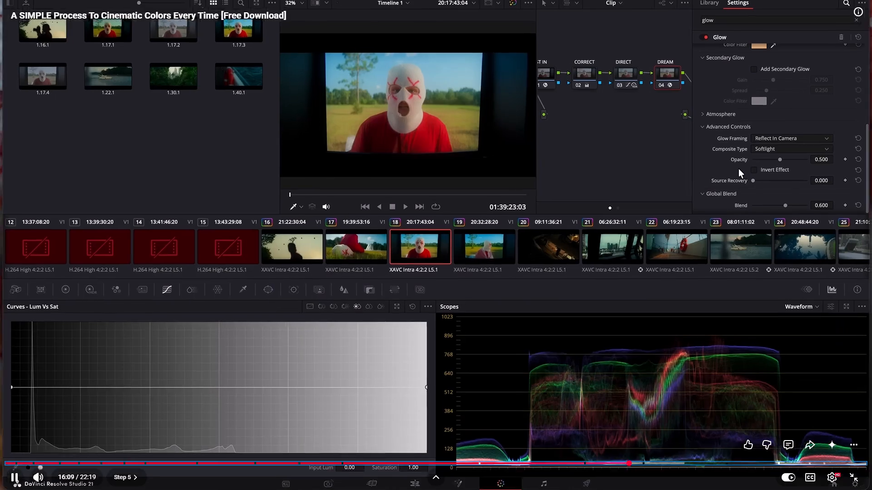
{"action": "key", "text": "Right"}
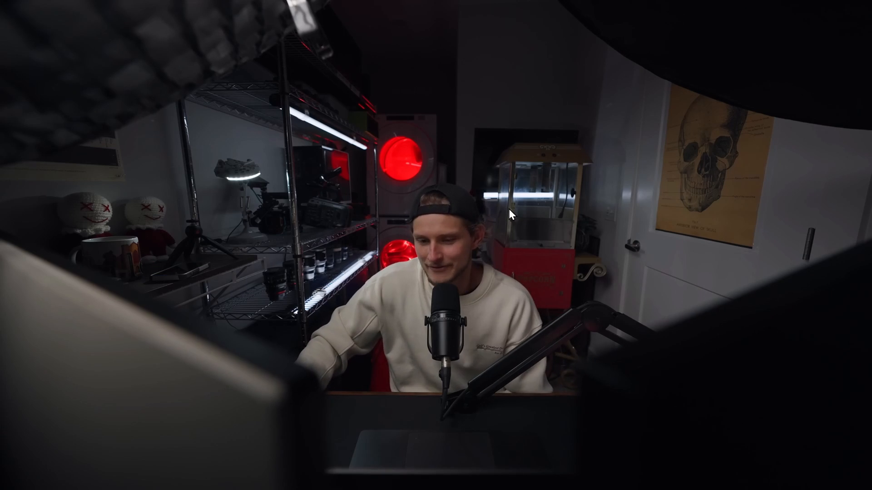
{"action": "key", "text": "Right"}
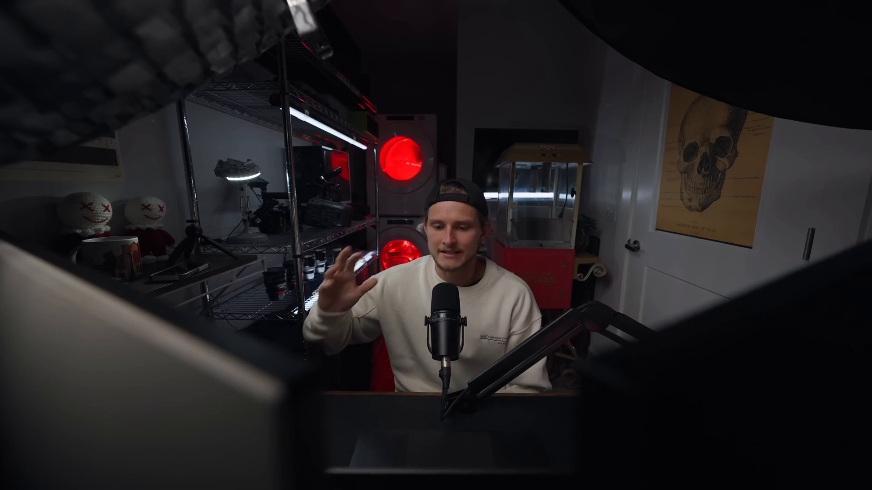
{"action": "key", "text": "Right"}
{"action": "key", "text": "Right"}
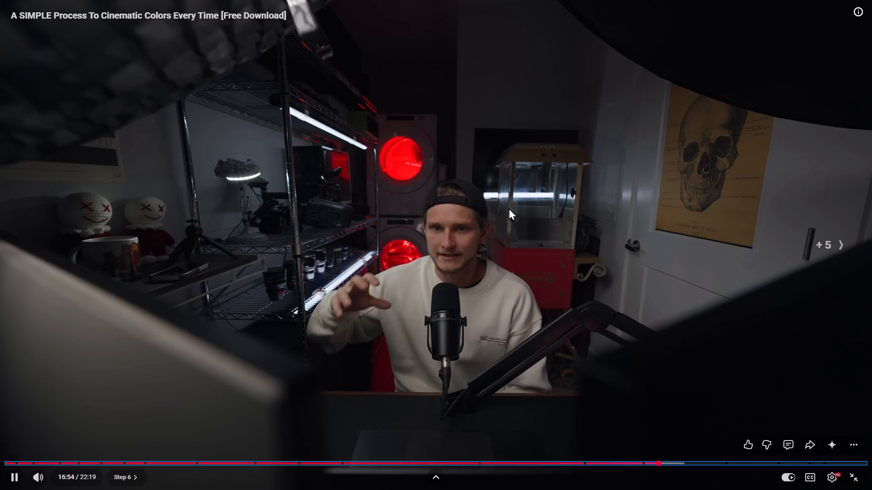
{"action": "key", "text": "Right"}
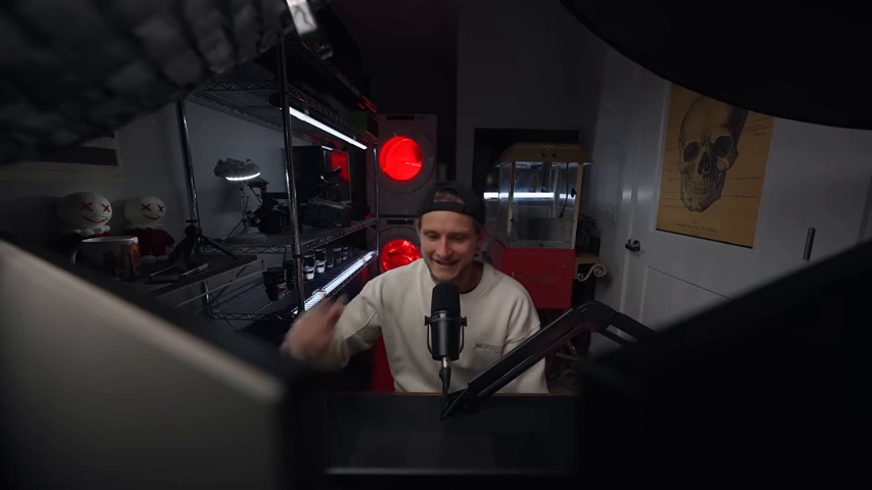
{"action": "key", "text": "space"}
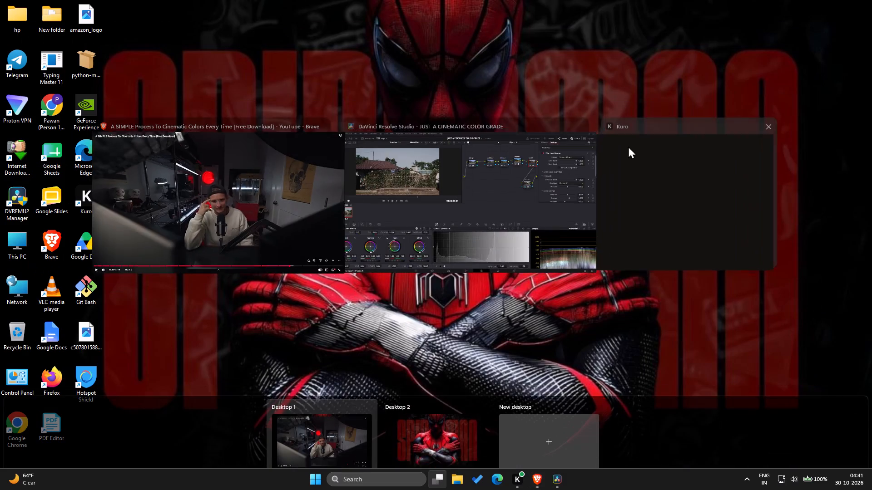
Switch to DaVinci Resolve and leave Split Tone disabled in the LOOK node's Film Look Creator.
{"action": "left_click", "coordinate": [542, 176]}
{"action": "scroll", "coordinate": [721, 150], "scroll_direction": "up", "scroll_amount": 1}
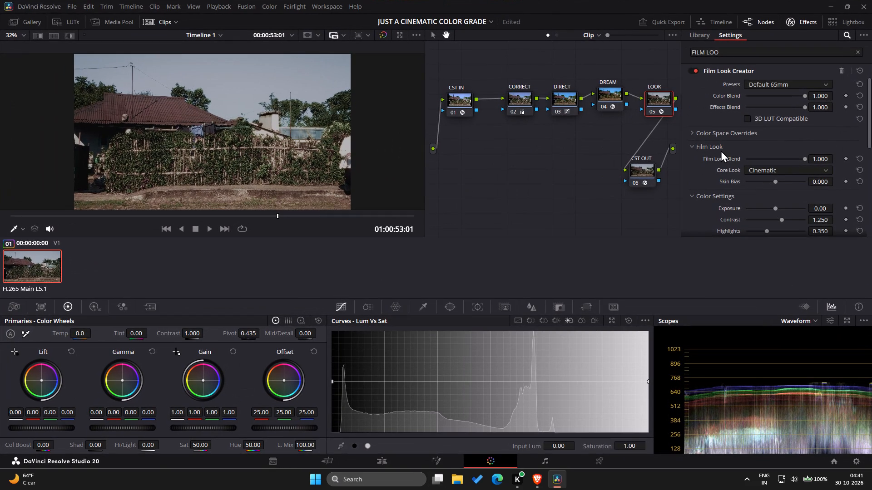
{"action": "scroll", "coordinate": [721, 150], "scroll_direction": "up", "scroll_amount": 2}
{"action": "scroll", "coordinate": [749, 150], "scroll_direction": "down", "scroll_amount": 3}
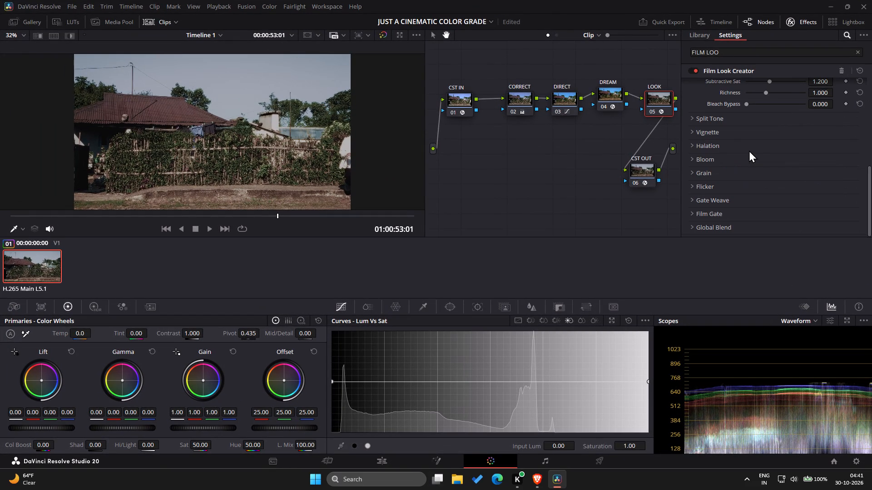
{"action": "left_click", "coordinate": [711, 118]}
{"action": "left_click", "coordinate": [711, 118]}
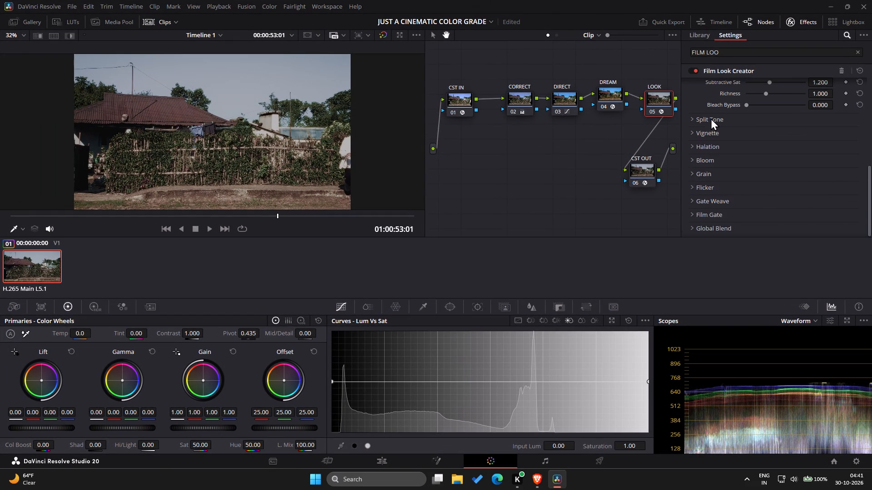
{"action": "left_click", "coordinate": [708, 113]}
{"action": "left_click", "coordinate": [746, 132]}
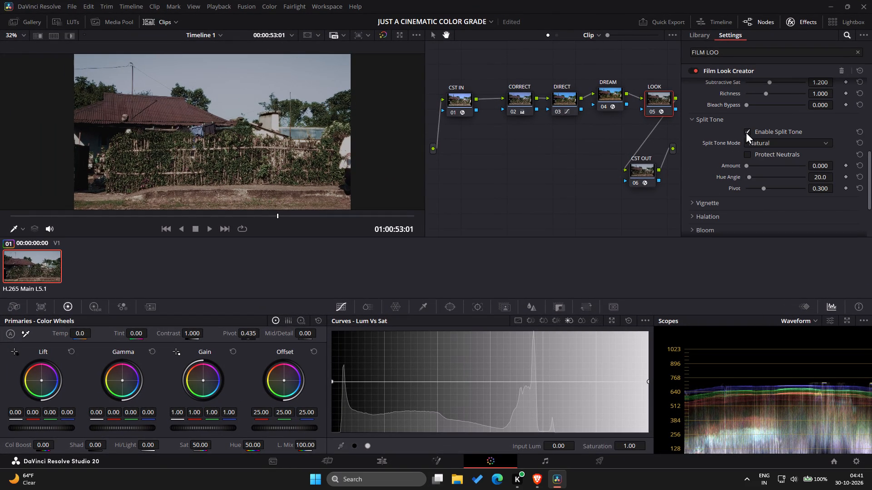
{"action": "left_click", "coordinate": [699, 116]}
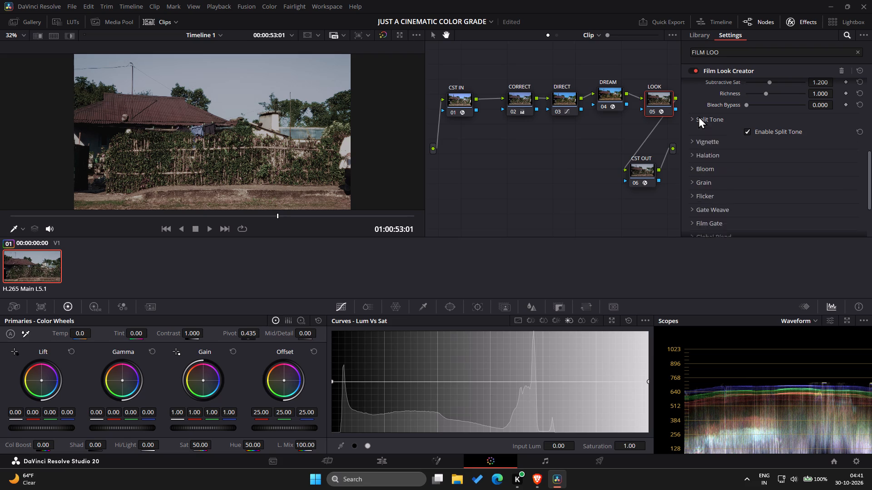
{"action": "left_click", "coordinate": [703, 131]}
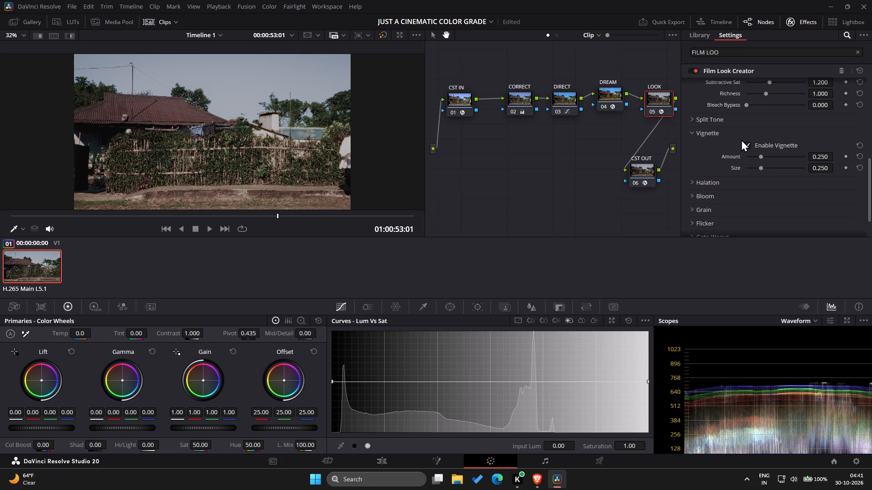
{"action": "left_click", "coordinate": [706, 123]}
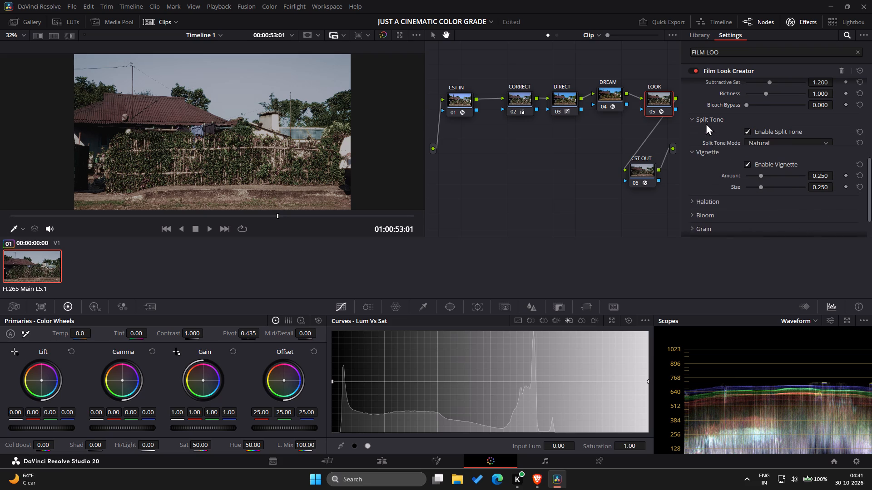
{"action": "left_click", "coordinate": [747, 128]}
{"action": "left_click", "coordinate": [704, 117]}
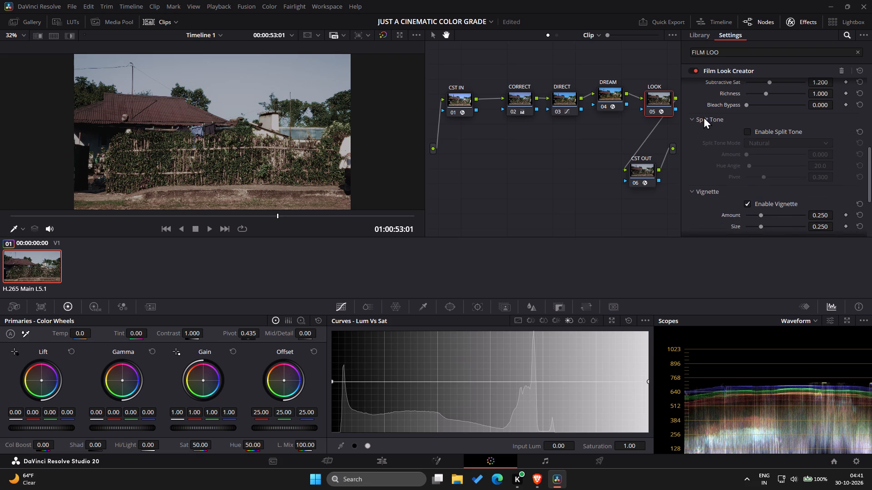
Disable Vignette and Halation in the LOOK node's Film Look Creator.
{"action": "left_click", "coordinate": [748, 145]}
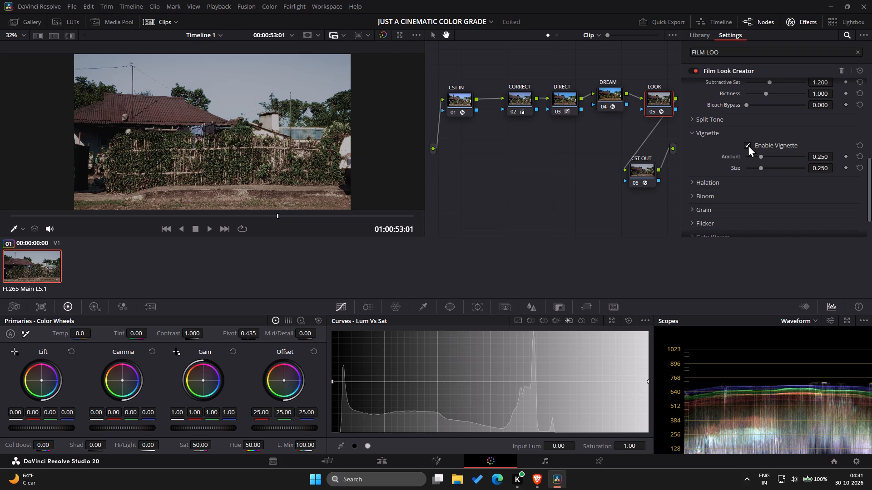
{"action": "scroll", "coordinate": [706, 140], "scroll_direction": "down", "scroll_amount": 1}
{"action": "left_click_drag", "start_coordinate": [705, 152], "coordinate": [742, 157]}
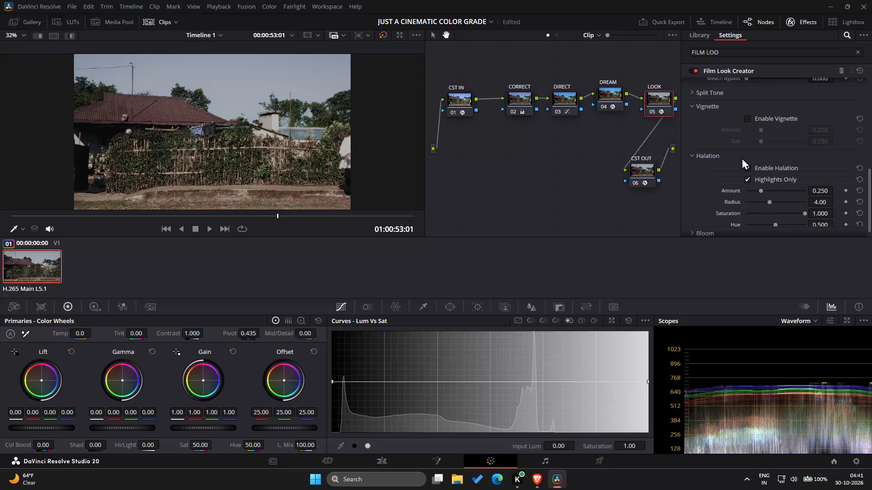
{"action": "left_click_drag", "start_coordinate": [742, 157], "coordinate": [748, 166]}
{"action": "left_click", "coordinate": [748, 166]}
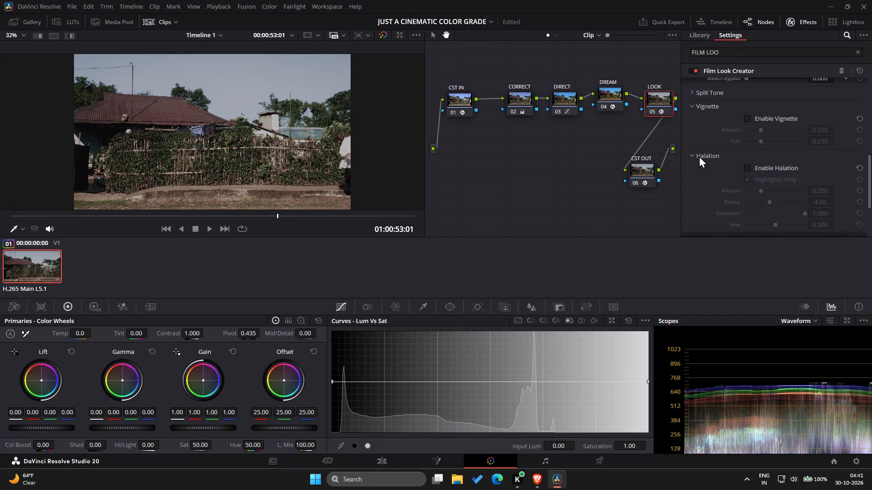
{"action": "right_click", "coordinate": [699, 156]}
{"action": "left_click", "coordinate": [699, 156]}
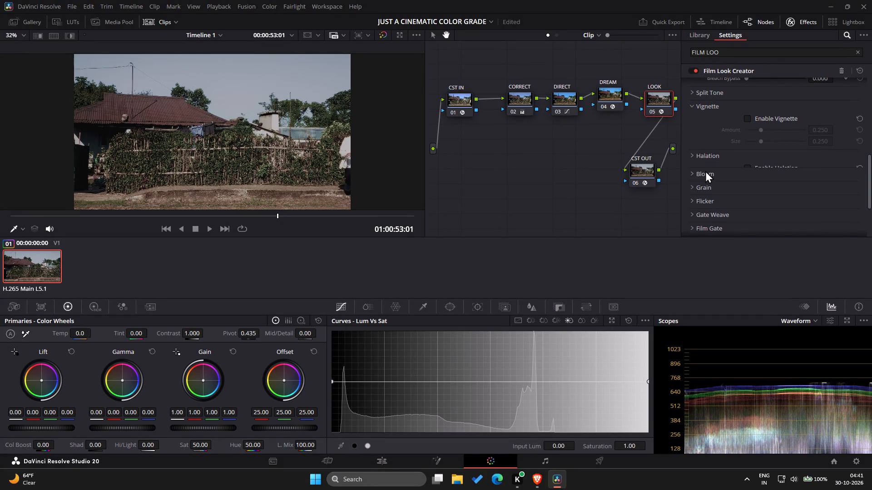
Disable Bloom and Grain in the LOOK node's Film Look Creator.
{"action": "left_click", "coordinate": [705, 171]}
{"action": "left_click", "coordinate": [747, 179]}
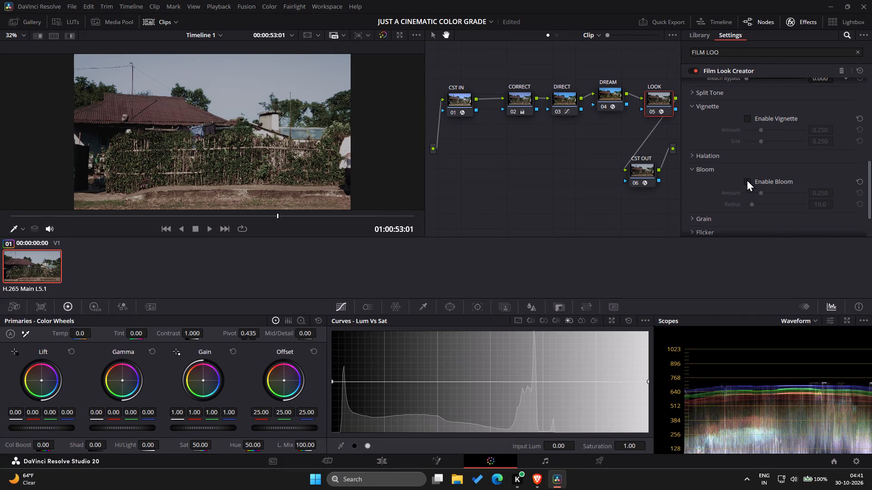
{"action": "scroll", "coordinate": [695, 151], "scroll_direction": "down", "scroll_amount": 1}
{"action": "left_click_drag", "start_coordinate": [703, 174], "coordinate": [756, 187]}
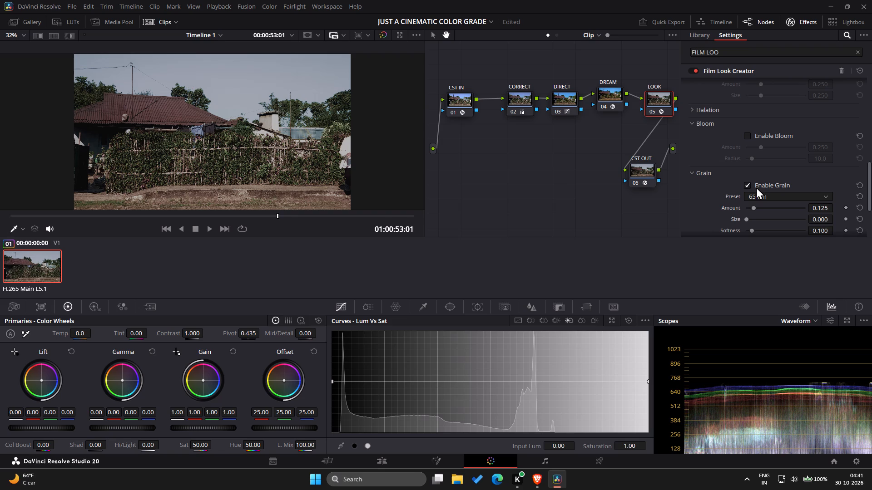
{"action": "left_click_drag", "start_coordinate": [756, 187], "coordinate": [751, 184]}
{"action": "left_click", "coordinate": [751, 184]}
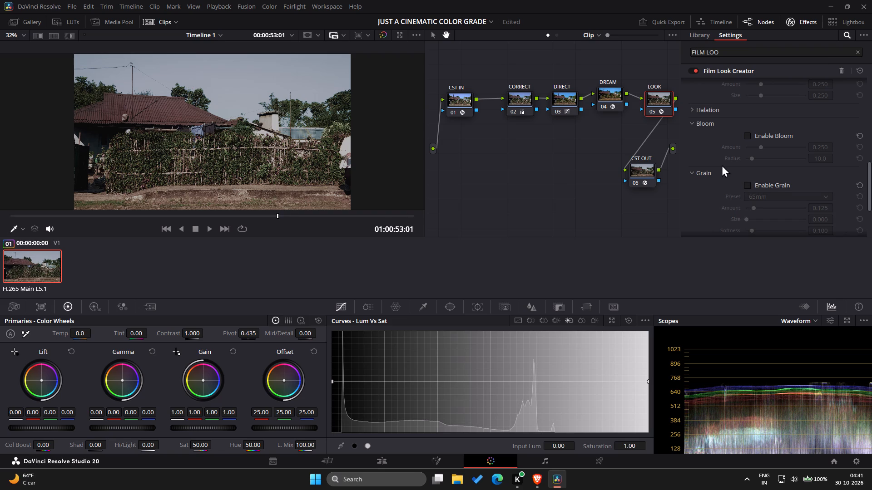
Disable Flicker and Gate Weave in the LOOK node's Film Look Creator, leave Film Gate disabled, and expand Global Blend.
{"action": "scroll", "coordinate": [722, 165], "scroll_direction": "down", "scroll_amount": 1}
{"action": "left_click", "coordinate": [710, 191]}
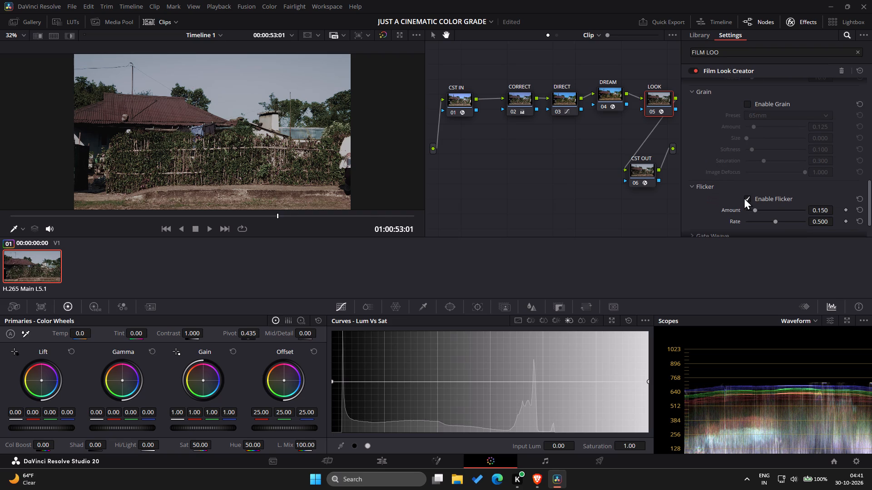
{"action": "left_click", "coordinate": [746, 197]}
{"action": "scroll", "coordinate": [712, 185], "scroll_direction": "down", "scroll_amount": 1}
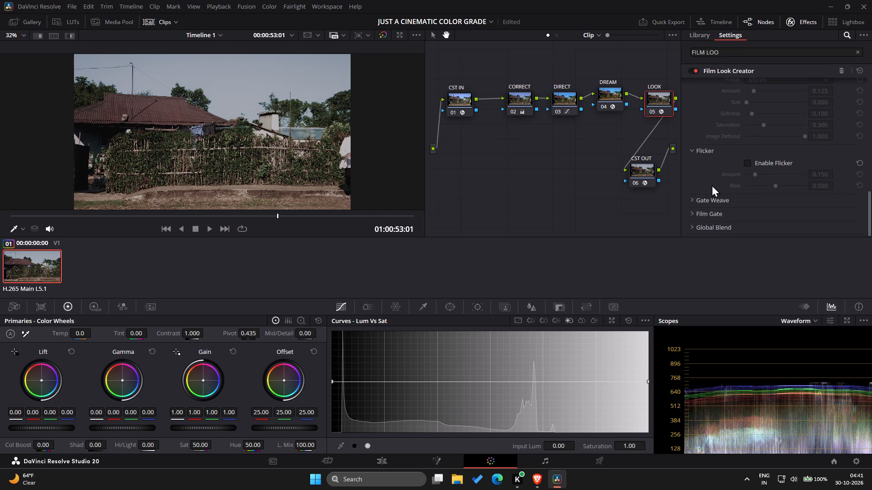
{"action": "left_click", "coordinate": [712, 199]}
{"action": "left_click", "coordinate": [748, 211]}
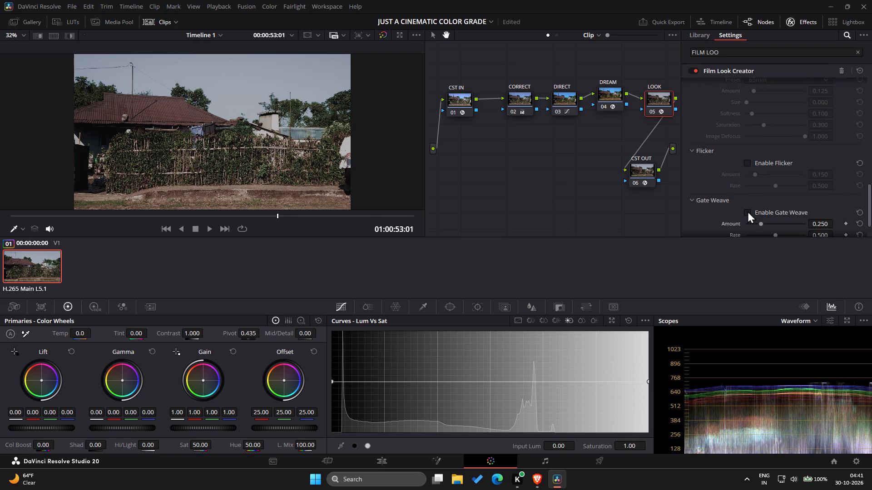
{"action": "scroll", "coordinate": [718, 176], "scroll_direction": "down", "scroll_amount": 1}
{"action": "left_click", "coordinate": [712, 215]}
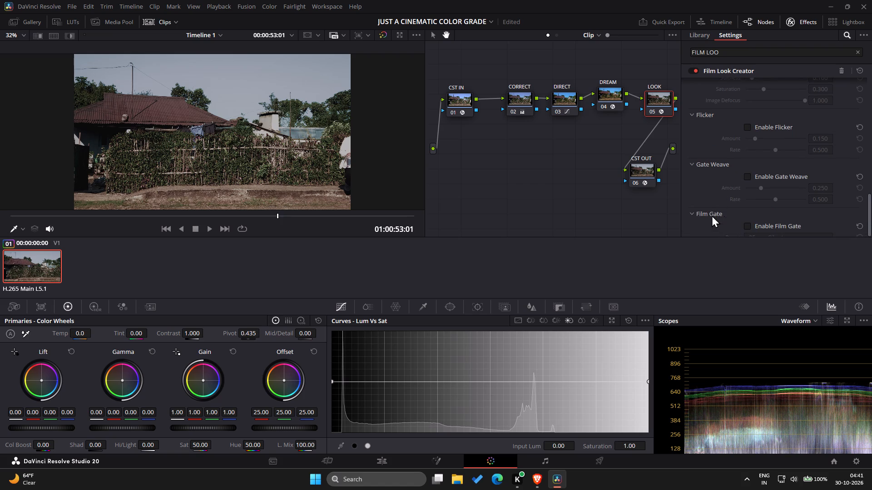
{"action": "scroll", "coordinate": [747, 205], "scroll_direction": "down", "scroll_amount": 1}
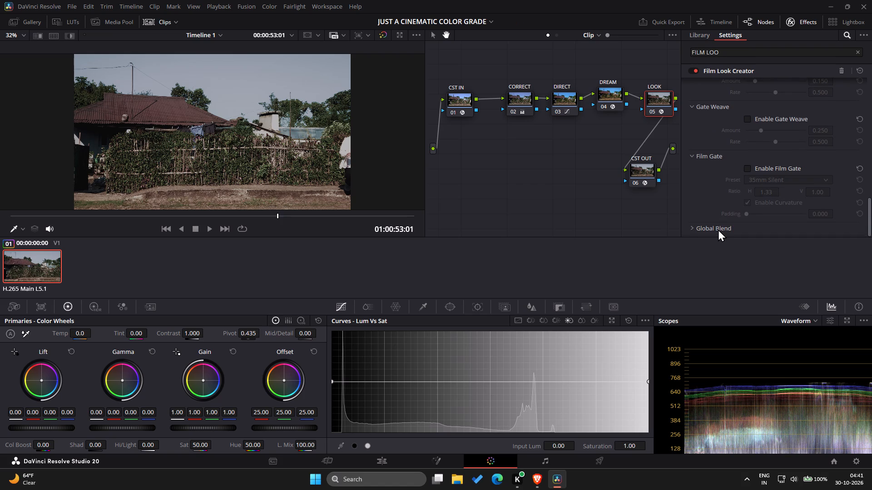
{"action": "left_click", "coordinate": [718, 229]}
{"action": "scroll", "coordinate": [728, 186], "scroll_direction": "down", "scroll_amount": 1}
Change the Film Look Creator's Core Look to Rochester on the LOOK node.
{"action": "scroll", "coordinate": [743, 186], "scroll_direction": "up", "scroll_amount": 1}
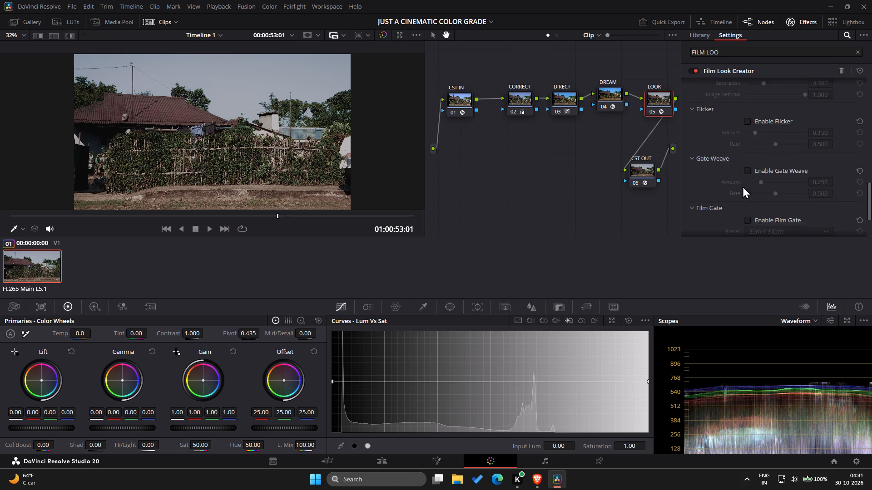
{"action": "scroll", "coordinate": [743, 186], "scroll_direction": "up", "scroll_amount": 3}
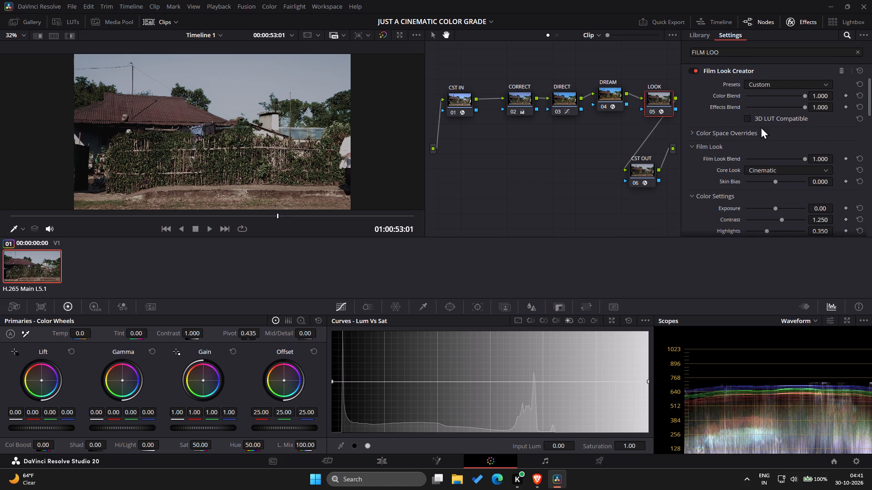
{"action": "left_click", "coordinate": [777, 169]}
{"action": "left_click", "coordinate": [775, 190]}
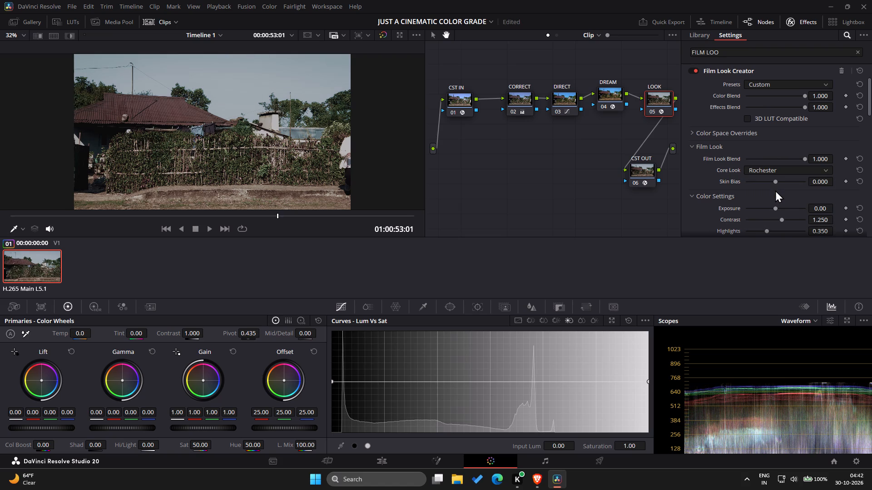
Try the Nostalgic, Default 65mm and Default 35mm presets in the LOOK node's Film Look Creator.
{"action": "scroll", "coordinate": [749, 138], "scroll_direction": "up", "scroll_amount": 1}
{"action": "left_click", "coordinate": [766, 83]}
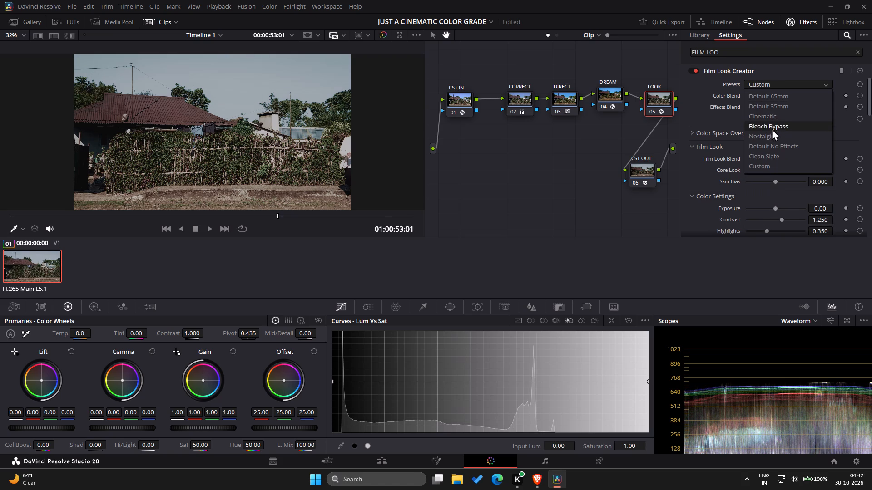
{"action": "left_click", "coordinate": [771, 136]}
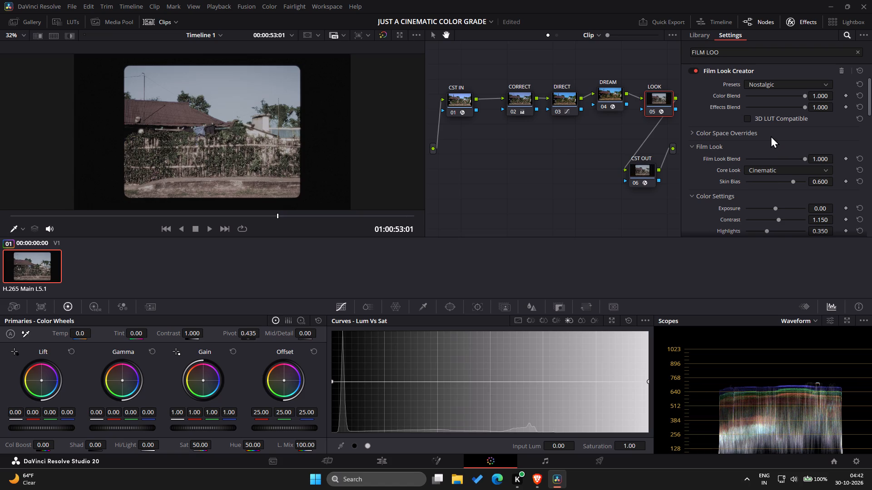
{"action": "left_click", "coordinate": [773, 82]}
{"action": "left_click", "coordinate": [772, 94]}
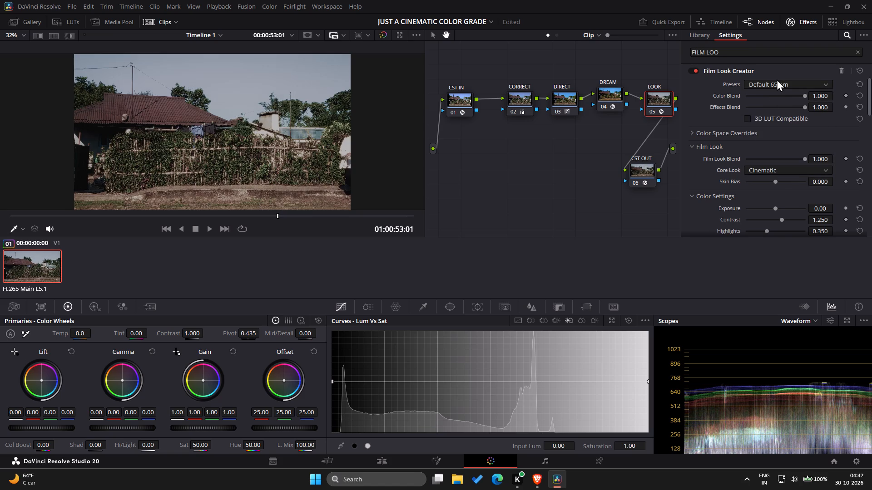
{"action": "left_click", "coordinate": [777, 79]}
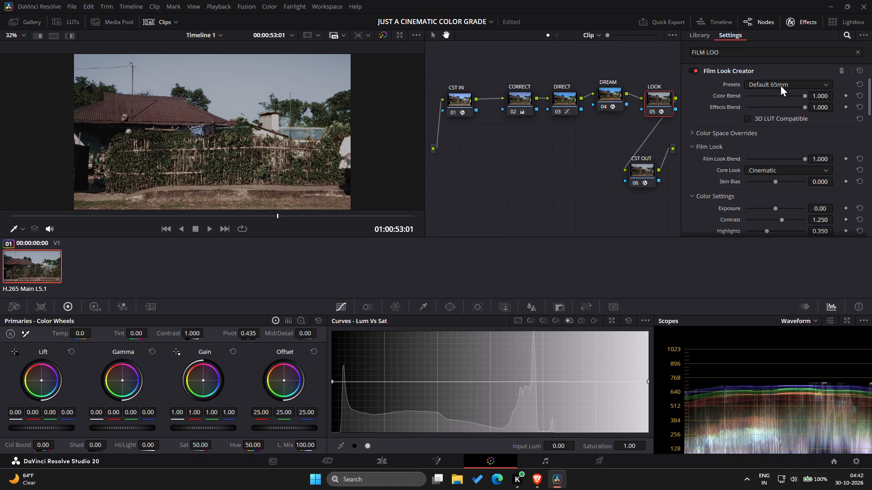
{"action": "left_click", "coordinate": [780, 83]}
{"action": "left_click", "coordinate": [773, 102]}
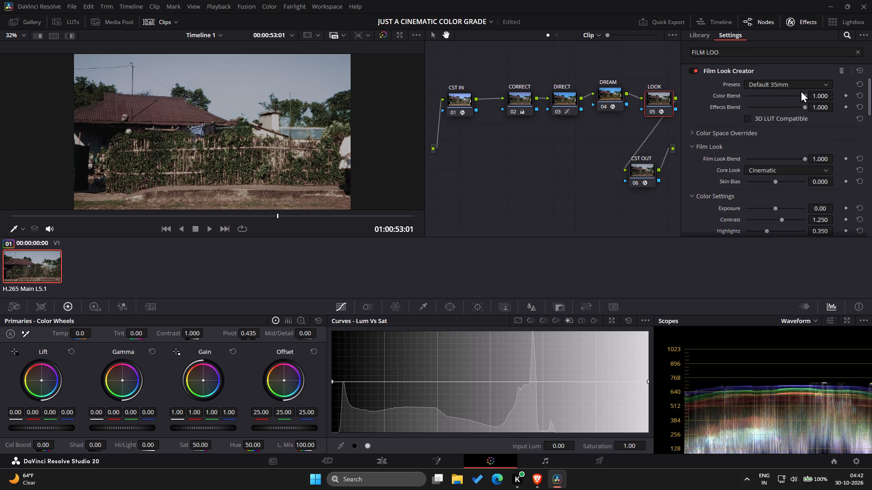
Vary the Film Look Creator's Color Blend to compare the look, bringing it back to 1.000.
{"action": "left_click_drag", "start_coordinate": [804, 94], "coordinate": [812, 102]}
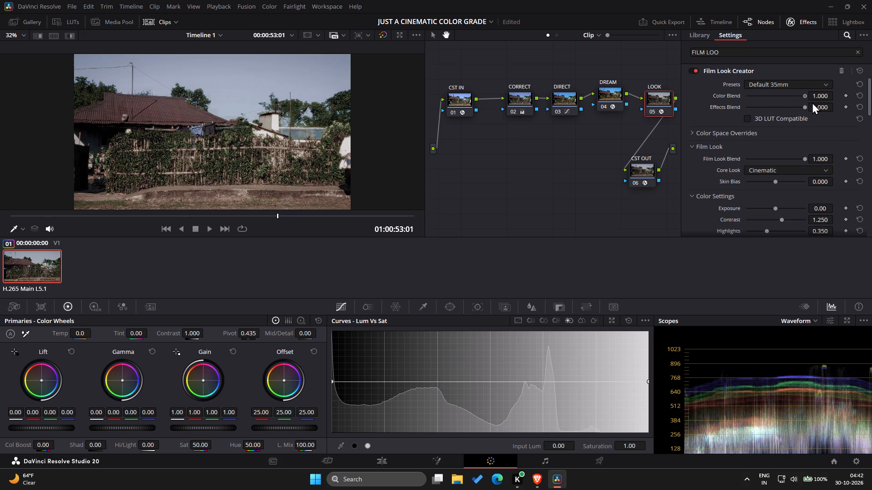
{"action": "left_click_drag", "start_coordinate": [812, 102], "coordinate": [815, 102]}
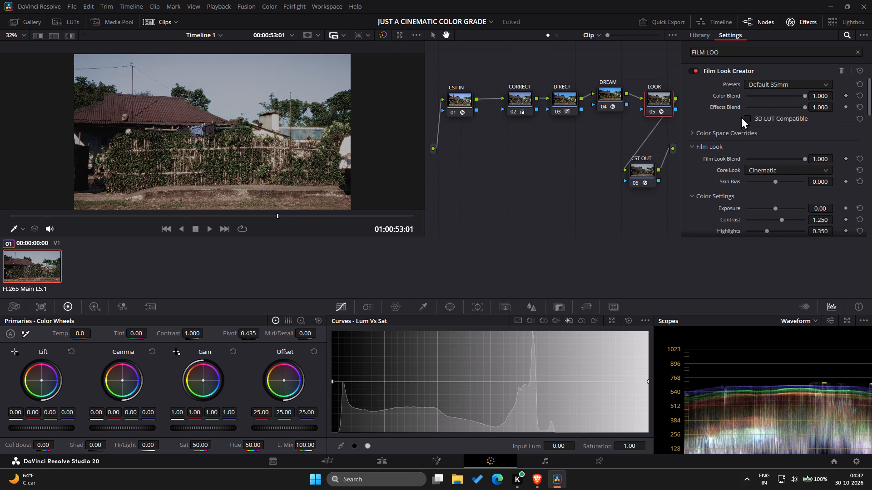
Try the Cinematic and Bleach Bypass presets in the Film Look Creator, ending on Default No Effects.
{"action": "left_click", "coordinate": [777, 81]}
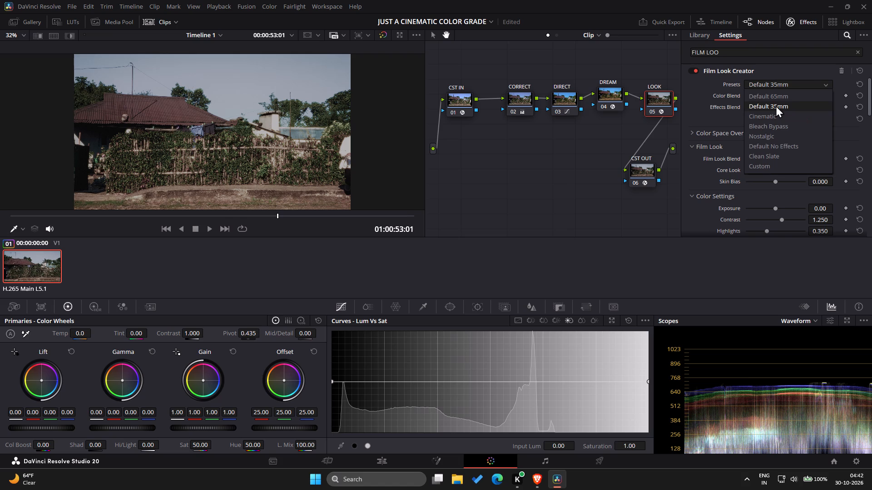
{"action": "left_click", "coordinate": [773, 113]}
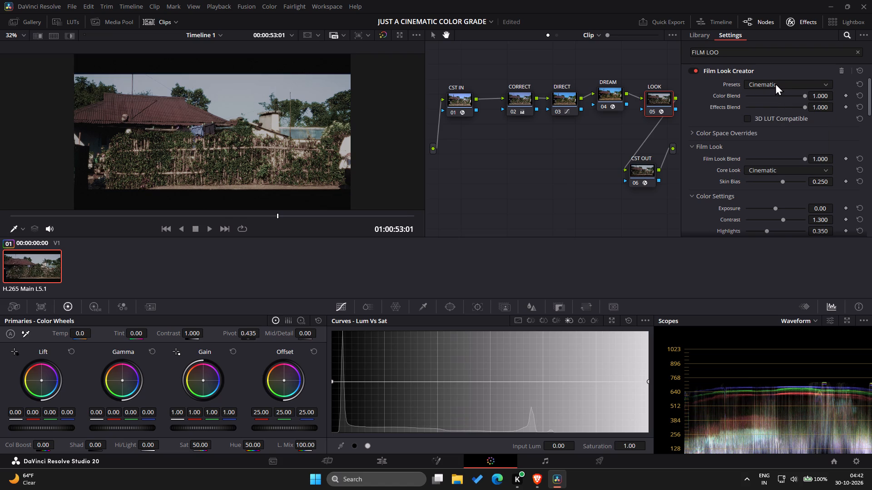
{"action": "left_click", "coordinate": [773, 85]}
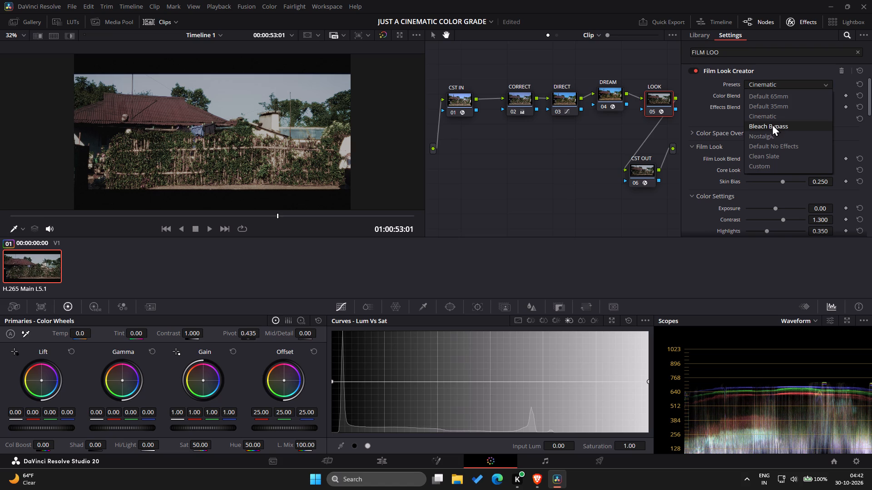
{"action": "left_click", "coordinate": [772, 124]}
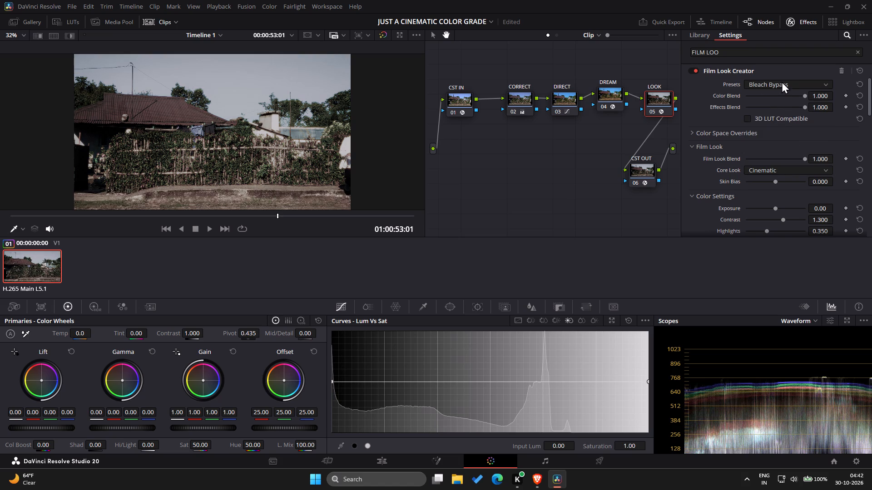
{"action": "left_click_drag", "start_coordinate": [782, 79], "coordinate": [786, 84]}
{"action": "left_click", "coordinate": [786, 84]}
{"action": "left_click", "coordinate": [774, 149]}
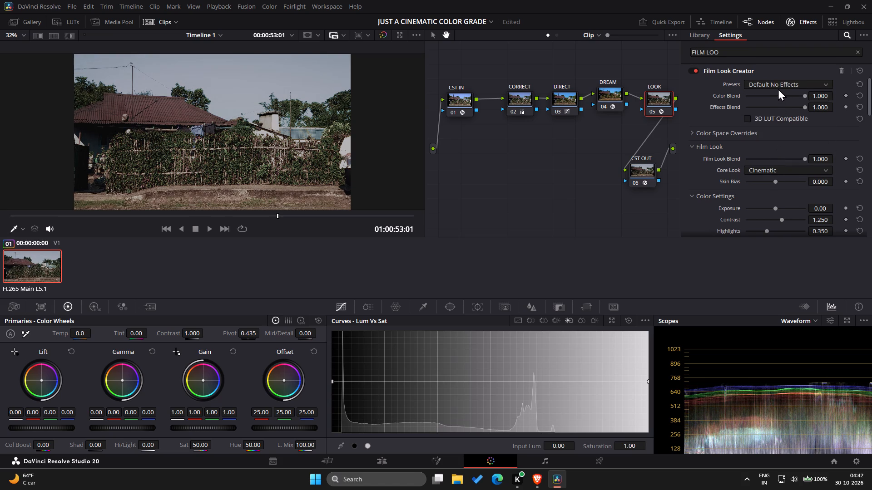
Reset the LOOK node's grade to clear its Film Look Creator effect.
{"action": "left_click_drag", "start_coordinate": [654, 102], "coordinate": [659, 99]}
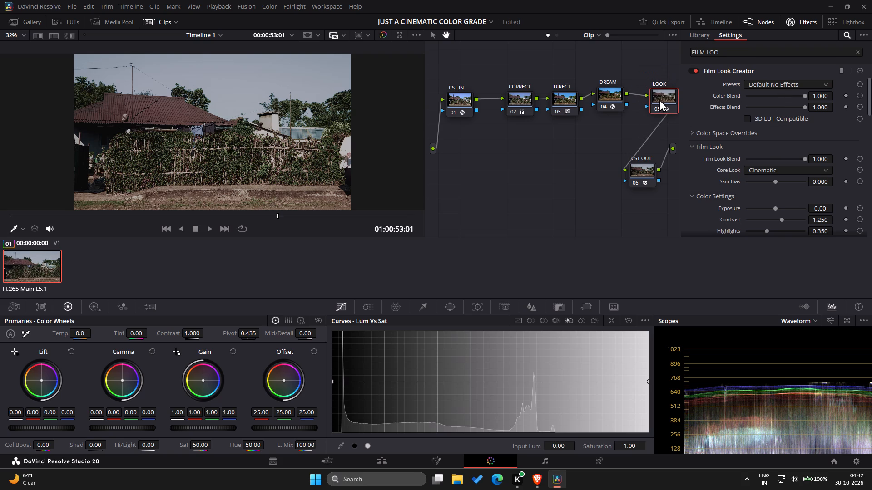
{"action": "right_click", "coordinate": [659, 99]}
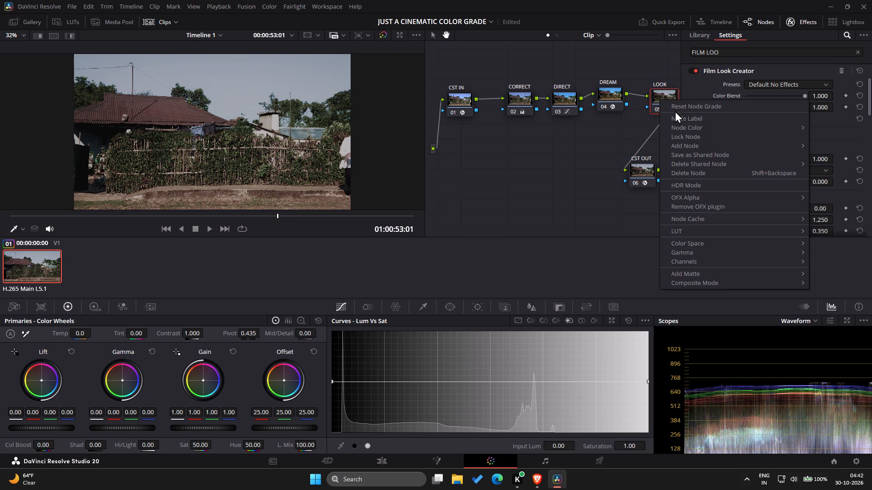
{"action": "left_click", "coordinate": [679, 108]}
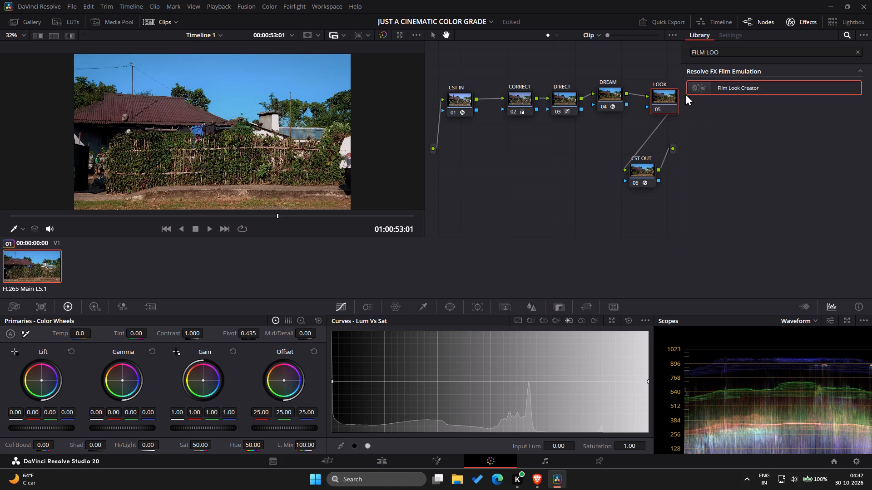
Adjust the Global Blend of the DREAM node's Glow effect, comparing it against zero and settling at about 0.53.
{"action": "left_click", "coordinate": [611, 101]}
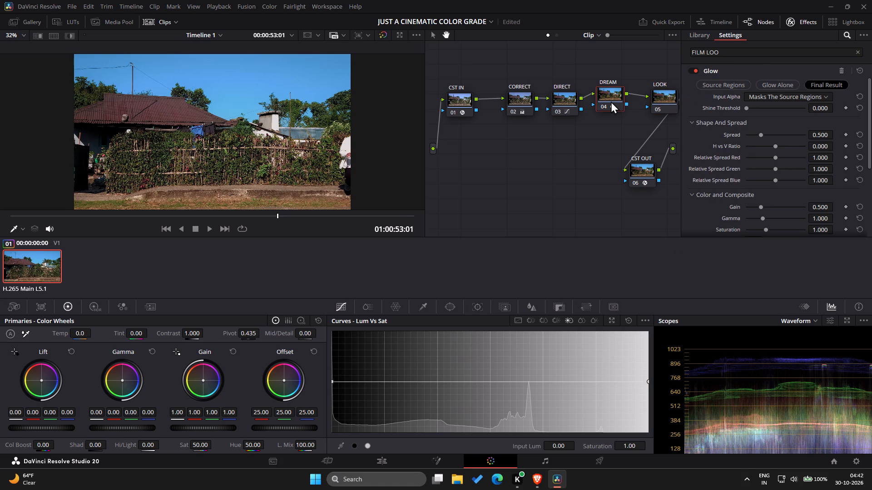
{"action": "scroll", "coordinate": [703, 122], "scroll_direction": "down", "scroll_amount": 1}
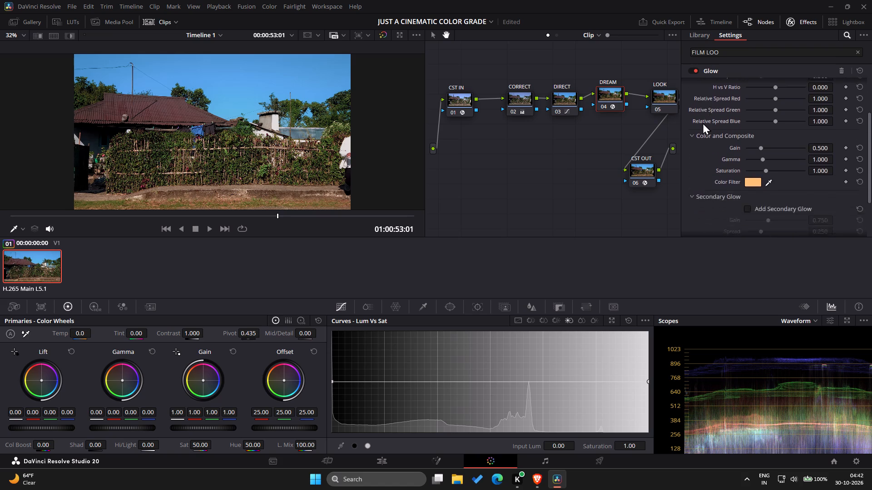
{"action": "scroll", "coordinate": [703, 122], "scroll_direction": "down", "scroll_amount": 3}
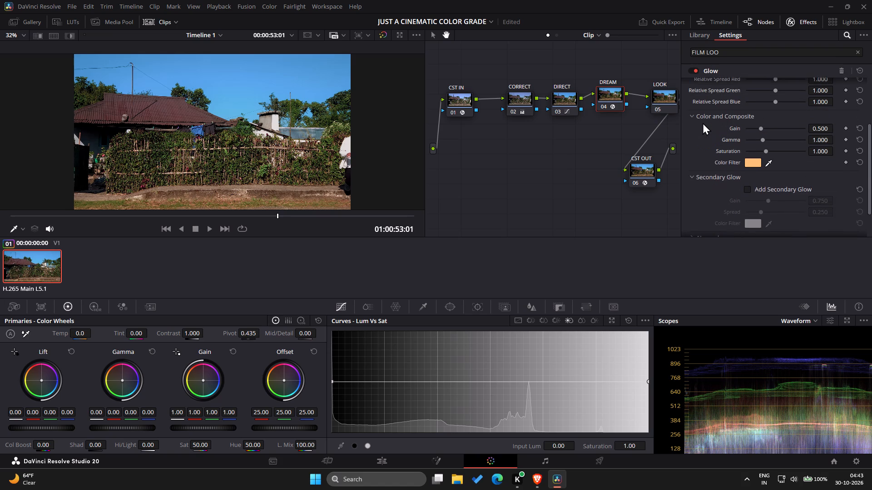
{"action": "left_click", "coordinate": [701, 225]}
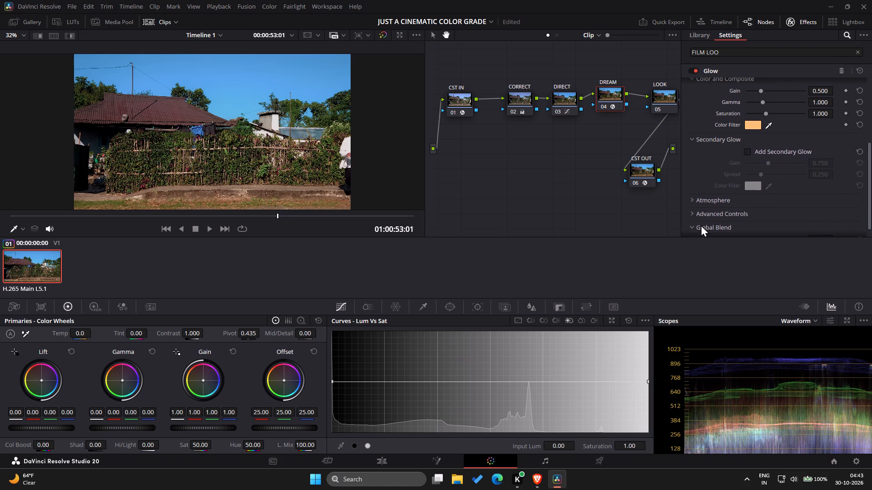
{"action": "scroll", "coordinate": [701, 225], "scroll_direction": "down", "scroll_amount": 1}
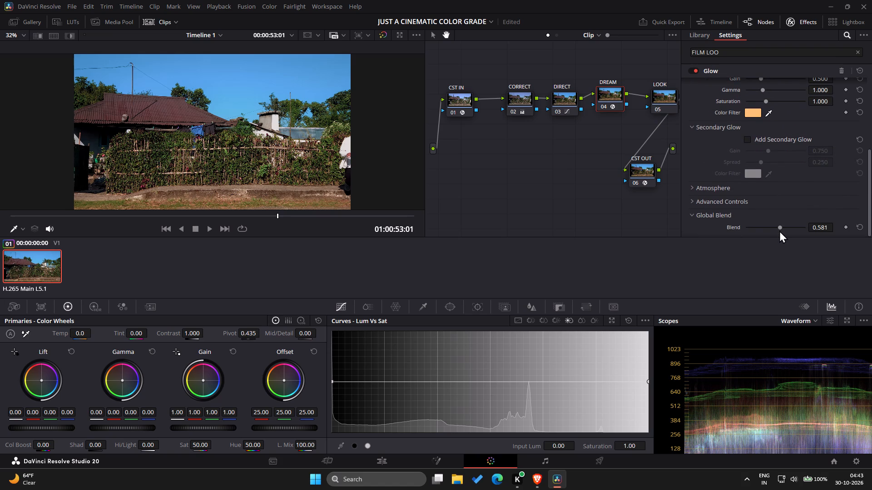
{"action": "left_click_drag", "start_coordinate": [780, 227], "coordinate": [789, 227]}
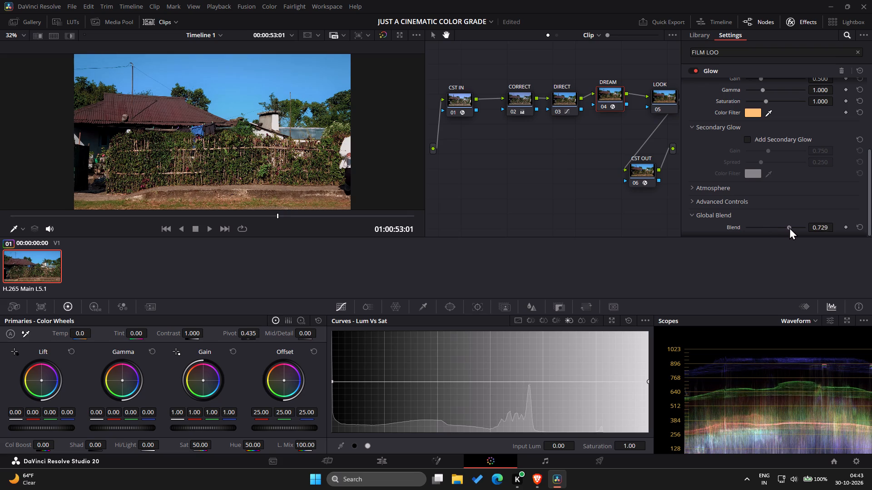
{"action": "left_click_drag", "start_coordinate": [789, 227], "coordinate": [746, 232]}
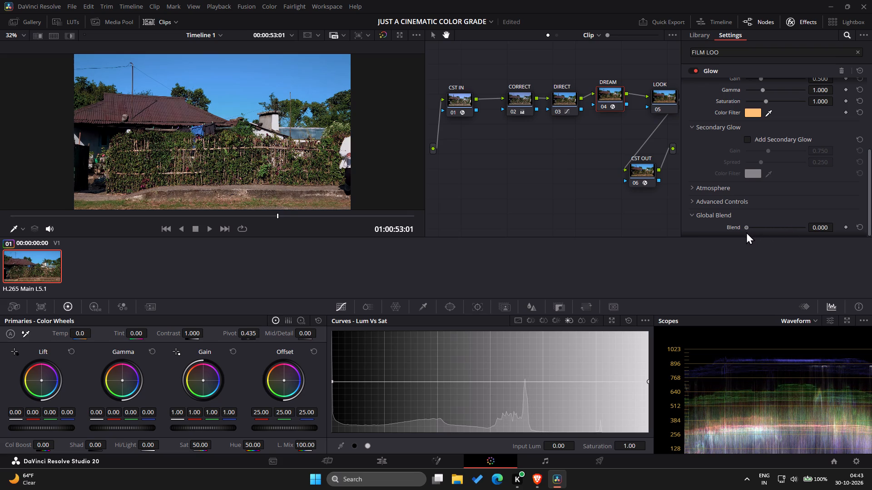
{"action": "left_click_drag", "start_coordinate": [746, 232], "coordinate": [780, 230]}
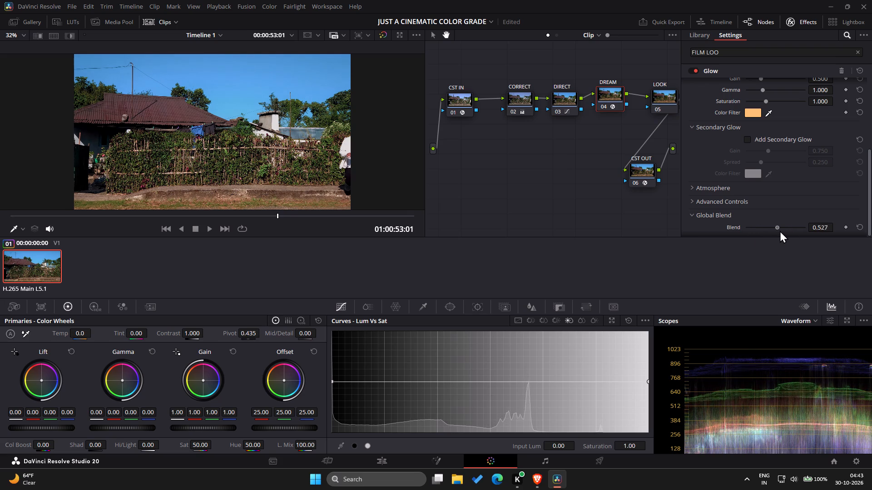
Compare lower and higher Global Blend amounts for the DREAM node's Glow, settling at about 0.46.
{"action": "left_click_drag", "start_coordinate": [780, 230], "coordinate": [764, 230]}
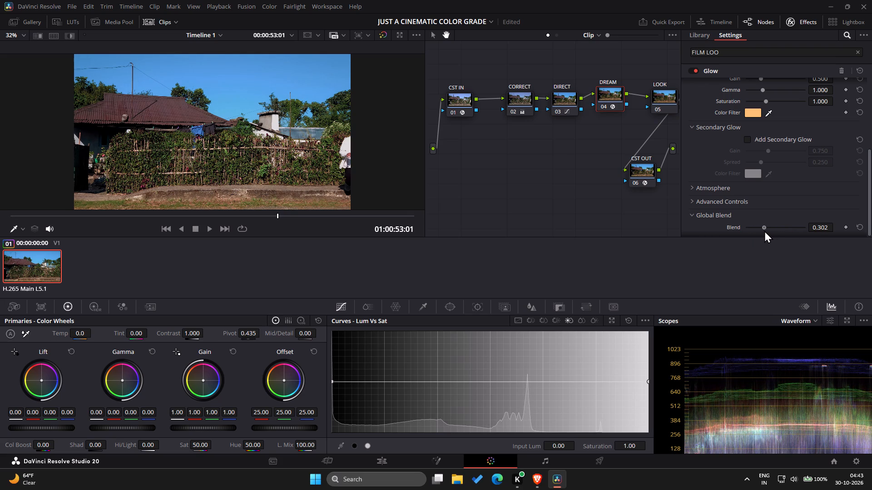
{"action": "left_click_drag", "start_coordinate": [764, 230], "coordinate": [780, 230]}
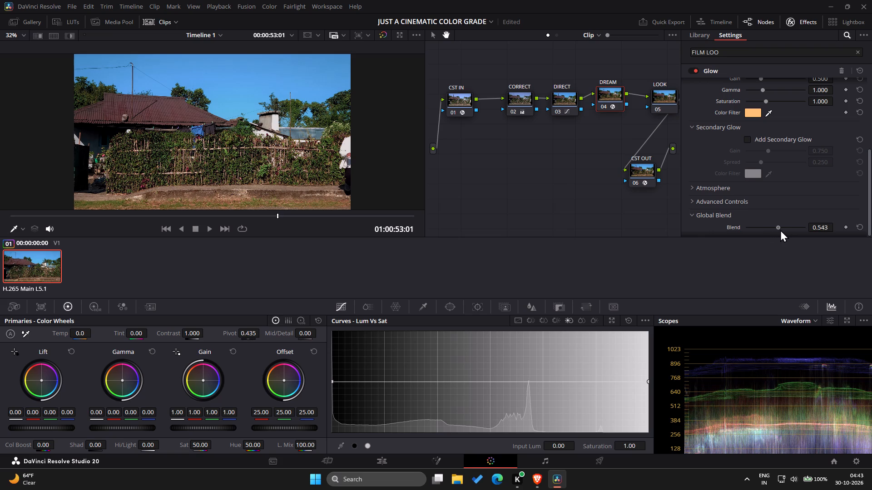
{"action": "left_click_drag", "start_coordinate": [780, 230], "coordinate": [796, 228]}
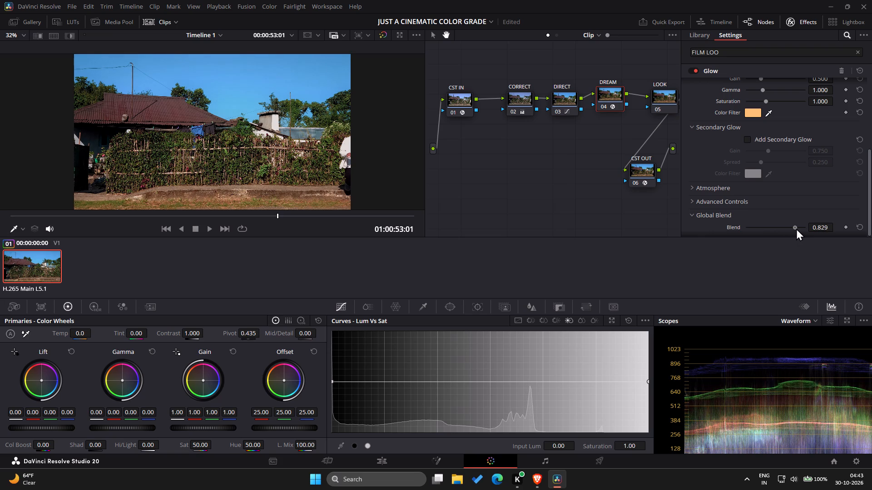
{"action": "left_click_drag", "start_coordinate": [796, 228], "coordinate": [751, 238]}
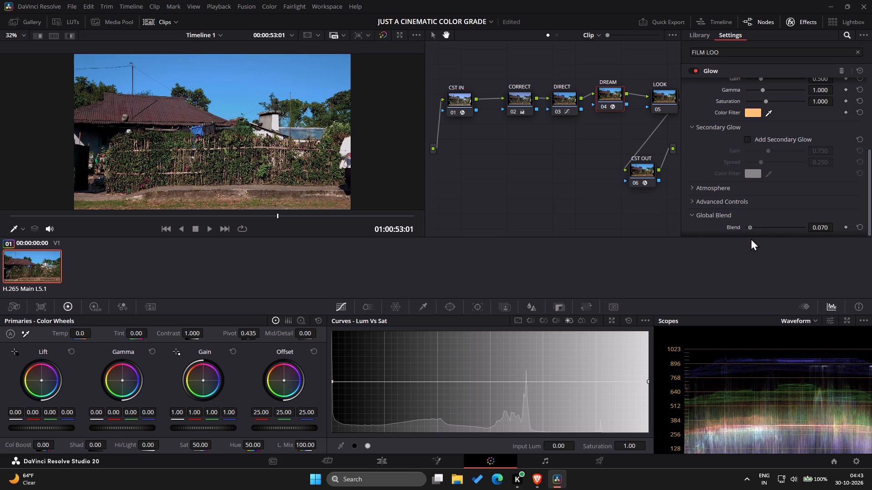
{"action": "left_click_drag", "start_coordinate": [751, 238], "coordinate": [773, 236]}
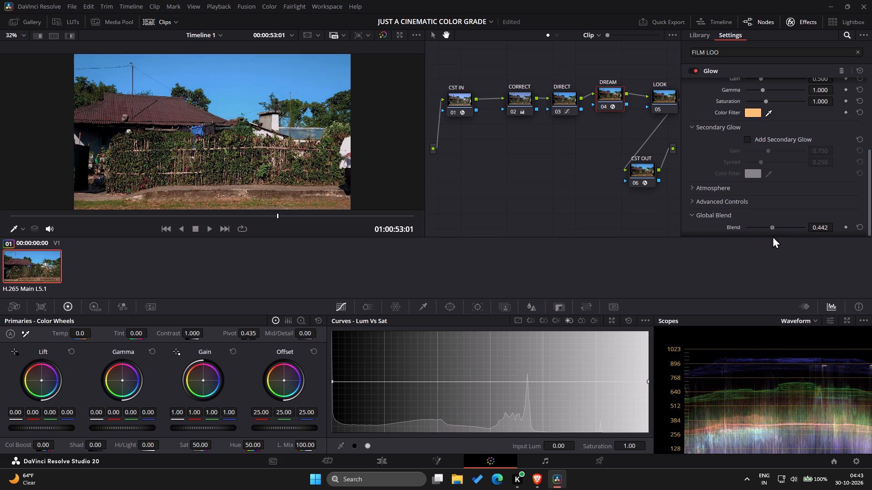
{"action": "left_click_drag", "start_coordinate": [773, 236], "coordinate": [773, 236]}
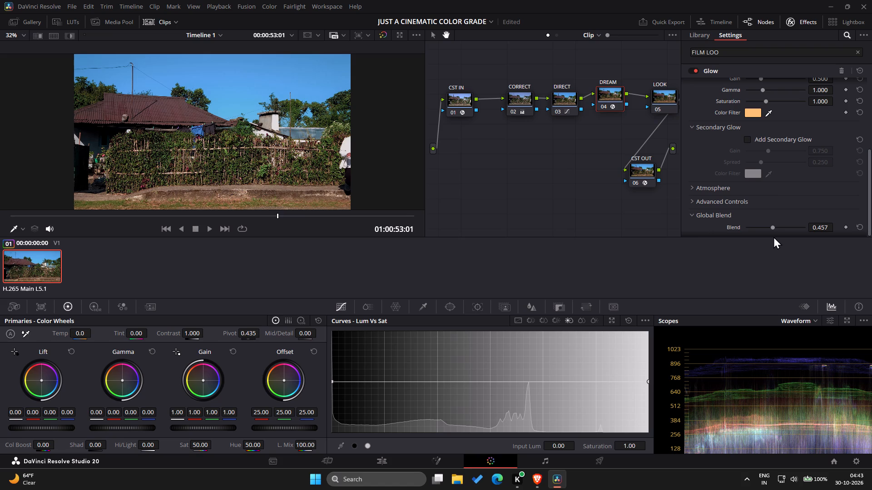
Apply the Film Look Creator effect to the LOOK node and switch the effect off.
{"action": "left_click", "coordinate": [658, 98]}
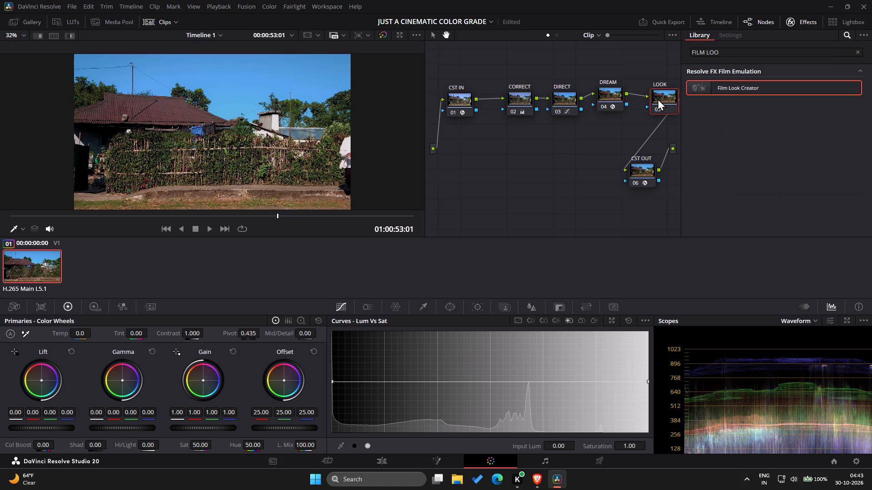
{"action": "left_click_drag", "start_coordinate": [724, 88], "coordinate": [663, 108]}
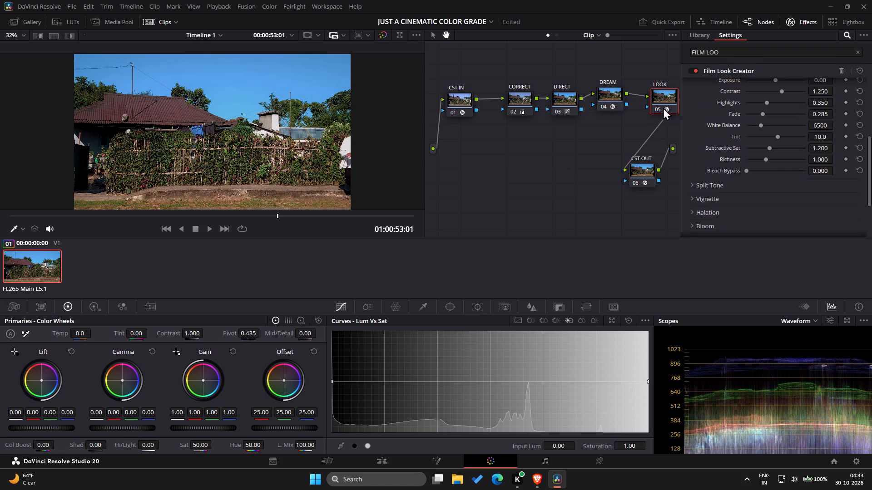
{"action": "scroll", "coordinate": [709, 108], "scroll_direction": "up", "scroll_amount": 3}
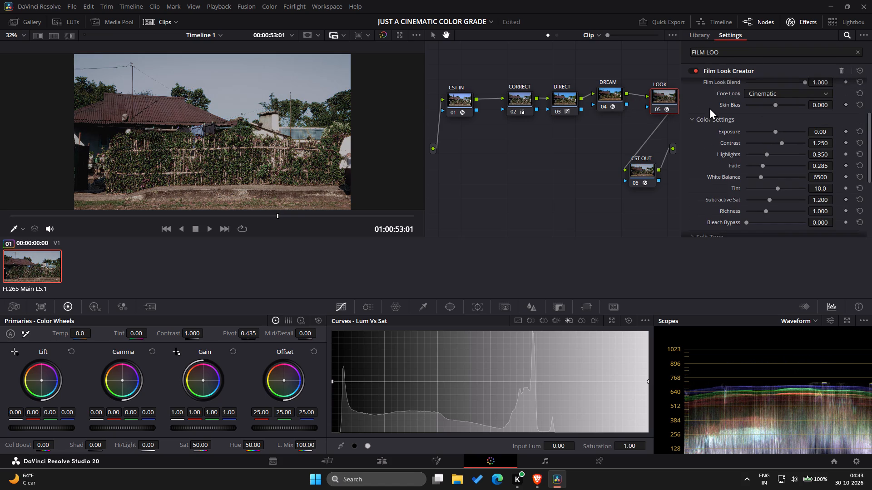
{"action": "left_click", "coordinate": [693, 71]}
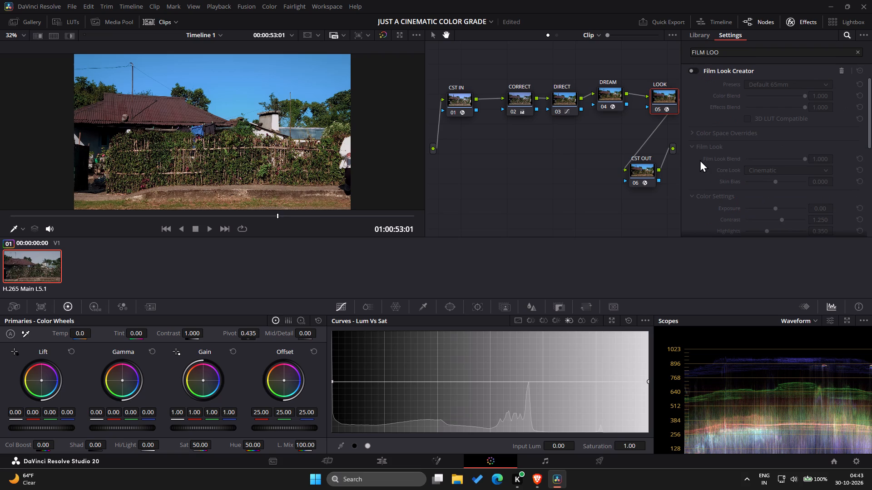
Switch to the YouTube tutorial in Brave and replay the part on adding the Film Look Creator from about 16:38.
{"action": "left_click", "coordinate": [521, 165]}
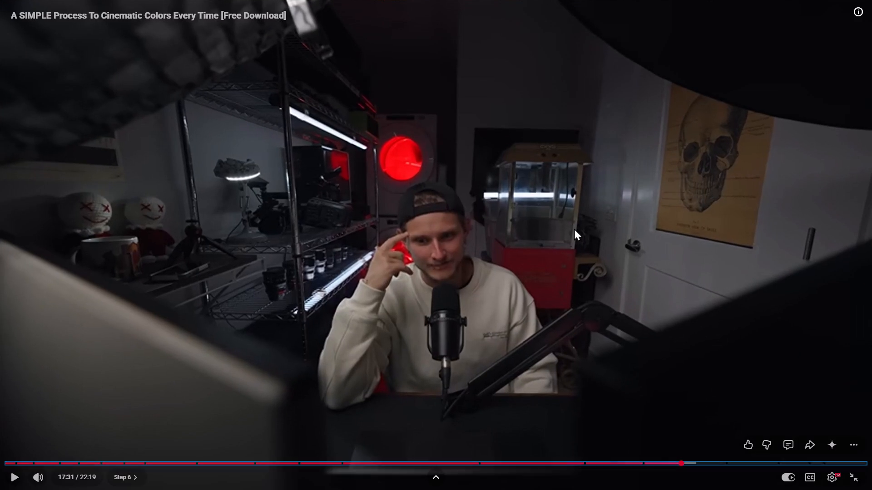
{"action": "key", "text": "Left"}
{"action": "key", "text": "Left"}
{"action": "key", "text": "Left"}
{"action": "key", "text": "Left"}
{"action": "key", "text": "Left"}
{"action": "key", "text": "Left"}
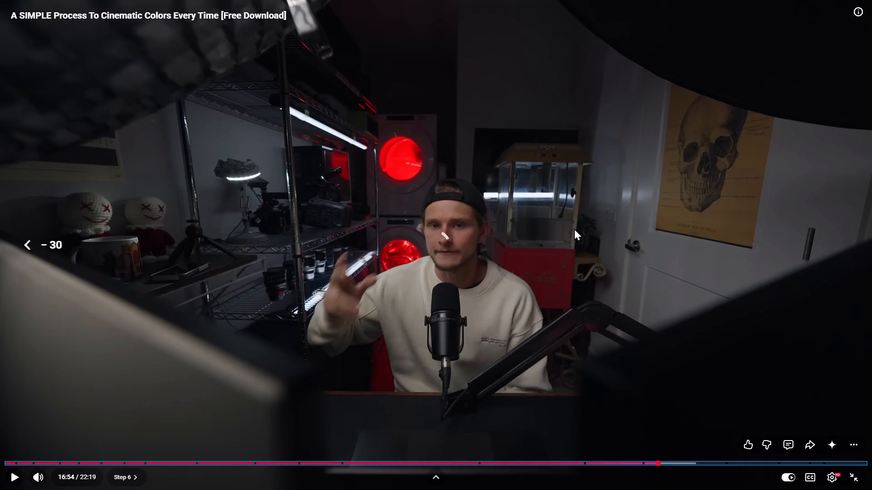
{"action": "key", "text": "Left"}
{"action": "key", "text": "Left"}
{"action": "key", "text": "space"}
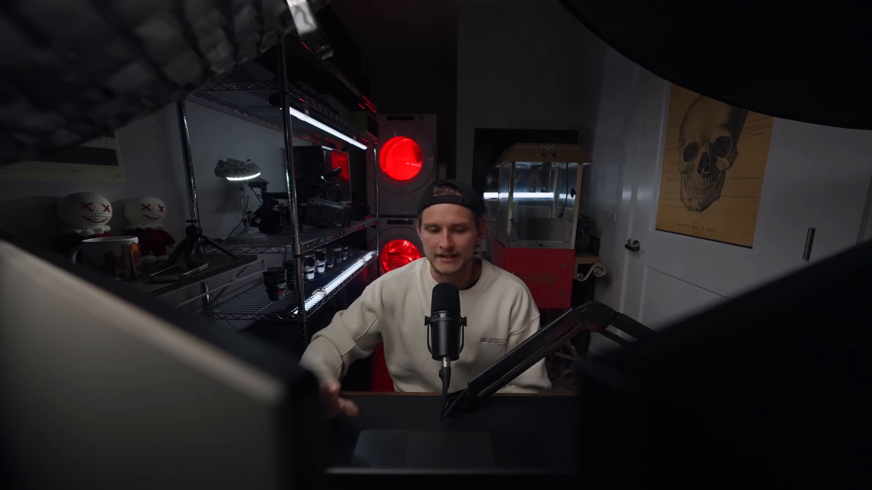
{"action": "key", "text": "Left"}
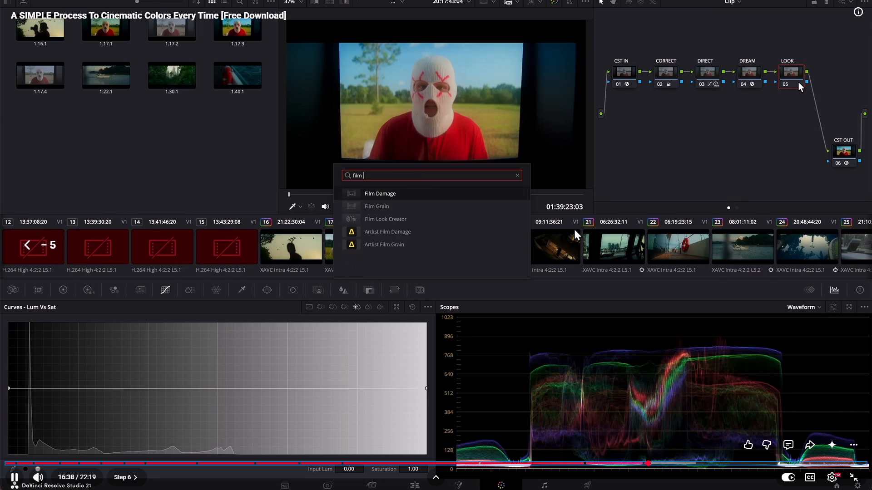
{"action": "key", "text": "space"}
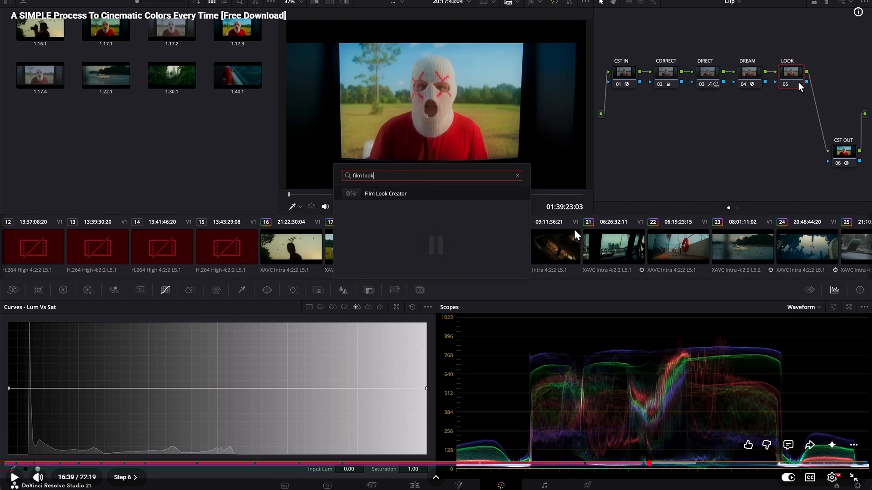
{"action": "key", "text": "space"}
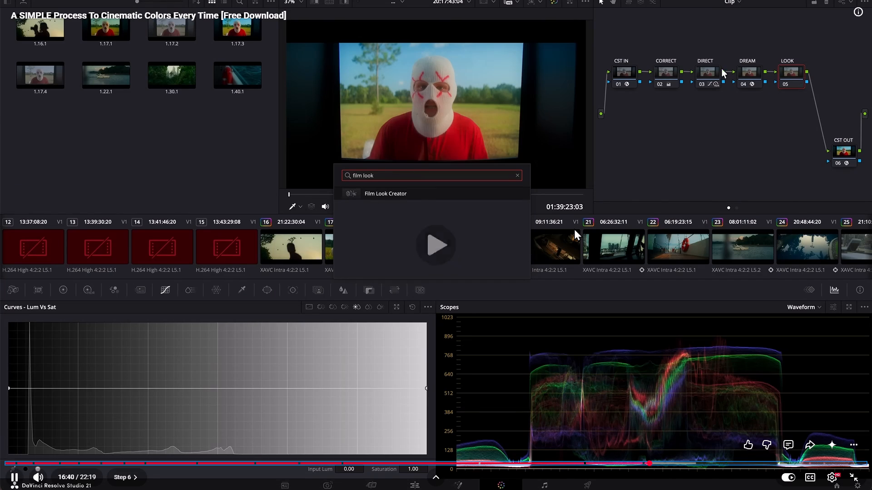
{"action": "key", "text": "space"}
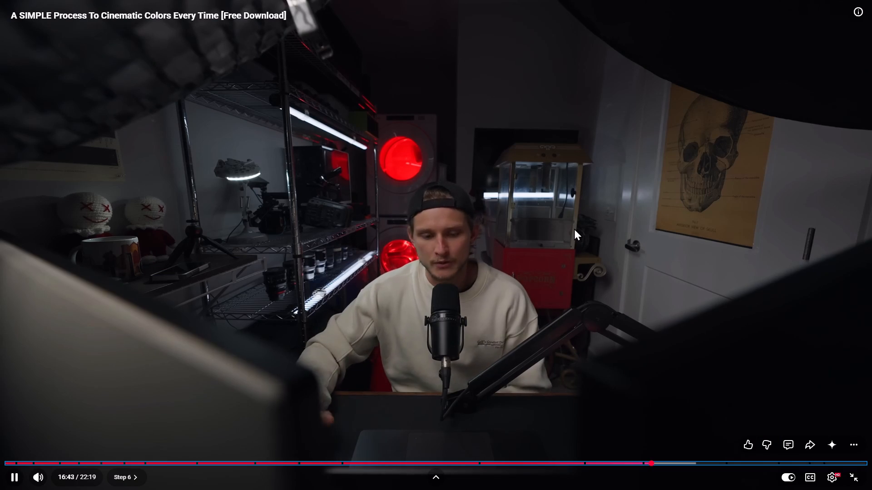
{"action": "key", "text": "space"}
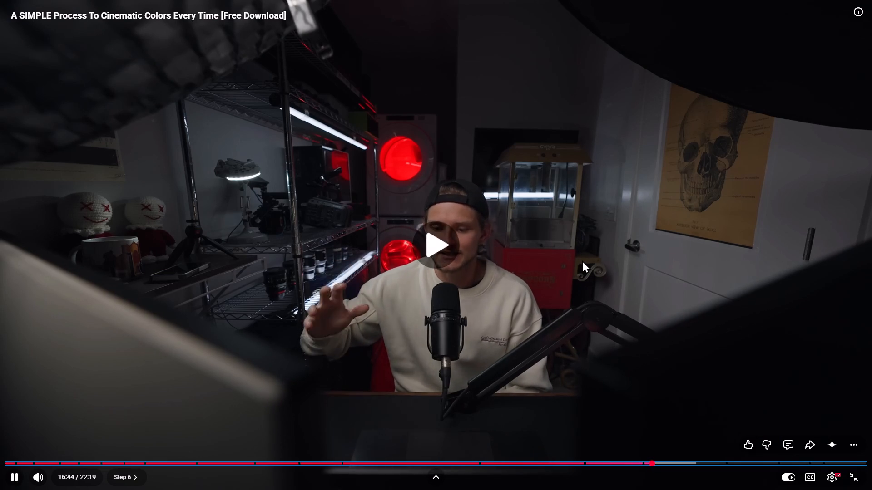
{"action": "key", "text": "space"}
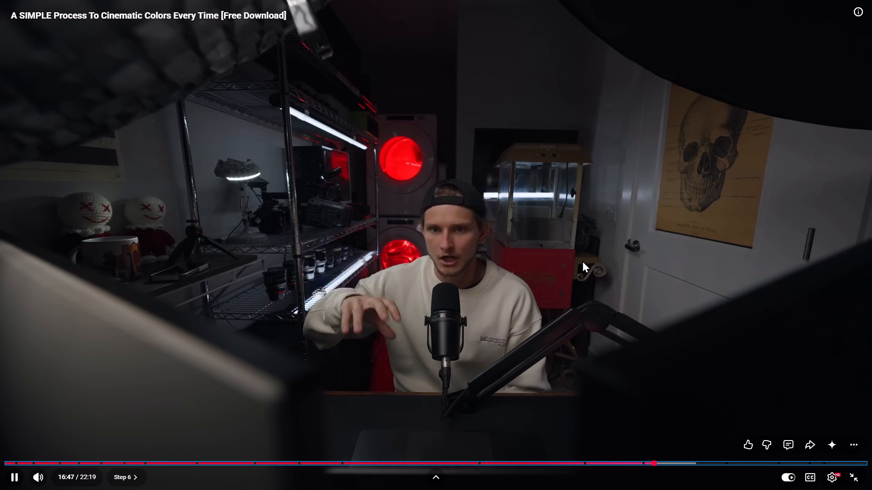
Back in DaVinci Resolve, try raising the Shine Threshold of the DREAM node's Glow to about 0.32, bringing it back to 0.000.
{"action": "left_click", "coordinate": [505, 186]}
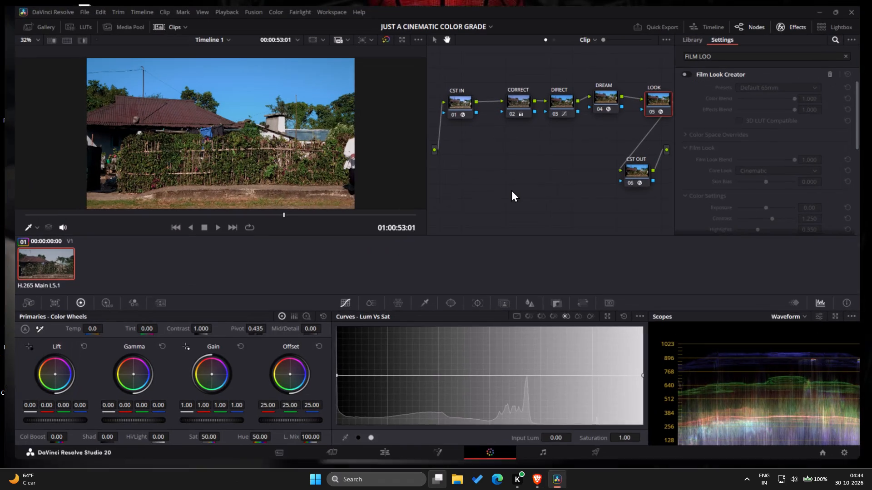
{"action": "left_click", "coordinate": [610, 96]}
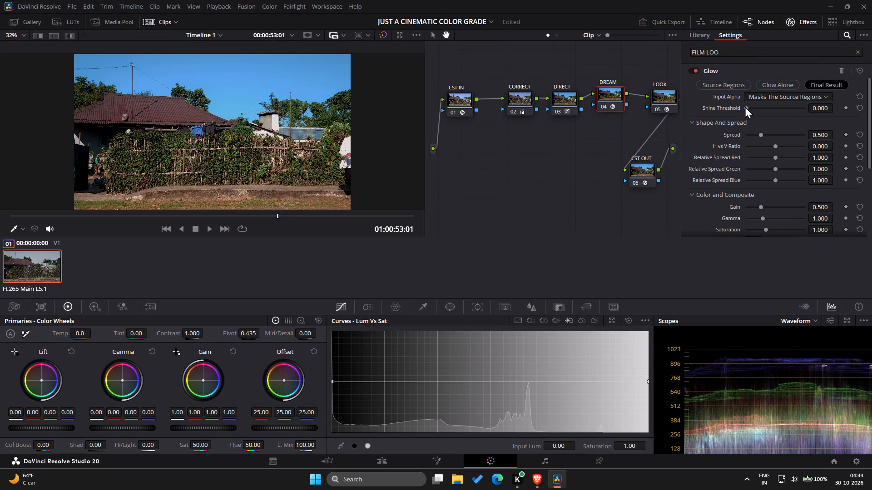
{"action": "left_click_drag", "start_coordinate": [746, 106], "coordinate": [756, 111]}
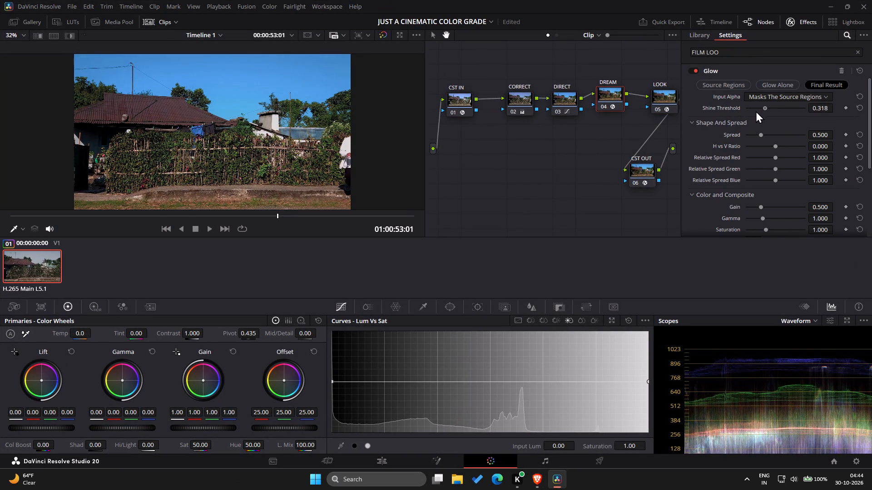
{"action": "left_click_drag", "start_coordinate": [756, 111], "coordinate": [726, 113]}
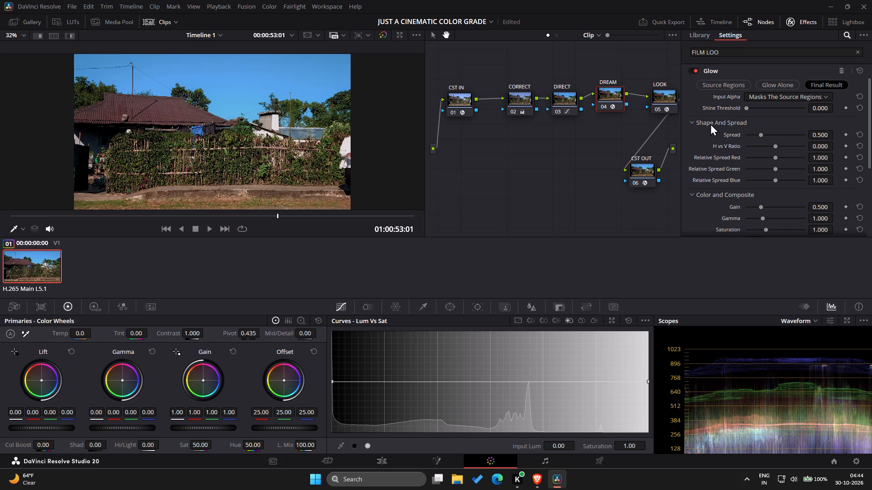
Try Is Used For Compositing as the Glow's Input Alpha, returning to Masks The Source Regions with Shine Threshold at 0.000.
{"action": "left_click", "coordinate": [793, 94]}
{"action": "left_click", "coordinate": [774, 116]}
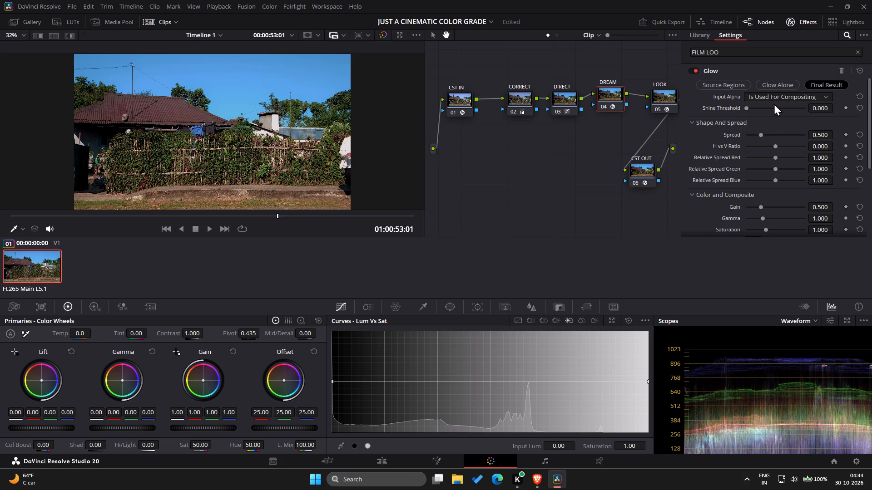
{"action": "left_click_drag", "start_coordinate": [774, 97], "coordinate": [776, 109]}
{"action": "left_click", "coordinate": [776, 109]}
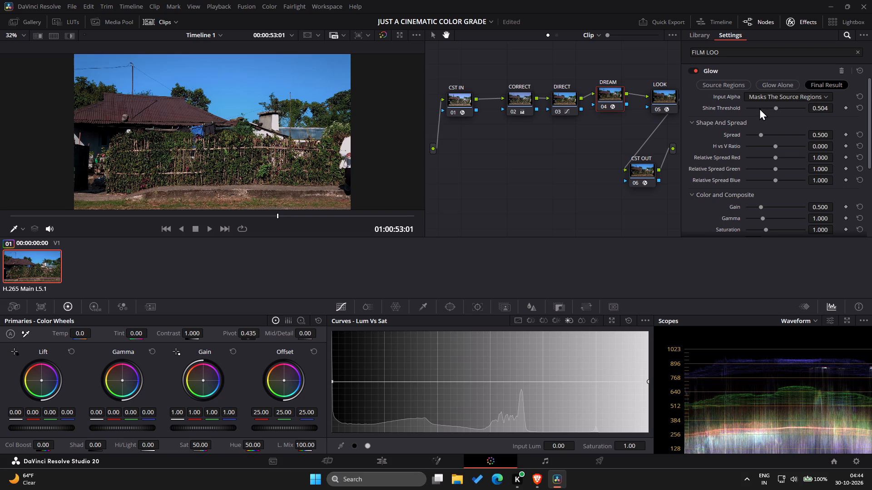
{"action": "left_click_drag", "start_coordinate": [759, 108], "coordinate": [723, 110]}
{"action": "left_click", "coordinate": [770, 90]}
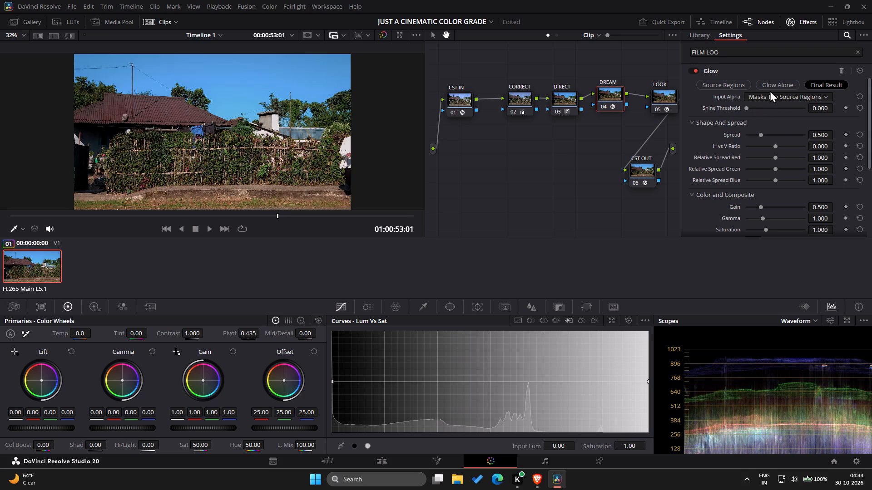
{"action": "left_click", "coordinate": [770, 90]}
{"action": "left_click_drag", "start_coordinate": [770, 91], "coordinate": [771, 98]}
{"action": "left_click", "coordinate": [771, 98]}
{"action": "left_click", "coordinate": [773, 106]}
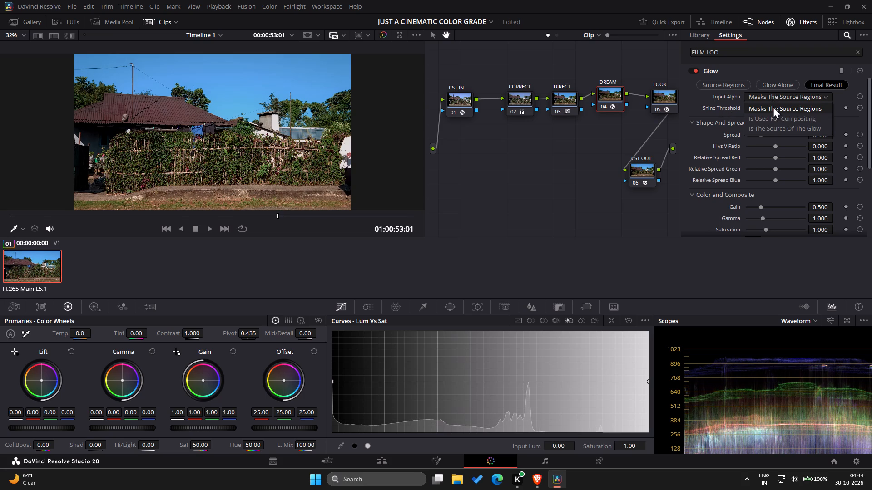
Set the Color Filter of the DREAM node's Glow to white (#ffffff).
{"action": "scroll", "coordinate": [715, 138], "scroll_direction": "down", "scroll_amount": 3}
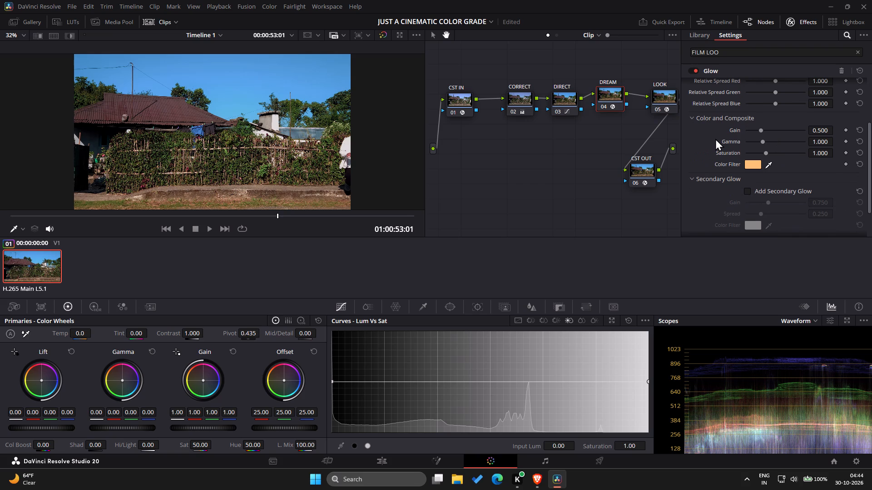
{"action": "scroll", "coordinate": [715, 138], "scroll_direction": "down", "scroll_amount": 1}
{"action": "left_click", "coordinate": [753, 126]}
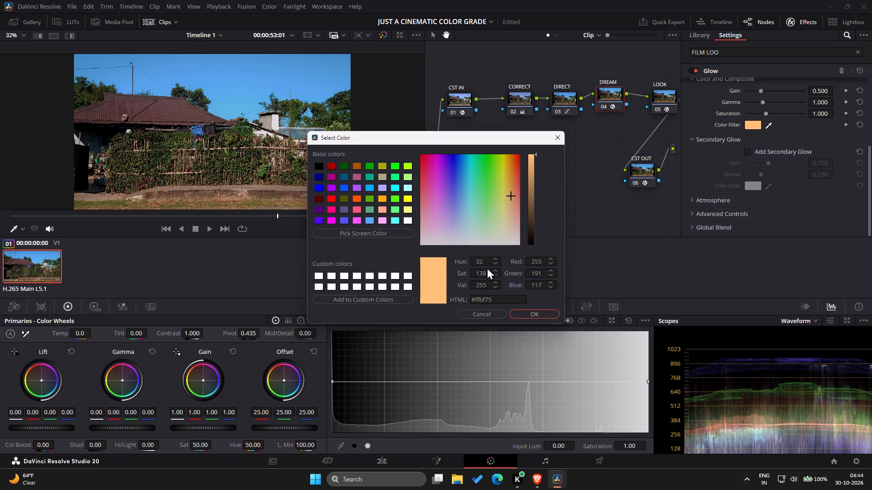
{"action": "left_click", "coordinate": [396, 275]}
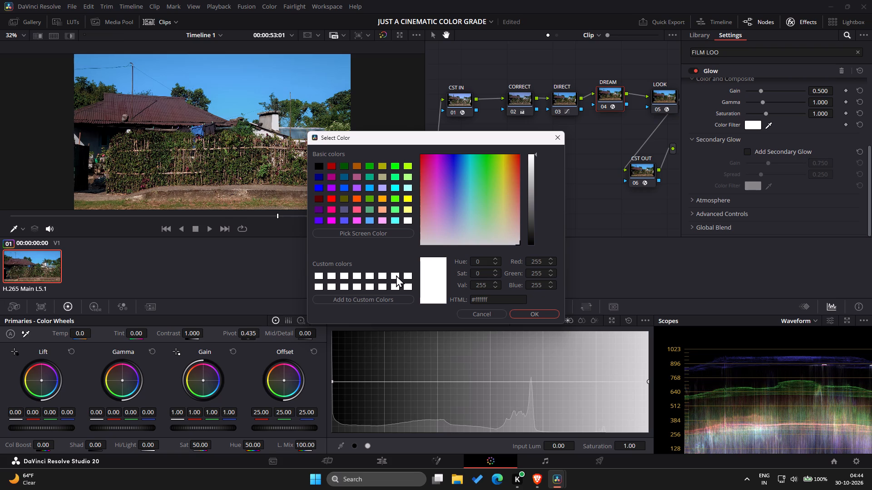
{"action": "left_click", "coordinate": [690, 121]}
{"action": "left_click", "coordinate": [520, 317]}
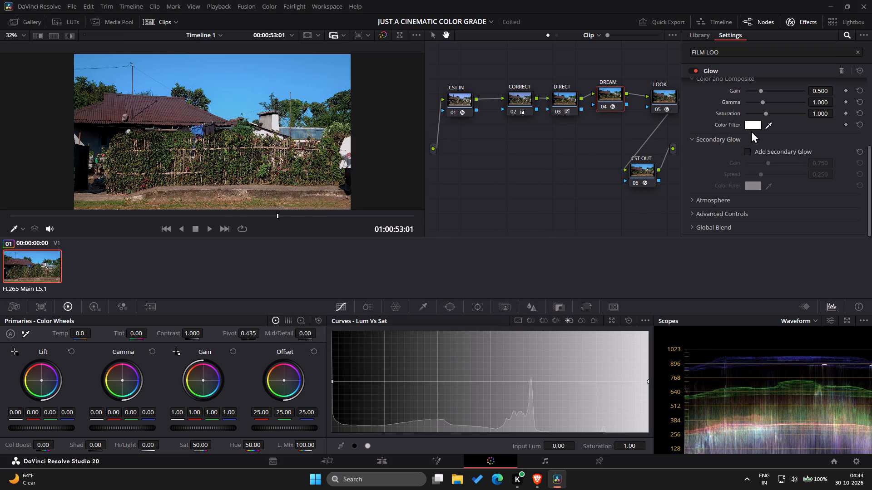
Set the Glow Framing in the DREAM node's Glow to Vignette, keeping Softlight as the Composite Type.
{"action": "scroll", "coordinate": [714, 166], "scroll_direction": "down", "scroll_amount": 1}
{"action": "left_click", "coordinate": [710, 201]}
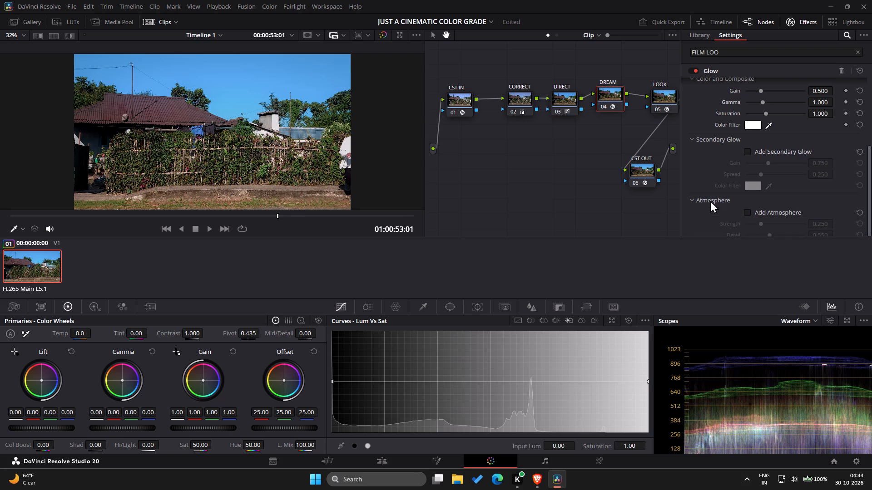
{"action": "left_click_drag", "start_coordinate": [710, 201], "coordinate": [722, 209]}
{"action": "scroll", "coordinate": [722, 209], "scroll_direction": "down", "scroll_amount": 1}
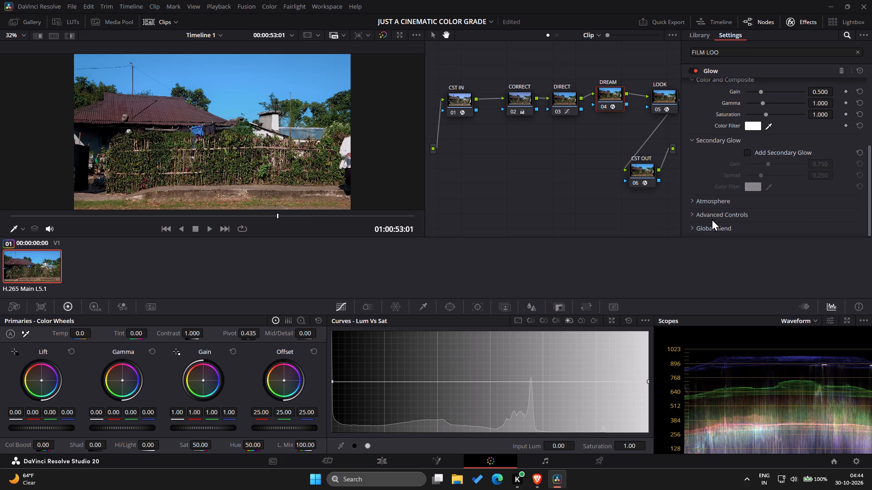
{"action": "left_click", "coordinate": [712, 217]}
{"action": "scroll", "coordinate": [712, 217], "scroll_direction": "down", "scroll_amount": 2}
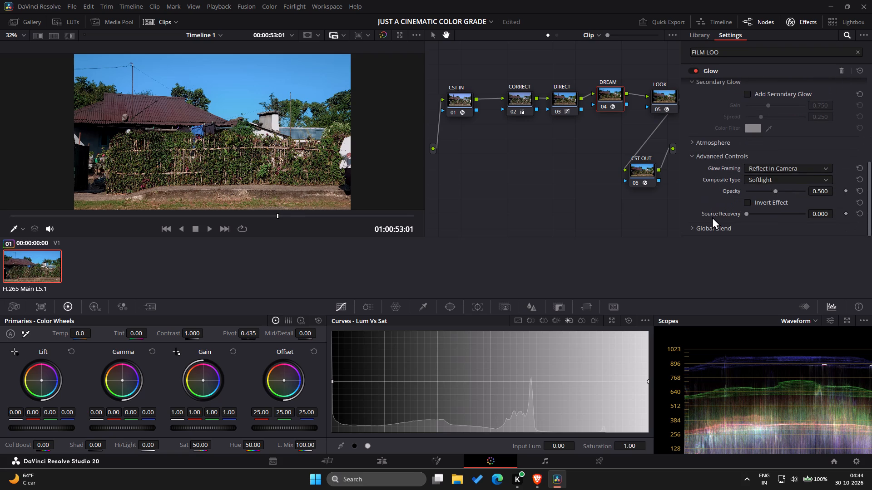
{"action": "scroll", "coordinate": [714, 174], "scroll_direction": "down", "scroll_amount": 3}
{"action": "left_click", "coordinate": [760, 175]}
{"action": "left_click", "coordinate": [758, 268]}
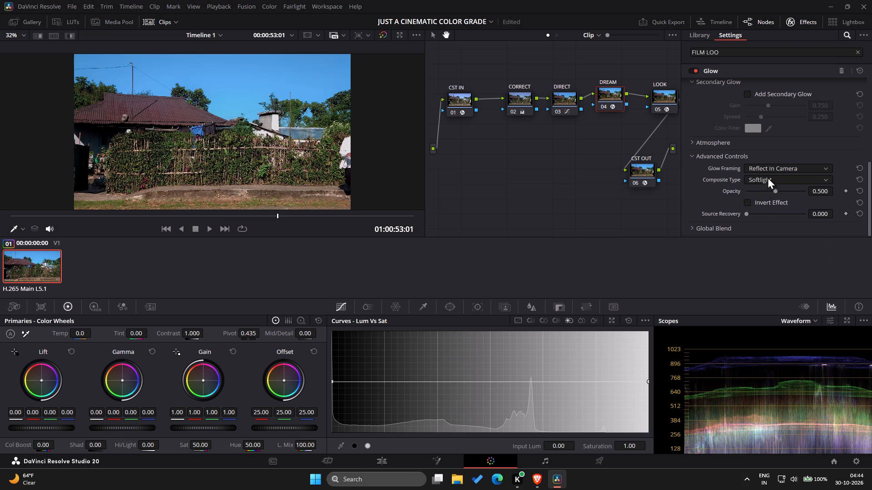
{"action": "left_click", "coordinate": [775, 169]}
{"action": "left_click", "coordinate": [775, 176]}
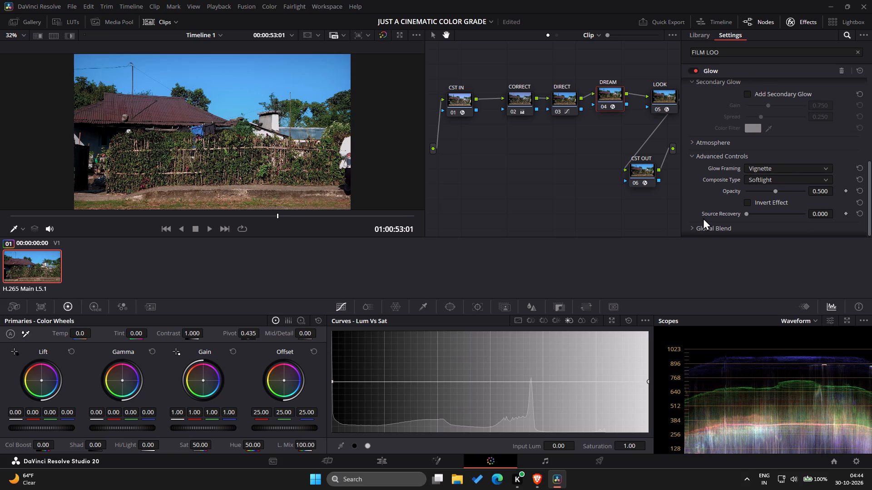
Set the Global Blend of the DREAM node's Glow to about 0.519.
{"action": "scroll", "coordinate": [699, 219], "scroll_direction": "down", "scroll_amount": 1}
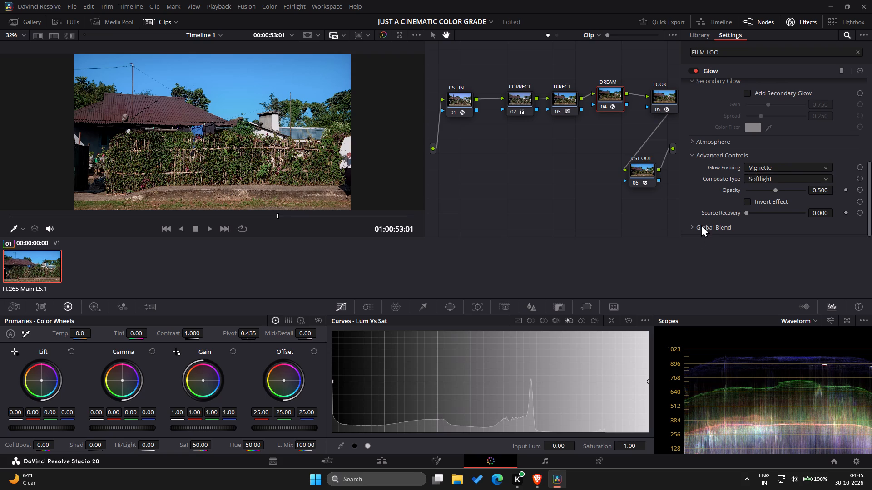
{"action": "left_click", "coordinate": [701, 225]}
{"action": "scroll", "coordinate": [714, 225], "scroll_direction": "down", "scroll_amount": 1}
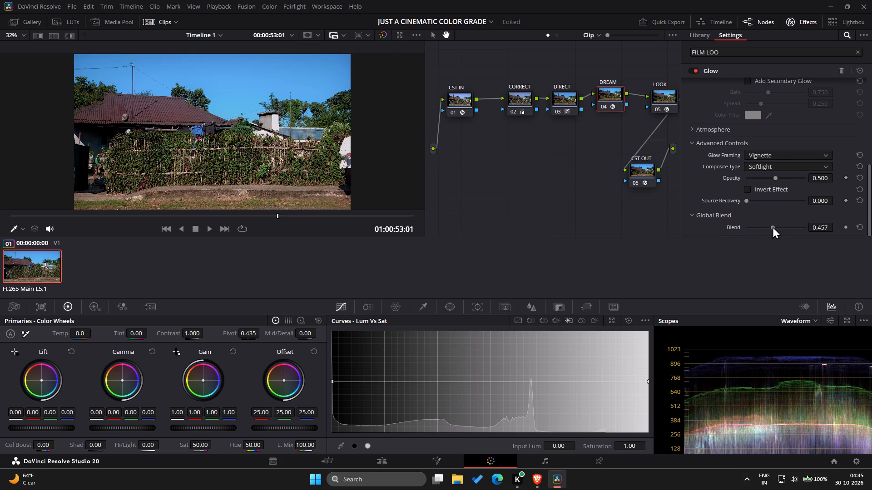
{"action": "left_click_drag", "start_coordinate": [773, 226], "coordinate": [756, 232]}
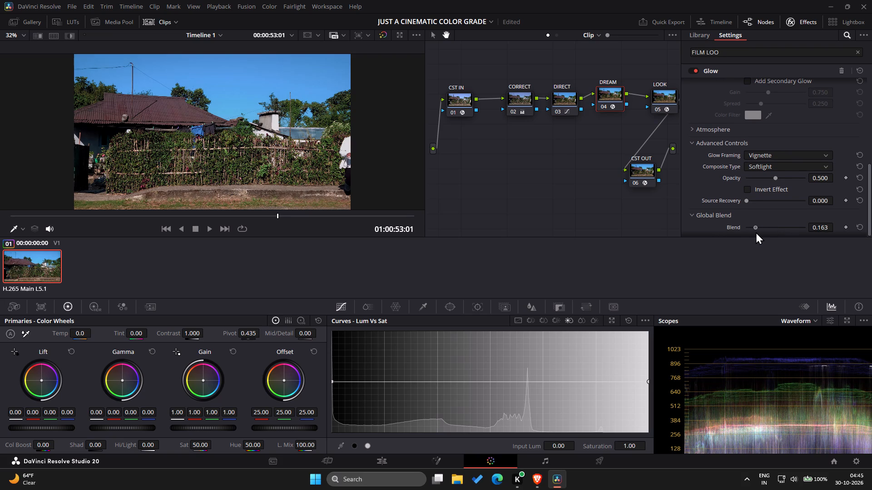
{"action": "left_click_drag", "start_coordinate": [756, 232], "coordinate": [777, 225]}
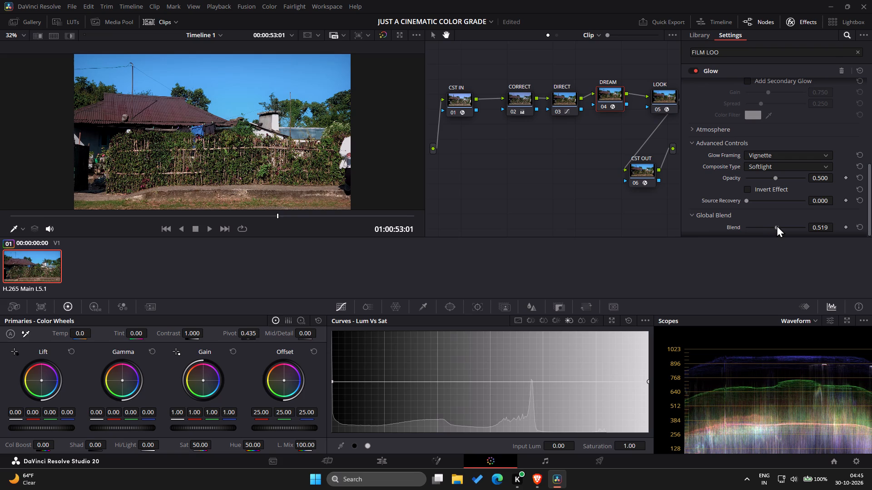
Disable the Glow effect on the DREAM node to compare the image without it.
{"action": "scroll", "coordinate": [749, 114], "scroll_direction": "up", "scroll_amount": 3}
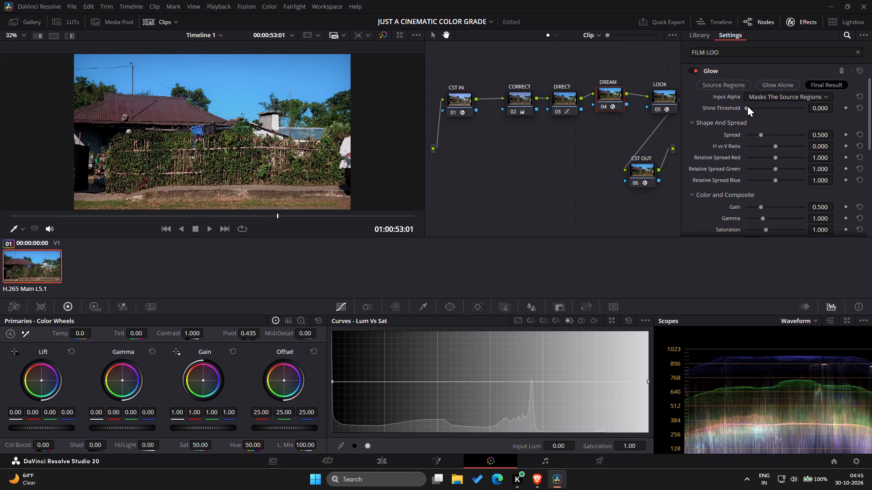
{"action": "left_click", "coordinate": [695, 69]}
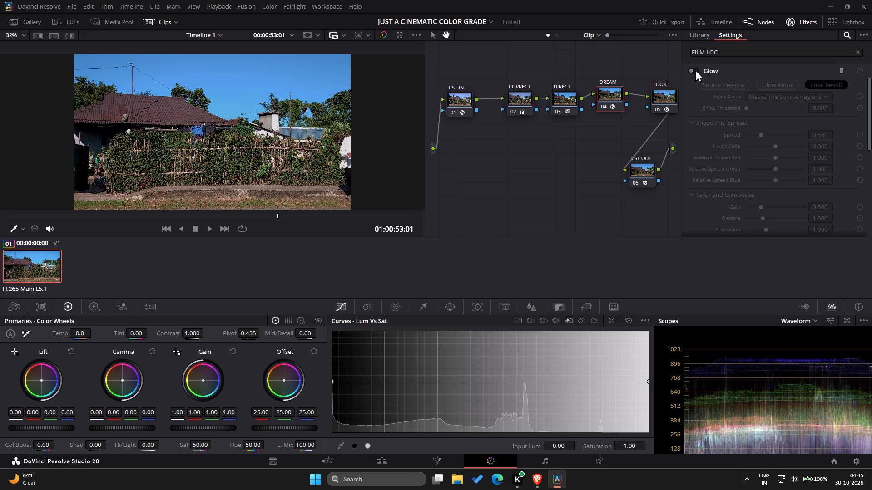
Compare the image with the CST IN node's Color Space Transform off and on, leaving the effect enabled.
{"action": "left_click", "coordinate": [565, 104]}
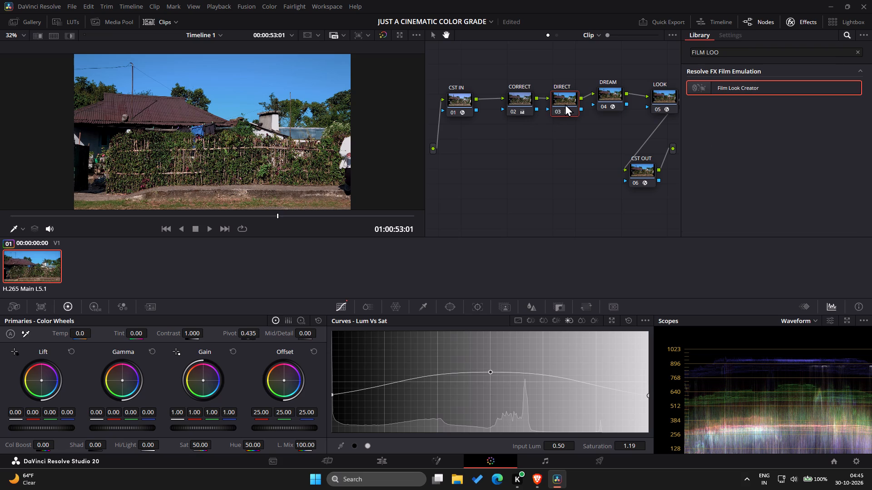
{"action": "left_click", "coordinate": [522, 96]}
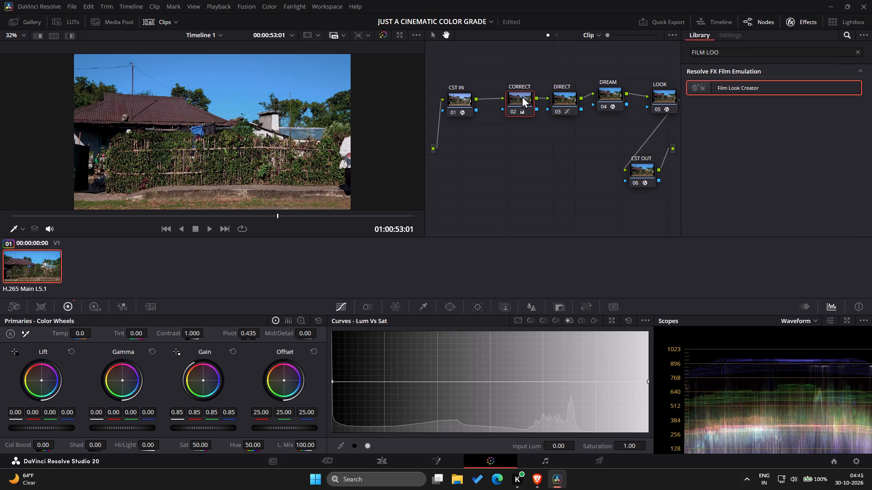
{"action": "left_click", "coordinate": [457, 101]}
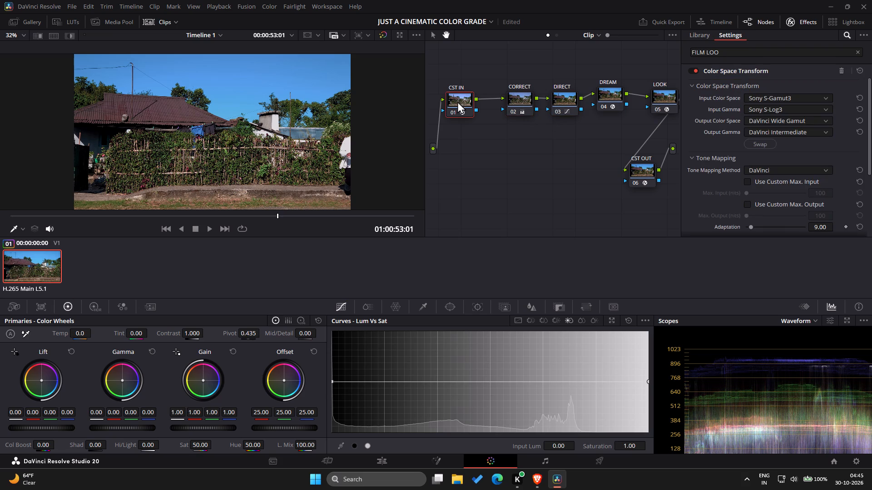
{"action": "left_click", "coordinate": [457, 101]}
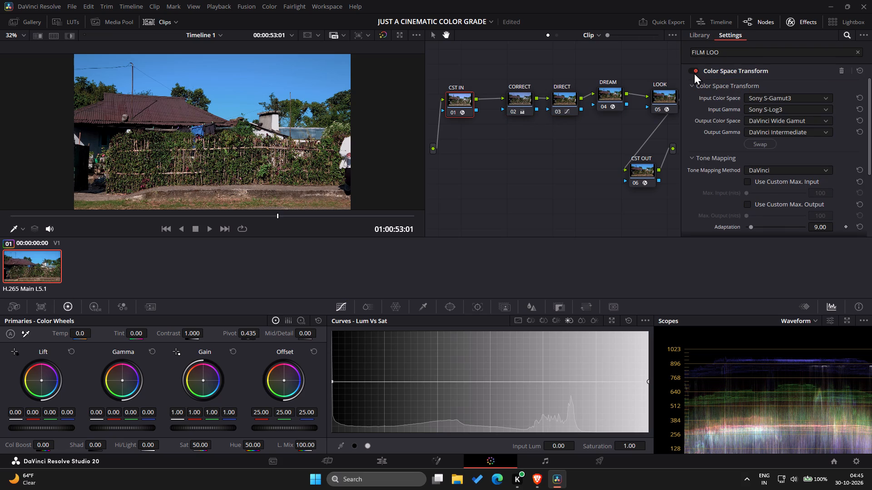
{"action": "left_click", "coordinate": [694, 73]}
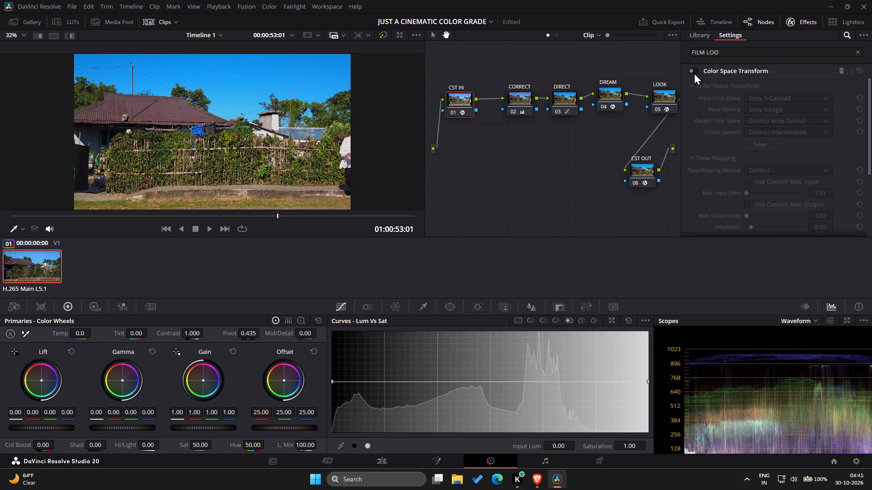
{"action": "left_click", "coordinate": [694, 73]}
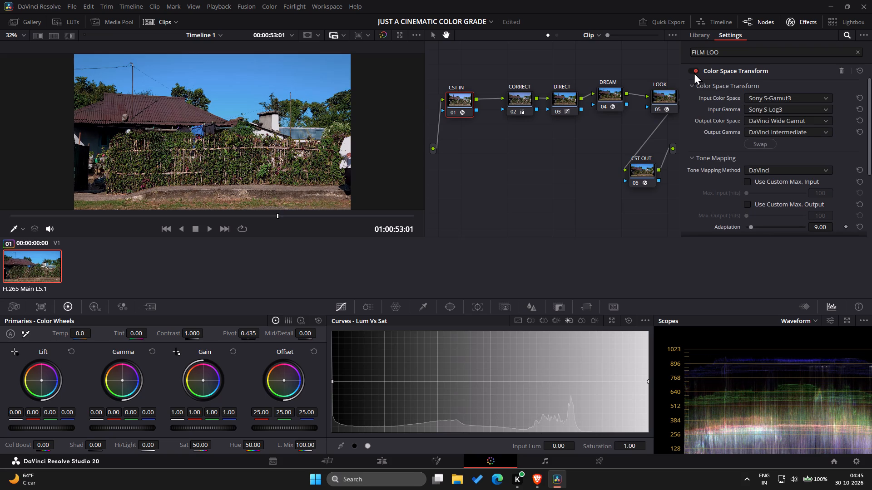
{"action": "left_click", "coordinate": [694, 73]}
{"action": "left_click", "coordinate": [526, 102]}
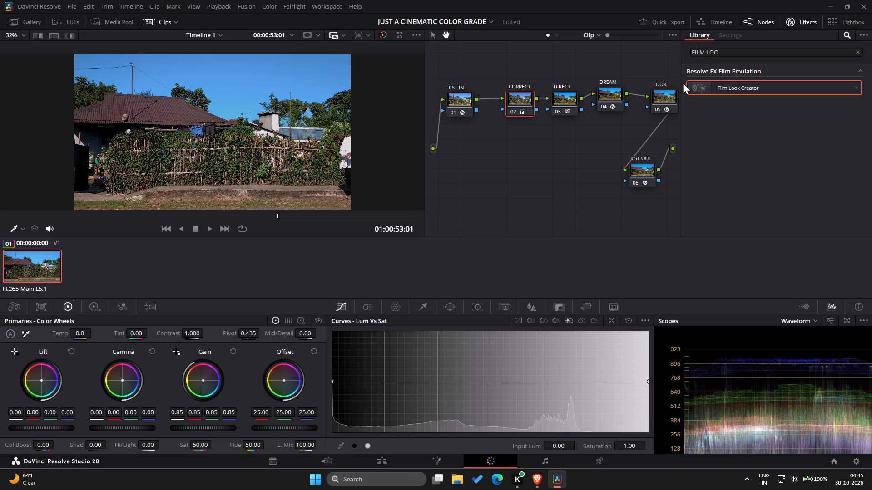
{"action": "left_click", "coordinate": [863, 69]}
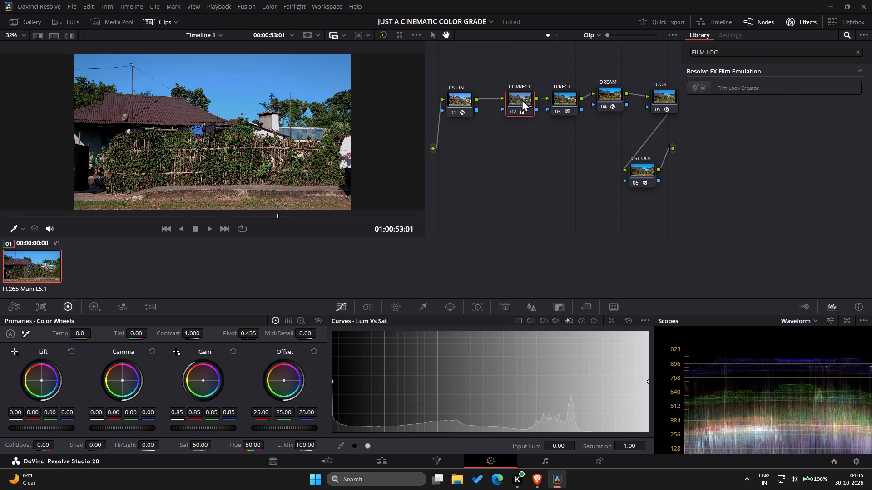
{"action": "left_click", "coordinate": [522, 99]}
{"action": "left_click", "coordinate": [456, 98]}
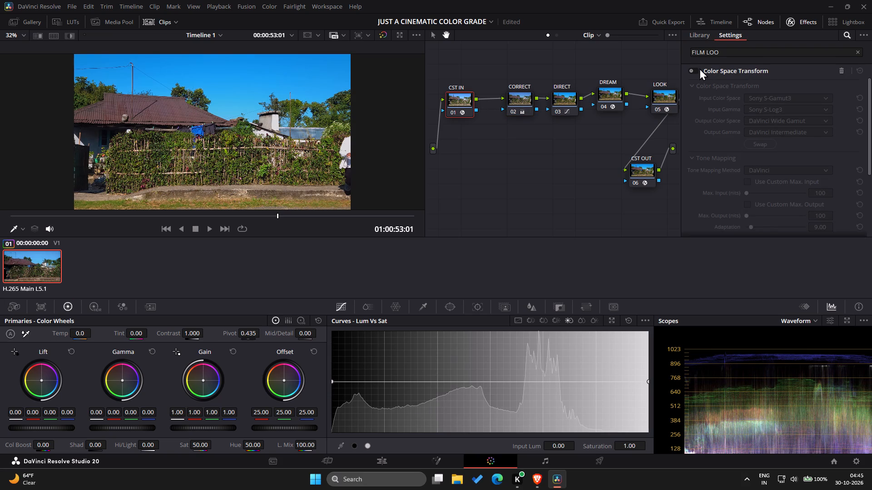
{"action": "left_click", "coordinate": [699, 68]}
{"action": "left_click", "coordinate": [691, 72]}
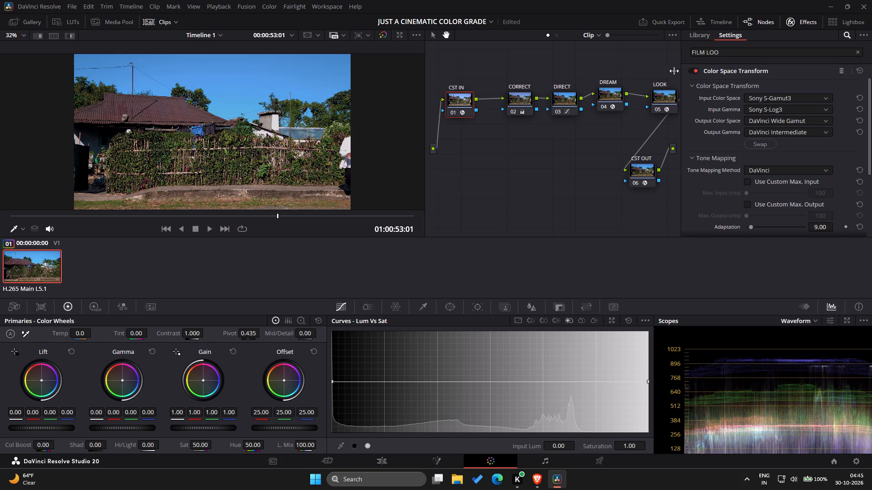
Review the CORRECT node's hue, luminance and saturation curves and the DIRECT node's Hue Vs Sat curve.
{"action": "left_click", "coordinate": [528, 108]}
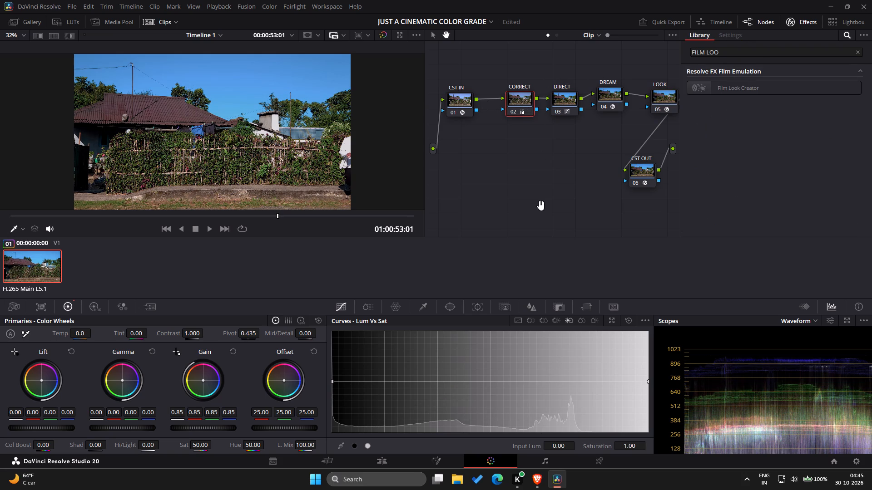
{"action": "left_click", "coordinate": [557, 319]}
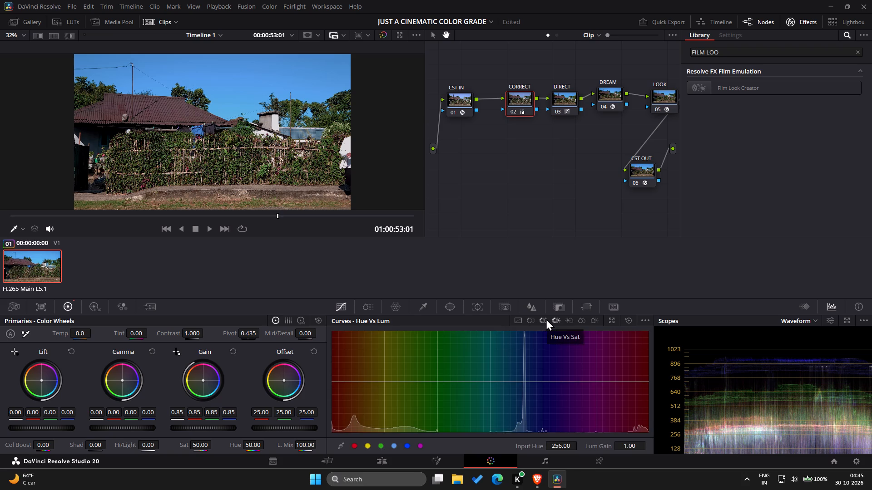
{"action": "left_click", "coordinate": [546, 318]}
{"action": "left_click", "coordinate": [531, 318]}
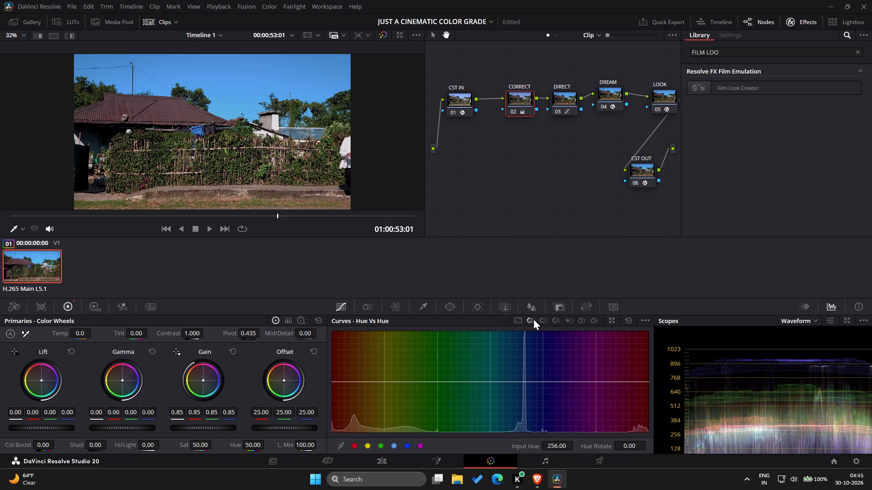
{"action": "left_click", "coordinate": [559, 320]}
{"action": "left_click", "coordinate": [573, 320]}
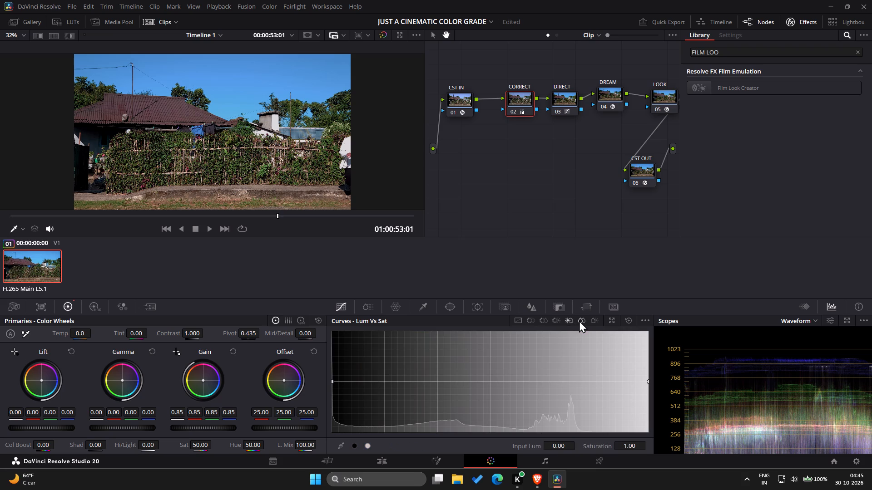
{"action": "left_click", "coordinate": [579, 320]}
{"action": "left_click", "coordinate": [593, 321]}
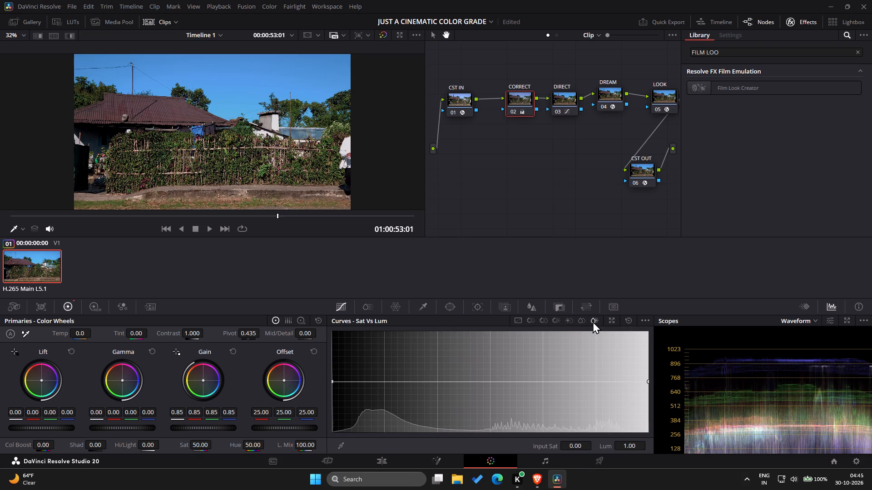
{"action": "left_click", "coordinate": [557, 118]}
{"action": "left_click", "coordinate": [568, 110]}
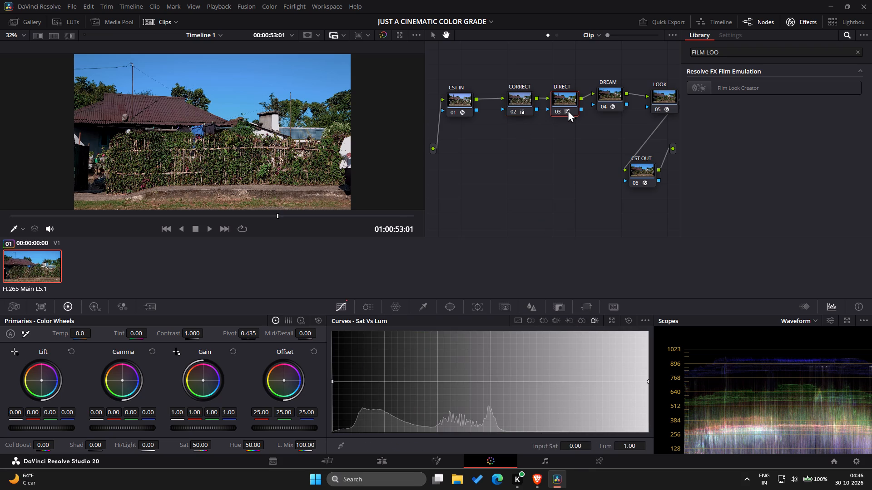
{"action": "left_click", "coordinate": [532, 321]}
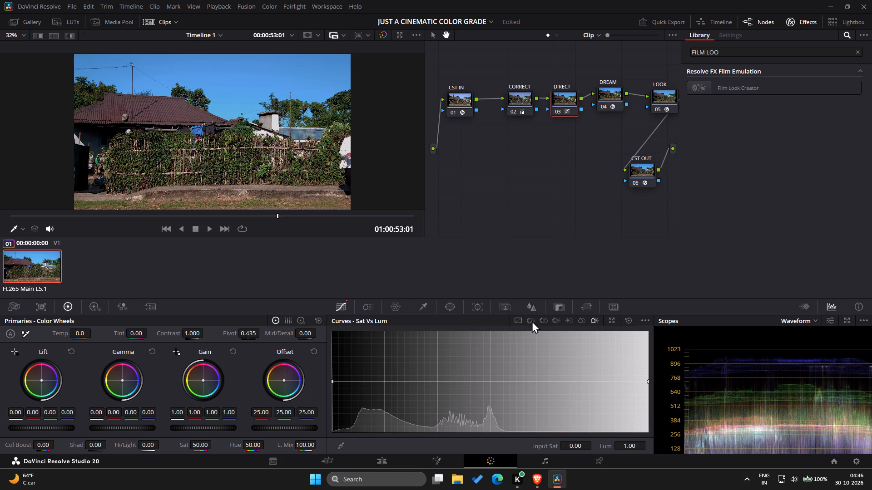
{"action": "left_click", "coordinate": [543, 321]}
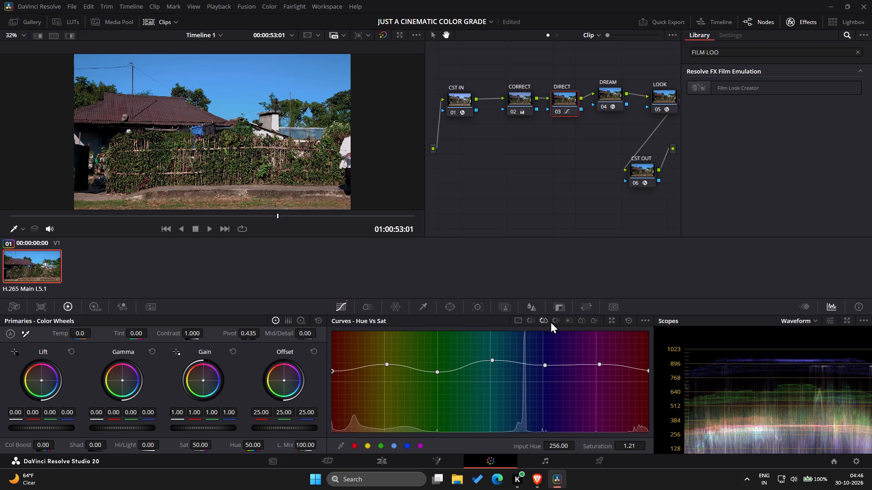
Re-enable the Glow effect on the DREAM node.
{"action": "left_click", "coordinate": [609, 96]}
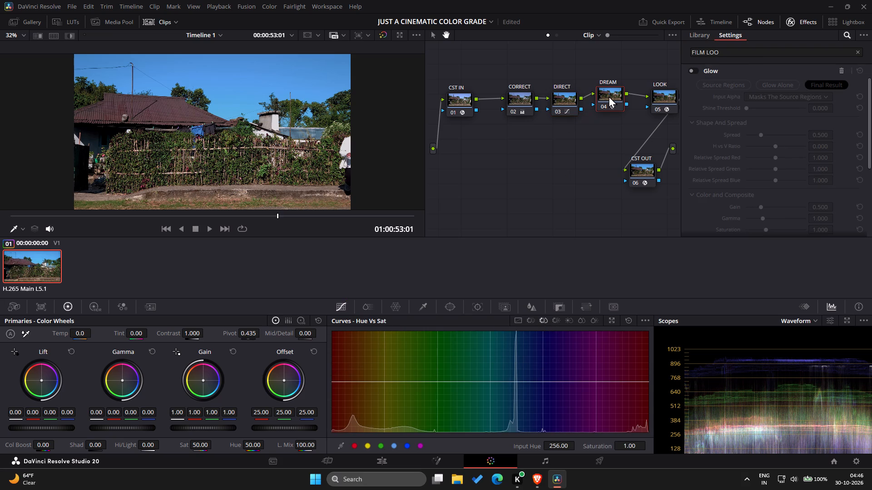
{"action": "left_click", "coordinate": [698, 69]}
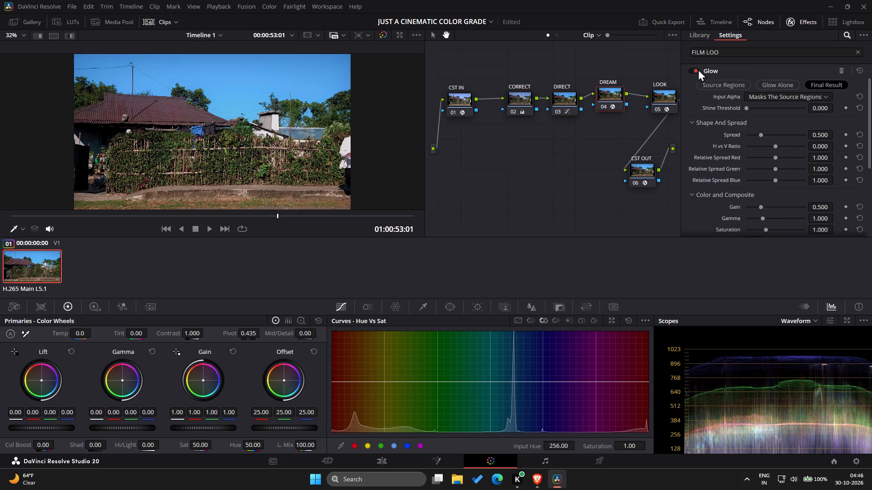
Set the Glow Framing of the DREAM node's Glow effect to Reflect In Camera in the advanced controls.
{"action": "scroll", "coordinate": [728, 134], "scroll_direction": "down", "scroll_amount": 2}
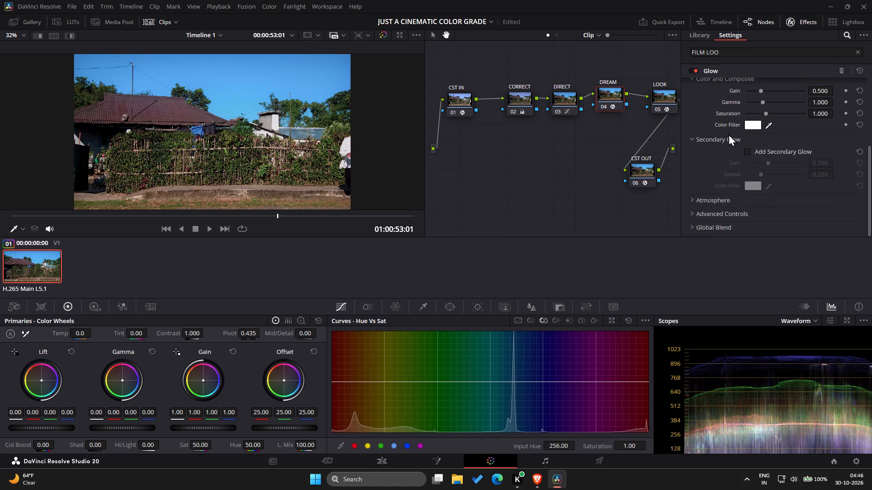
{"action": "scroll", "coordinate": [728, 134], "scroll_direction": "down", "scroll_amount": 2}
{"action": "left_click", "coordinate": [712, 215]}
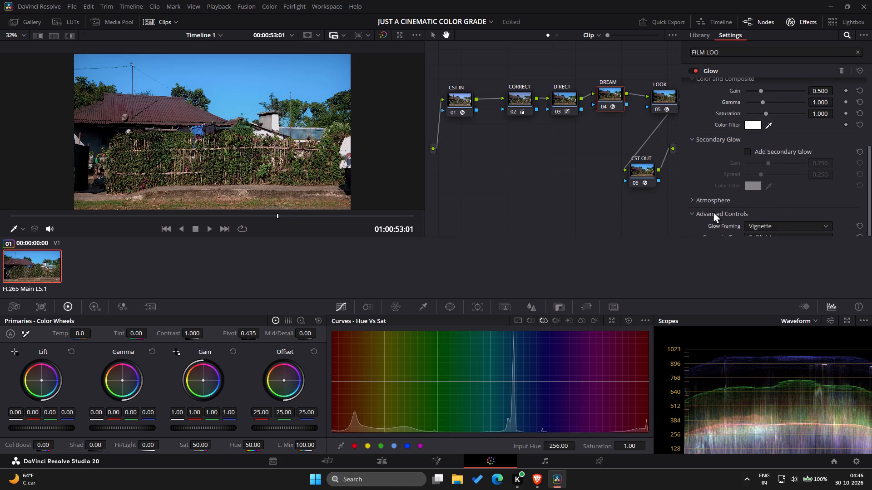
{"action": "scroll", "coordinate": [713, 210], "scroll_direction": "down", "scroll_amount": 2}
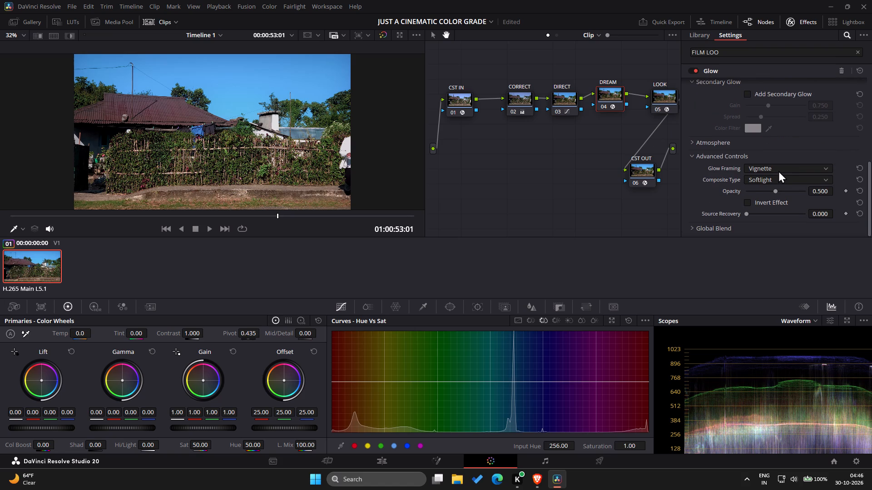
{"action": "left_click_drag", "start_coordinate": [775, 166], "coordinate": [762, 190]}
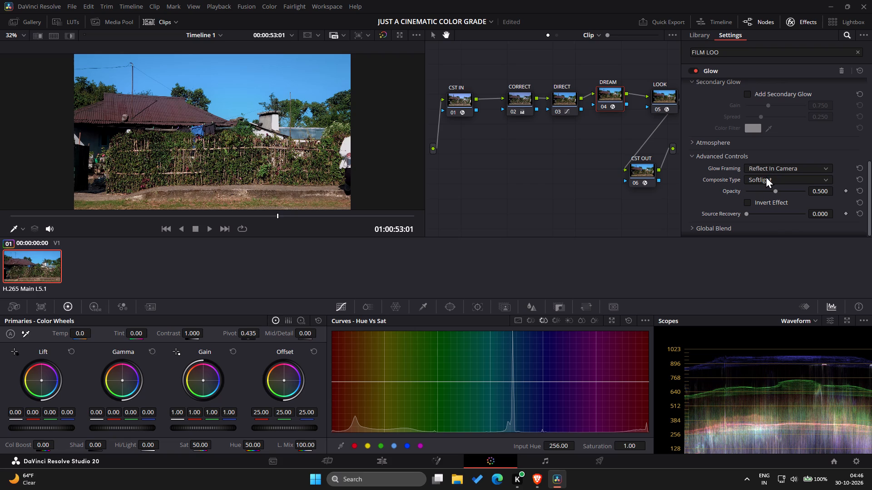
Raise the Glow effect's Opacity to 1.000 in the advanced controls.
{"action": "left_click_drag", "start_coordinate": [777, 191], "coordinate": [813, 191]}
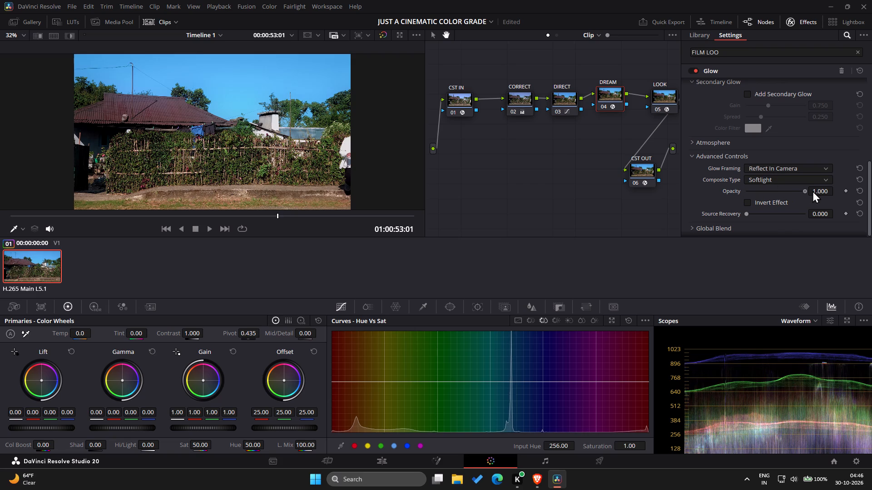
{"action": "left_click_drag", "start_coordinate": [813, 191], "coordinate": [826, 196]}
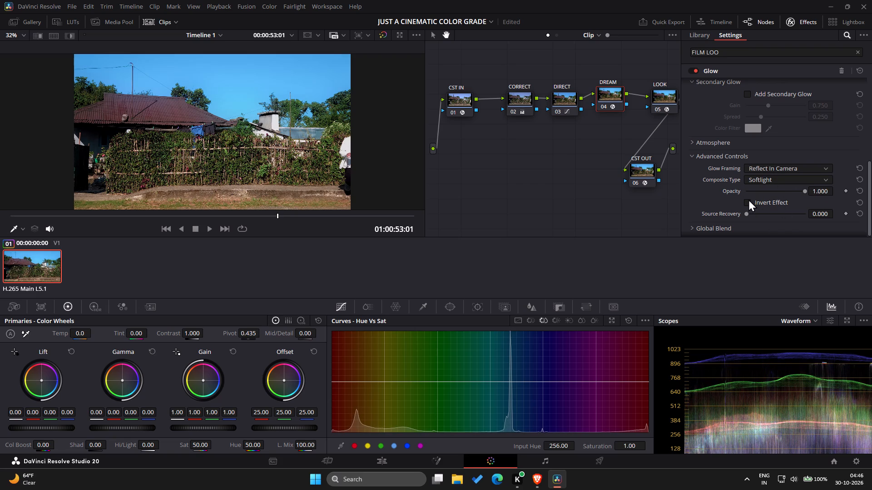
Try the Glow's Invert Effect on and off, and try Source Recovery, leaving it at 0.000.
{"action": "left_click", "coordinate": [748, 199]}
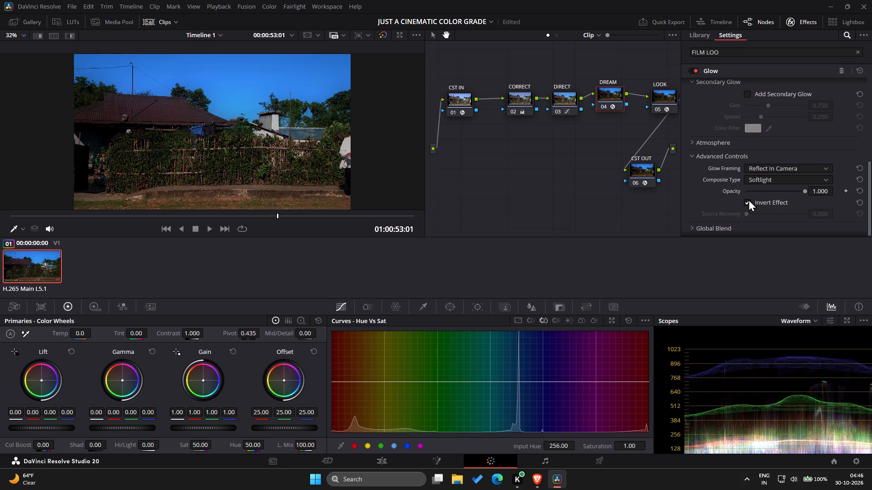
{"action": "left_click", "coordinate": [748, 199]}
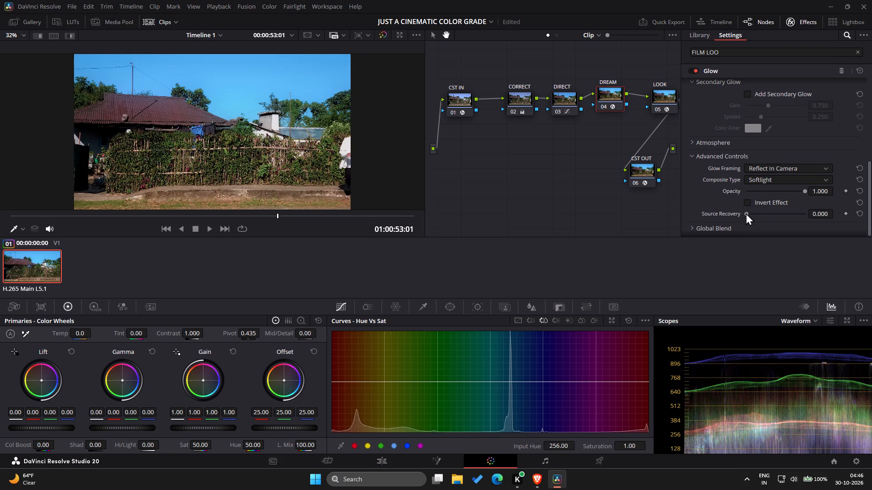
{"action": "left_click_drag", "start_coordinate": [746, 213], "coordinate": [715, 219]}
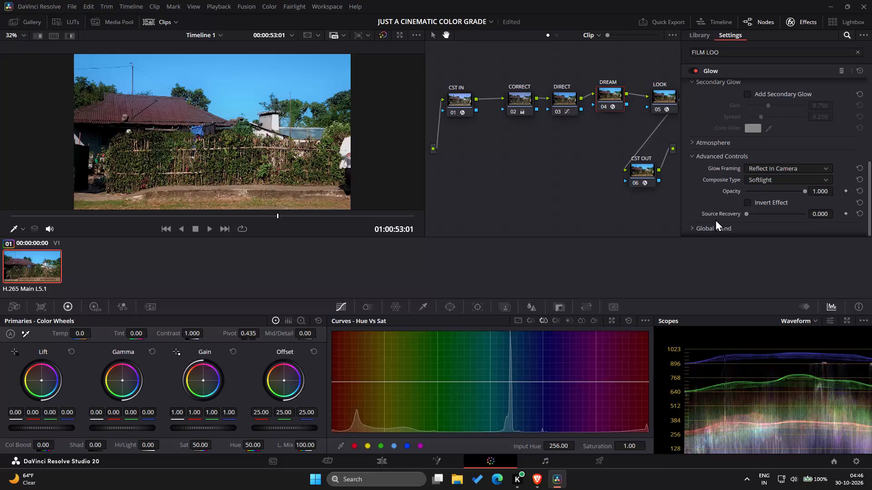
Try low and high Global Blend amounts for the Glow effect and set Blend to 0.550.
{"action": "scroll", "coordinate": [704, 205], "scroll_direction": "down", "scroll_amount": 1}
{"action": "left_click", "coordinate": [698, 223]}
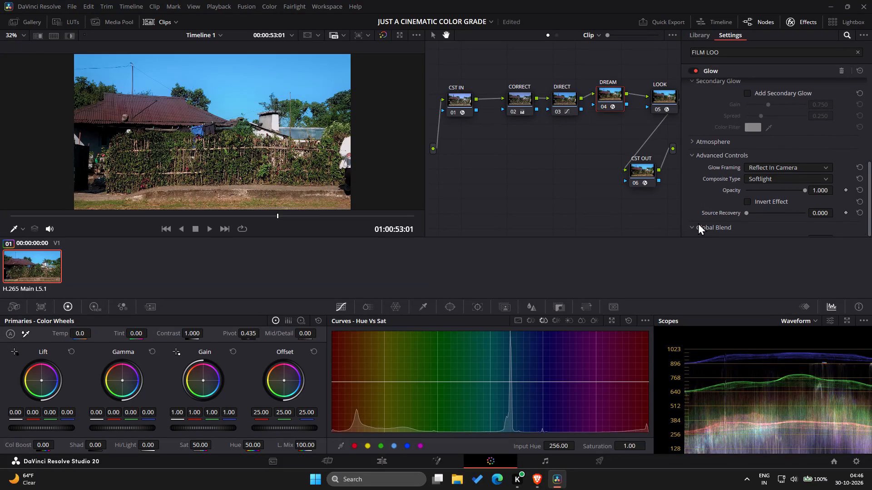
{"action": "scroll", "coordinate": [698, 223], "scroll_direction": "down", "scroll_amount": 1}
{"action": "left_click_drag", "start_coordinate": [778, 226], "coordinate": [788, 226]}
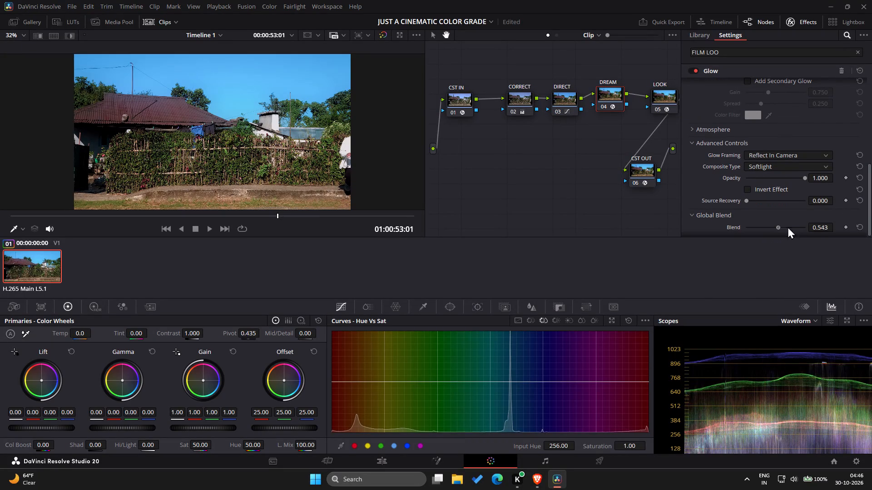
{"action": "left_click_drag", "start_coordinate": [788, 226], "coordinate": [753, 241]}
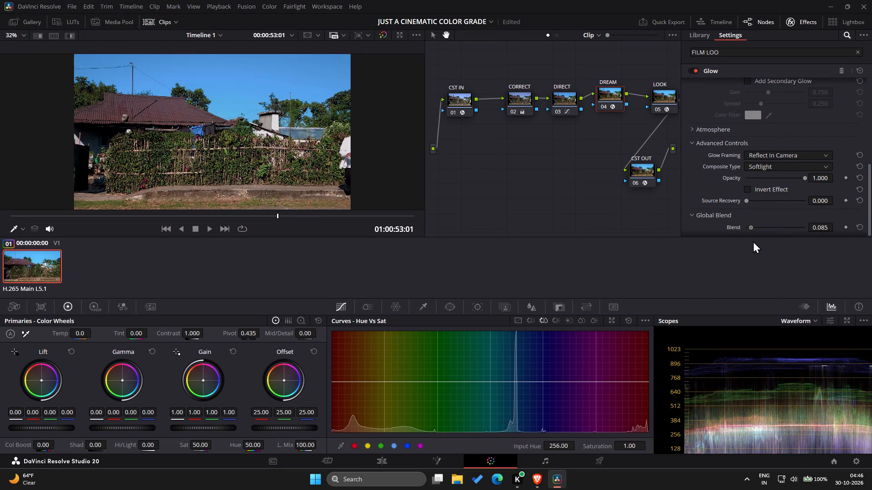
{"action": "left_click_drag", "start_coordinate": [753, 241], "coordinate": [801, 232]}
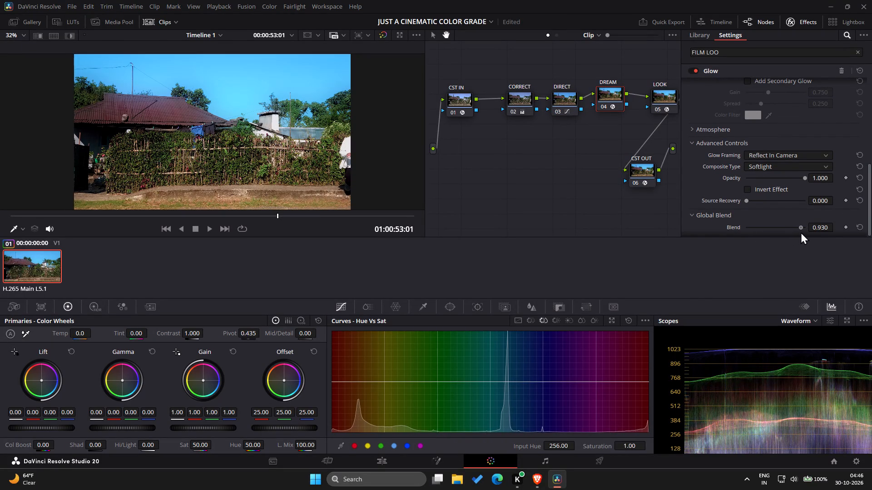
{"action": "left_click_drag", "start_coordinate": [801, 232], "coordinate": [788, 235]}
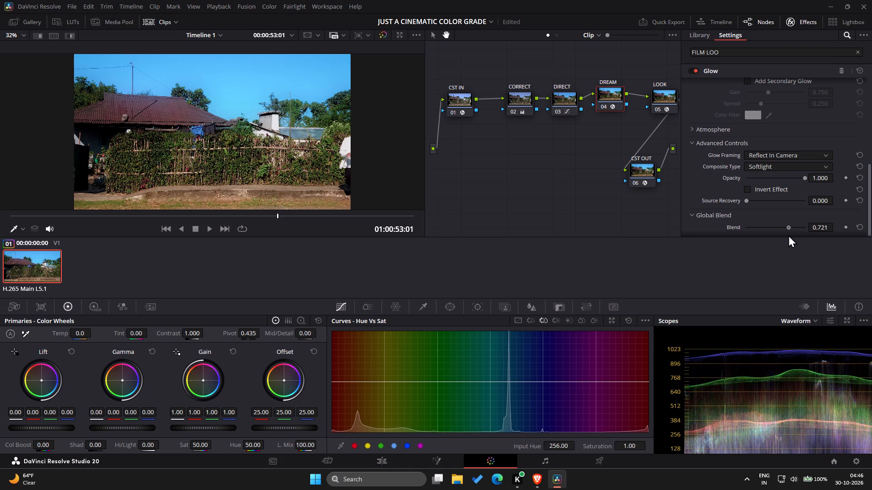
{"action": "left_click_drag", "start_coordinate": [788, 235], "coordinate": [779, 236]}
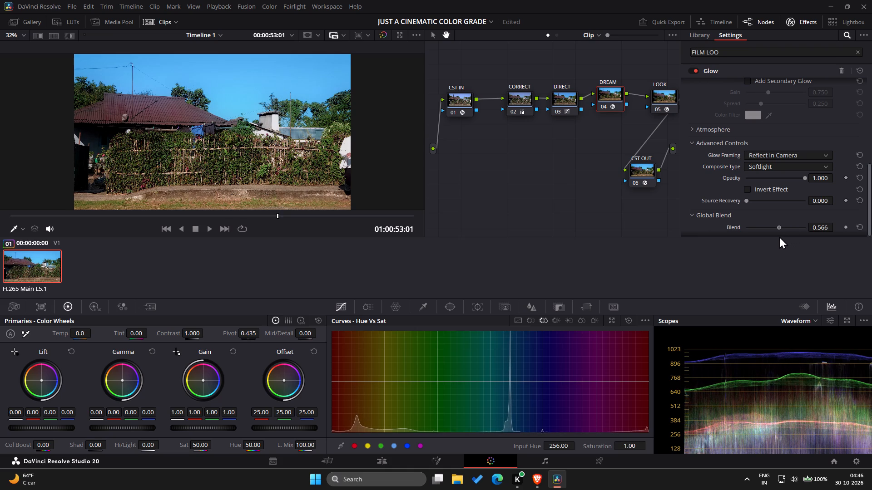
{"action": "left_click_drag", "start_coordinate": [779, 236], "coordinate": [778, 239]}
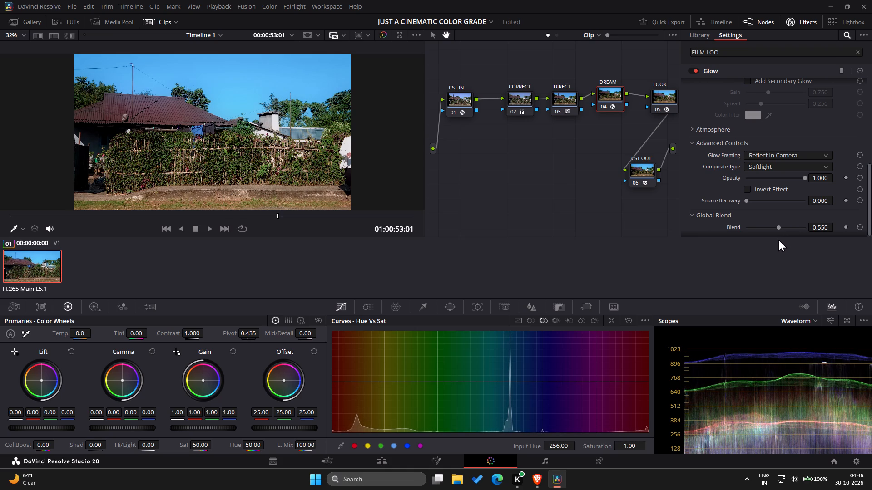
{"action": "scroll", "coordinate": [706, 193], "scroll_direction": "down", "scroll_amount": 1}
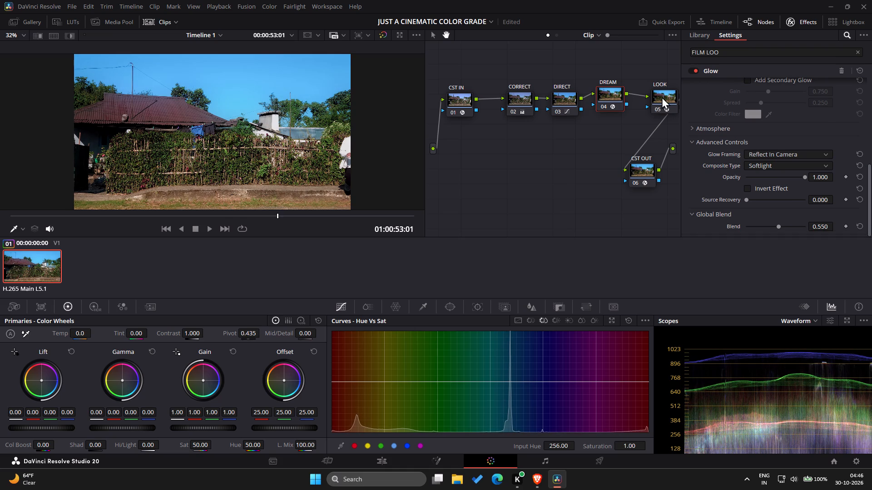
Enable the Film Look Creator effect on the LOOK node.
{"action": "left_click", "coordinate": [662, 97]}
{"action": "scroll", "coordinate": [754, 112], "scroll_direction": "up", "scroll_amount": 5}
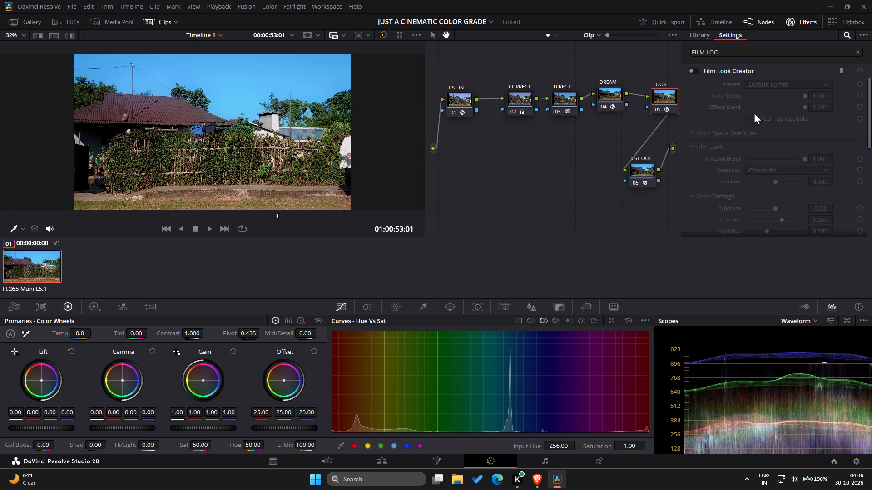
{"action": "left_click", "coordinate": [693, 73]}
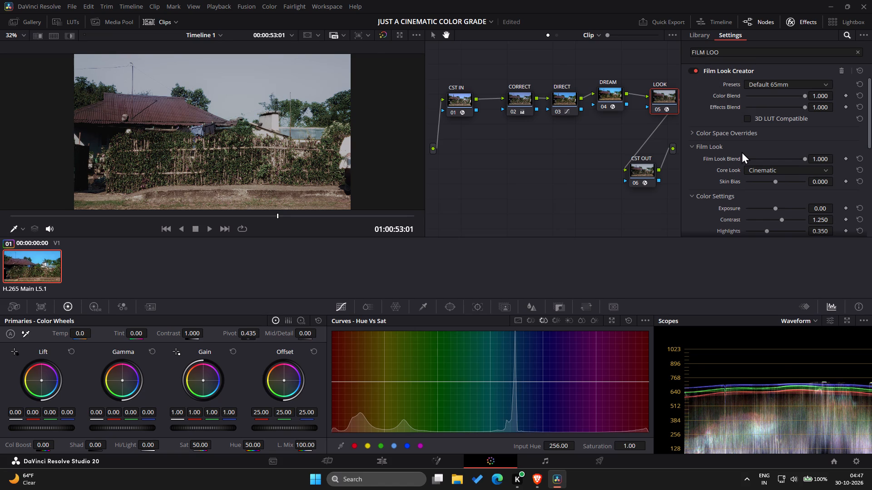
Switch to the YouTube tutorial in Brave, rewind to the Glow settings in Step 5, and watch until the LOOK step starts.
{"action": "left_click", "coordinate": [499, 162]}
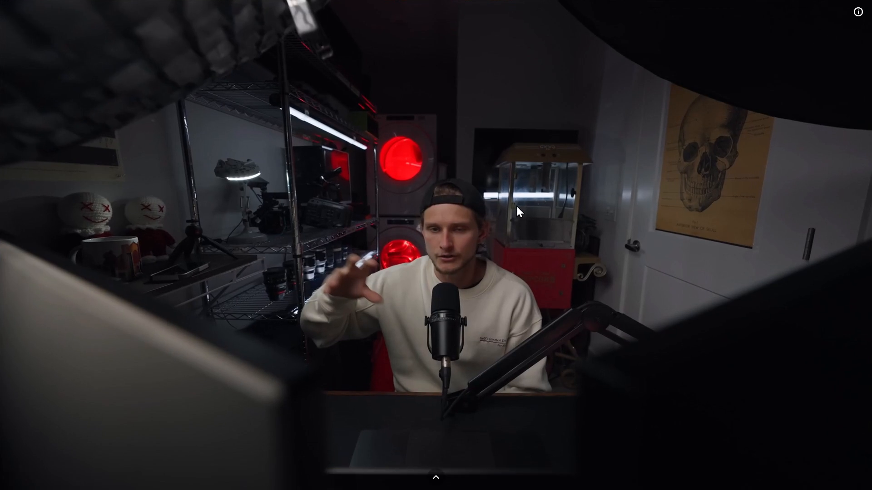
{"action": "key", "text": "space"}
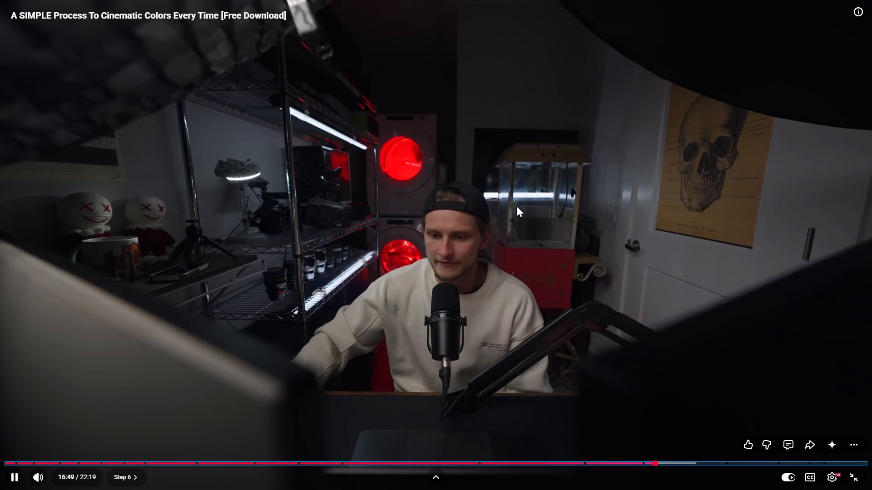
{"action": "key", "text": "Left"}
{"action": "key", "text": "Left"}
{"action": "key", "text": "Left"}
{"action": "key", "text": "Left"}
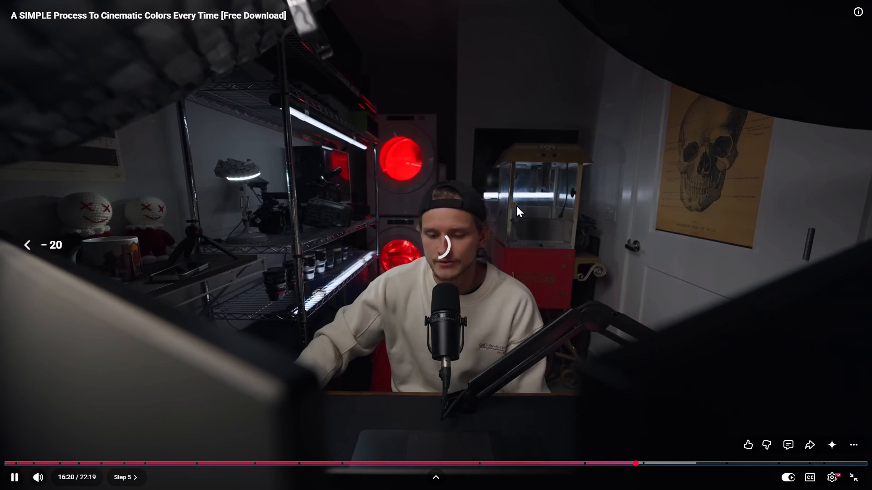
{"action": "key", "text": "Left"}
{"action": "key", "text": "Left"}
{"action": "key", "text": "Left"}
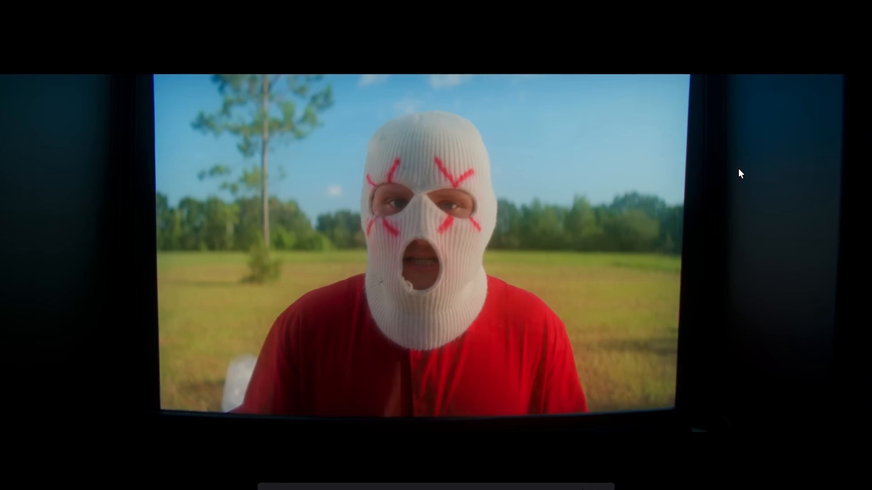
{"action": "key", "text": "Left"}
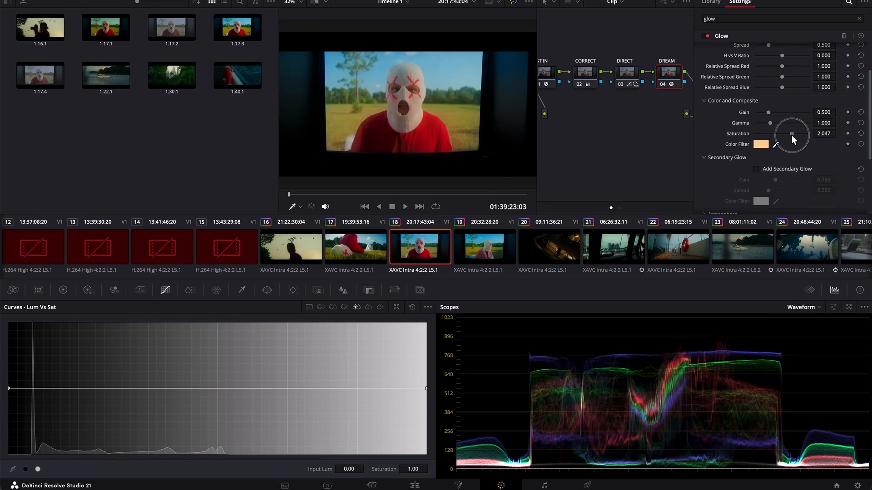
{"action": "key", "text": "space"}
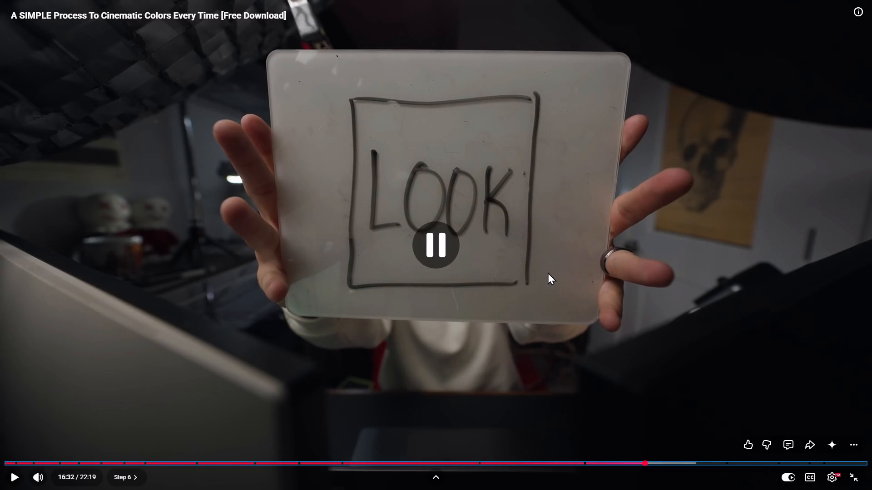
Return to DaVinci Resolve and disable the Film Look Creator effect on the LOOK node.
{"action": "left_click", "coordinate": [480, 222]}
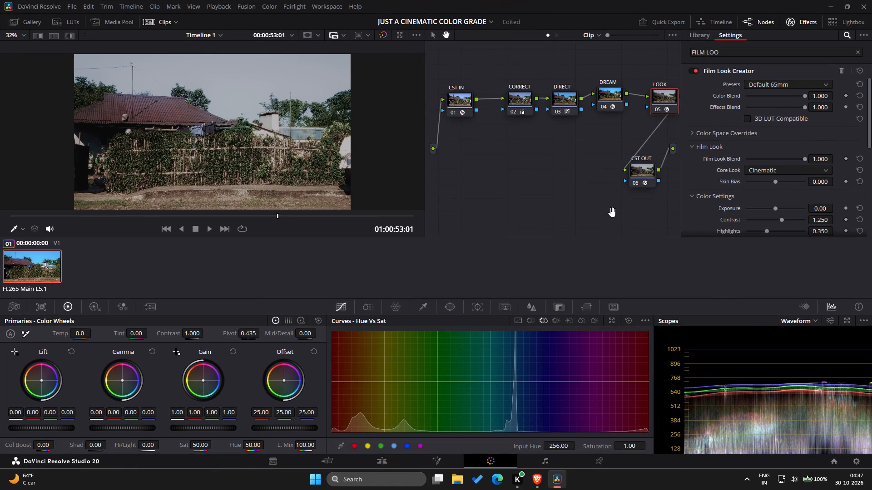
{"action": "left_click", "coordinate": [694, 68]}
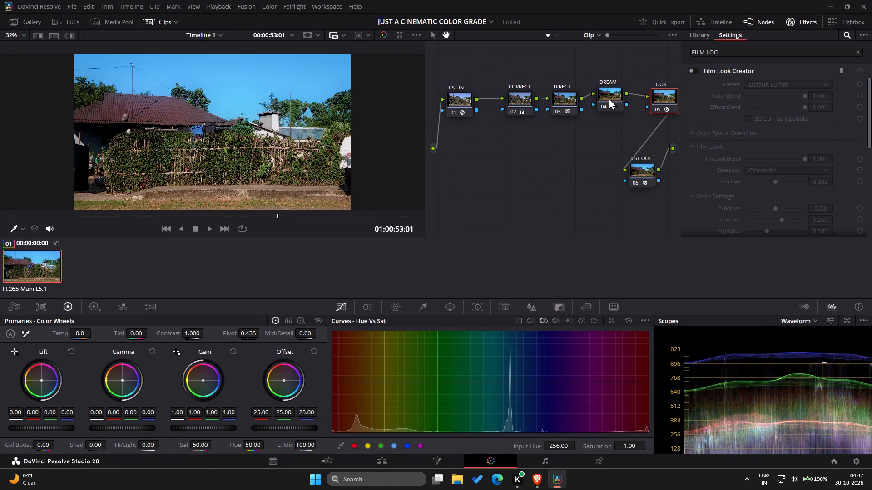
Set the Opacity of the DREAM node's Glow effect to 0.566 in the advanced controls.
{"action": "left_click", "coordinate": [609, 98]}
{"action": "scroll", "coordinate": [738, 180], "scroll_direction": "down", "scroll_amount": 3}
{"action": "left_click", "coordinate": [728, 214]}
{"action": "scroll", "coordinate": [728, 214], "scroll_direction": "down", "scroll_amount": 1}
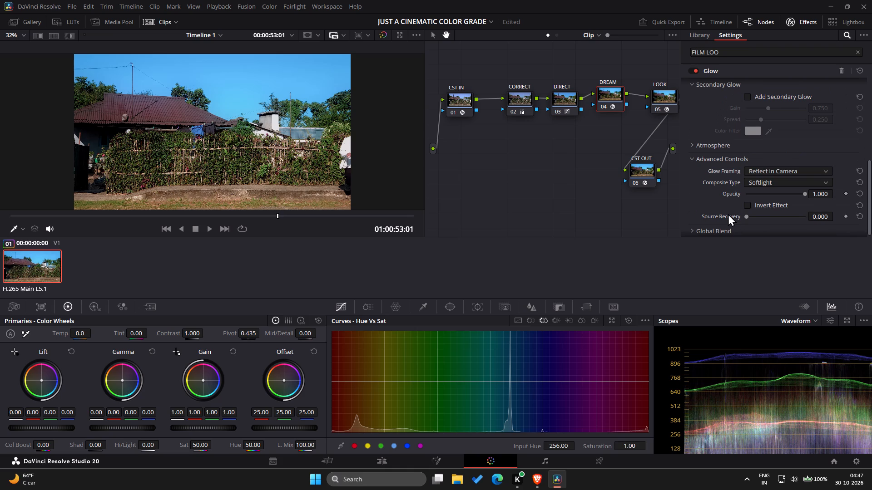
{"action": "scroll", "coordinate": [728, 214], "scroll_direction": "down", "scroll_amount": 1}
{"action": "left_click_drag", "start_coordinate": [804, 191], "coordinate": [769, 195]}
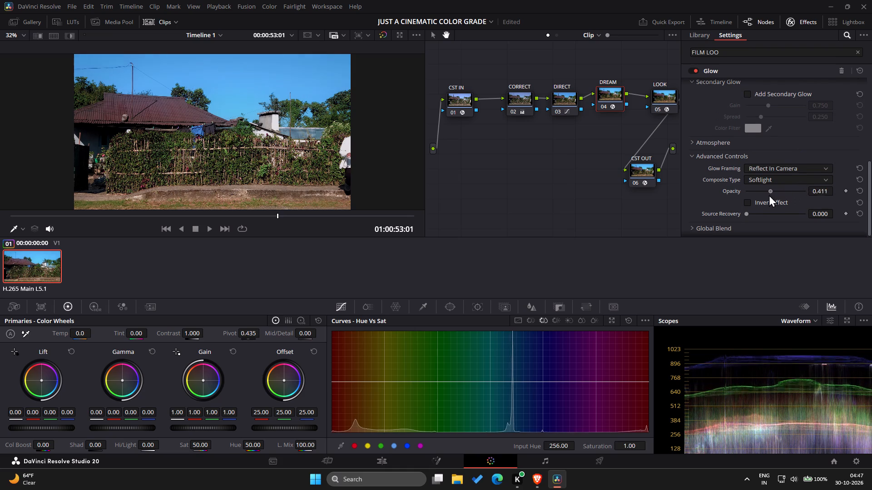
{"action": "left_click_drag", "start_coordinate": [769, 195], "coordinate": [775, 198]}
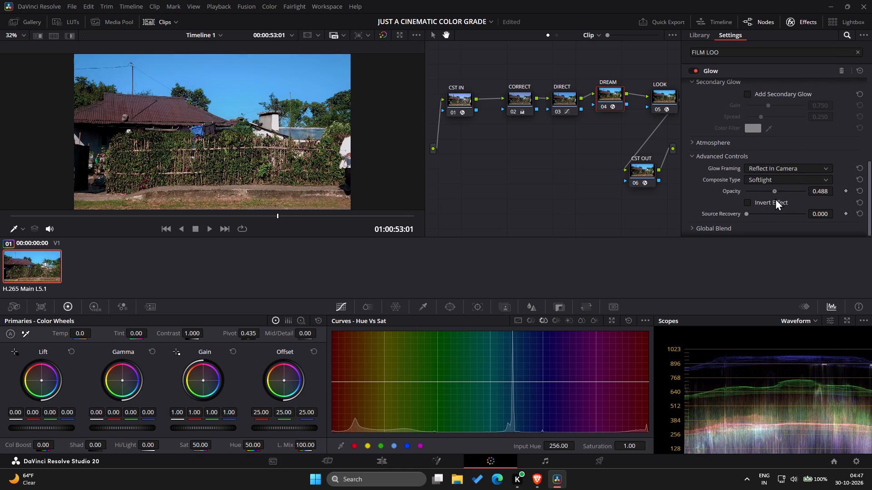
{"action": "left_click_drag", "start_coordinate": [775, 198], "coordinate": [777, 198]}
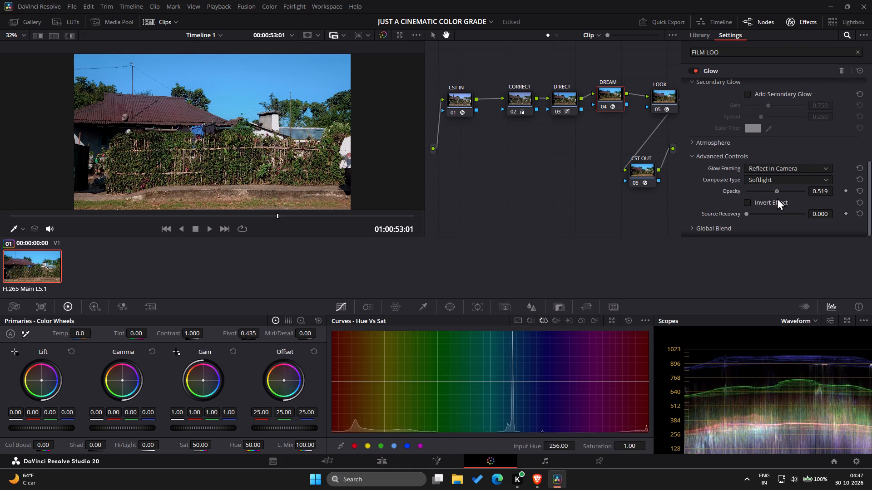
{"action": "left_click_drag", "start_coordinate": [777, 198], "coordinate": [778, 198]}
{"action": "left_click", "coordinate": [857, 189]}
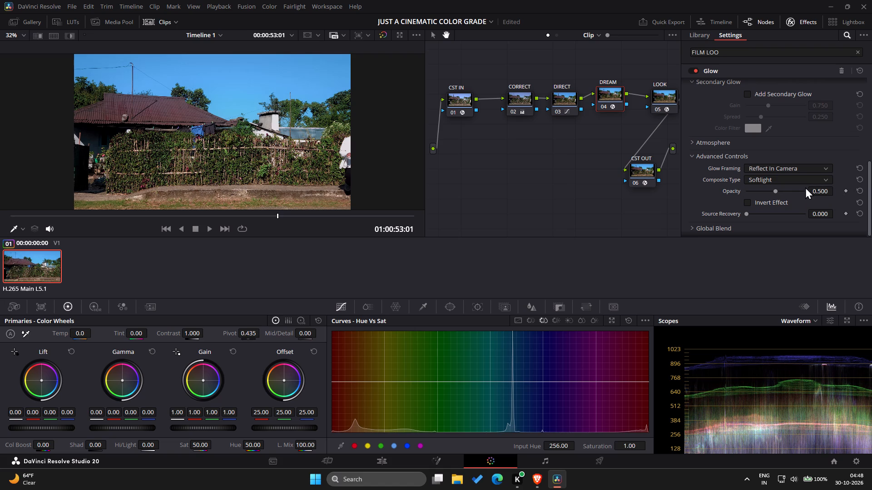
{"action": "left_click", "coordinate": [779, 190]}
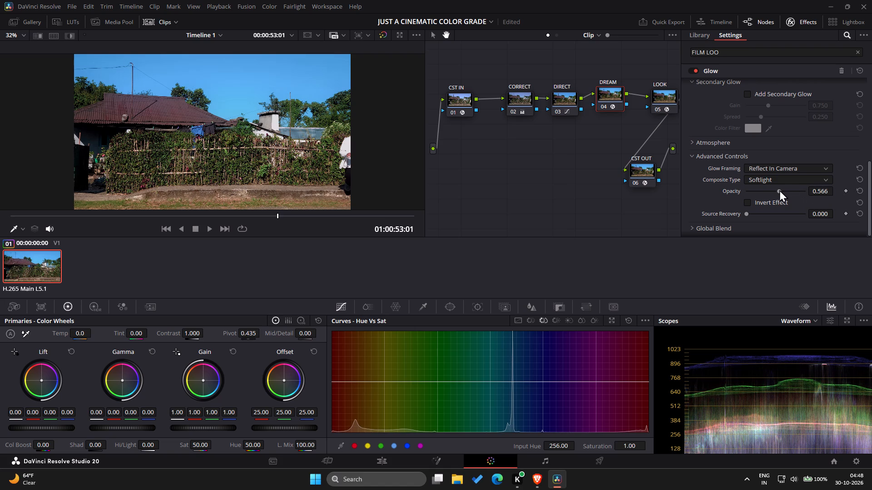
Set the Global Blend of the DREAM node's Glow effect to 0.597.
{"action": "scroll", "coordinate": [786, 182], "scroll_direction": "down", "scroll_amount": 1}
{"action": "left_click", "coordinate": [741, 225]}
{"action": "scroll", "coordinate": [741, 225], "scroll_direction": "down", "scroll_amount": 1}
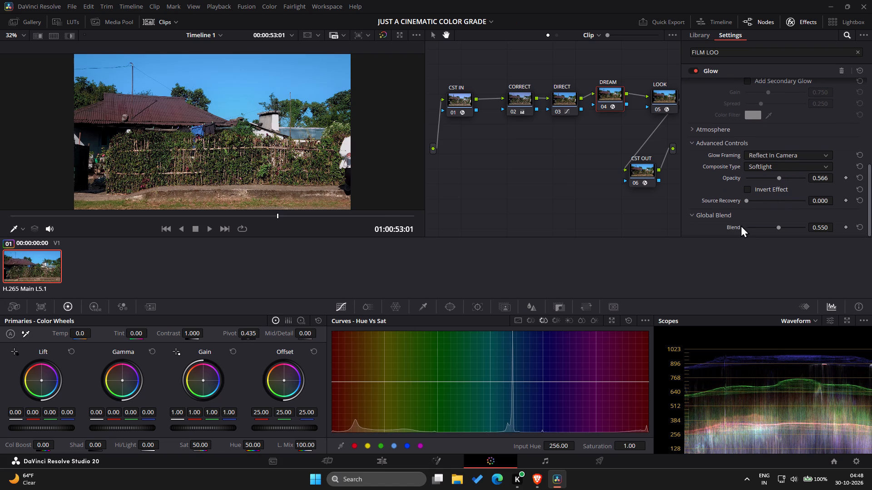
{"action": "left_click", "coordinate": [778, 228]}
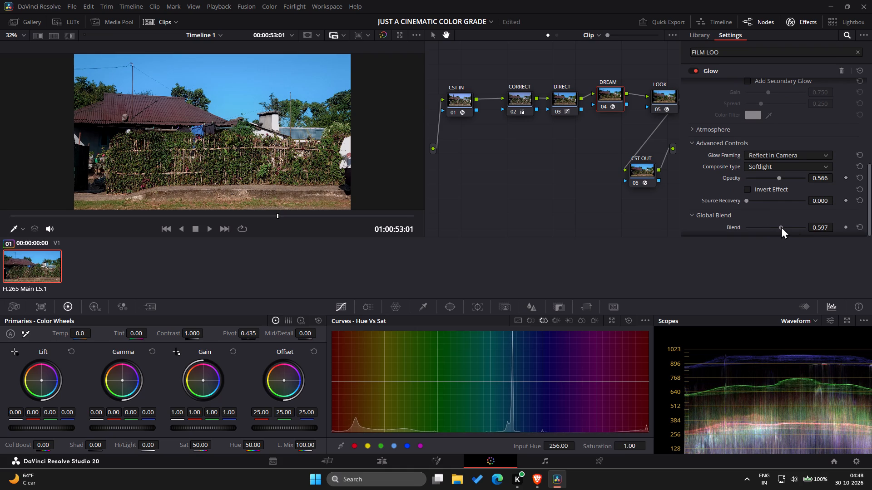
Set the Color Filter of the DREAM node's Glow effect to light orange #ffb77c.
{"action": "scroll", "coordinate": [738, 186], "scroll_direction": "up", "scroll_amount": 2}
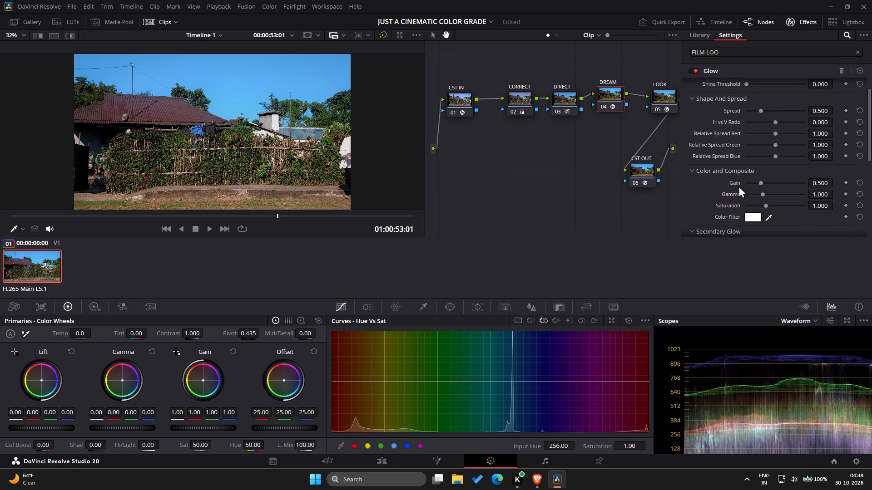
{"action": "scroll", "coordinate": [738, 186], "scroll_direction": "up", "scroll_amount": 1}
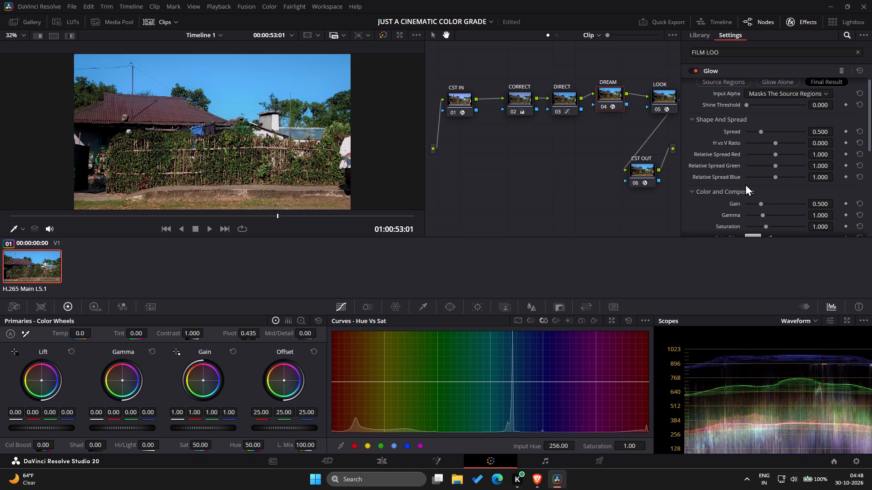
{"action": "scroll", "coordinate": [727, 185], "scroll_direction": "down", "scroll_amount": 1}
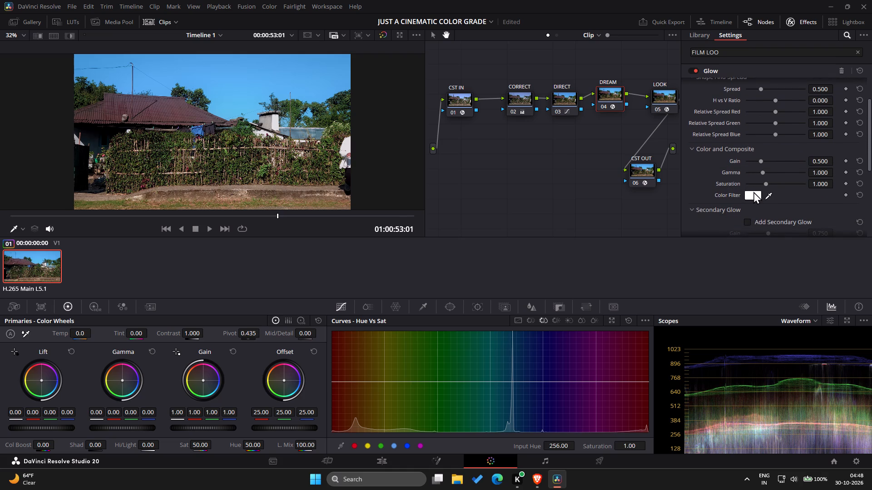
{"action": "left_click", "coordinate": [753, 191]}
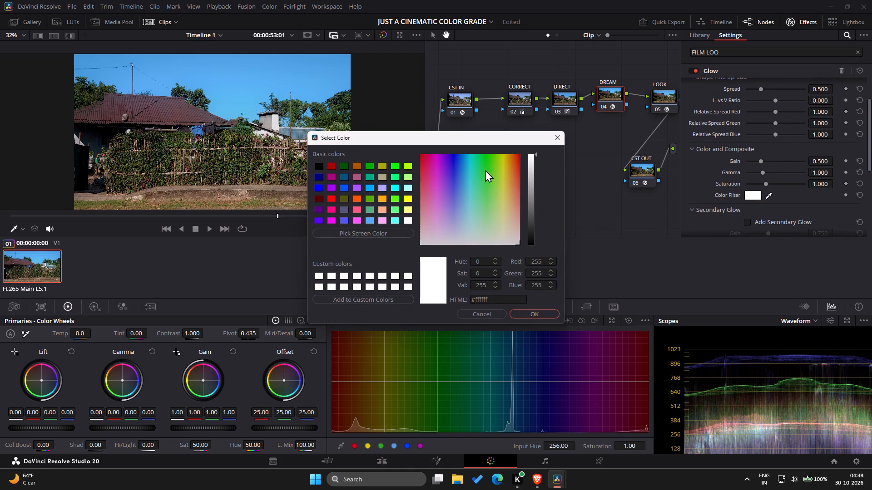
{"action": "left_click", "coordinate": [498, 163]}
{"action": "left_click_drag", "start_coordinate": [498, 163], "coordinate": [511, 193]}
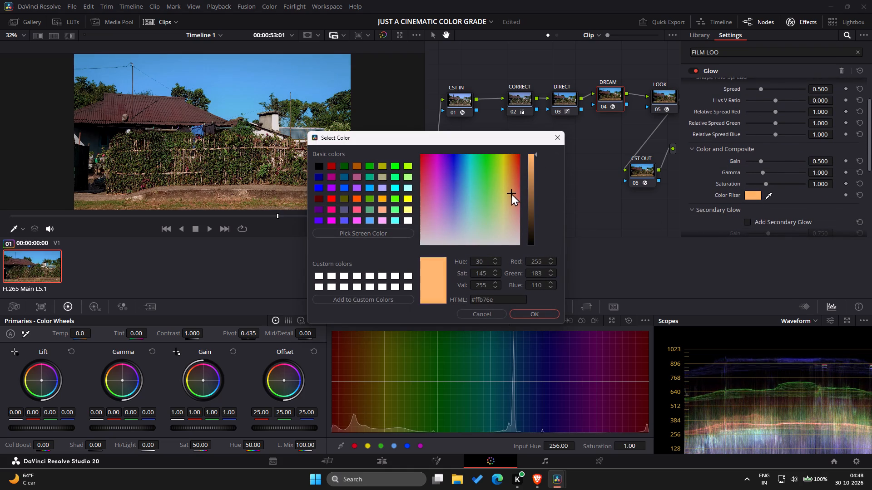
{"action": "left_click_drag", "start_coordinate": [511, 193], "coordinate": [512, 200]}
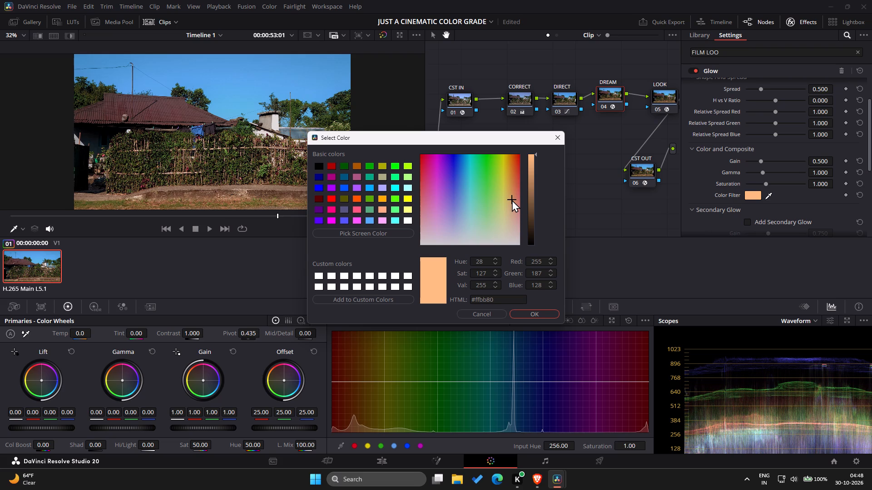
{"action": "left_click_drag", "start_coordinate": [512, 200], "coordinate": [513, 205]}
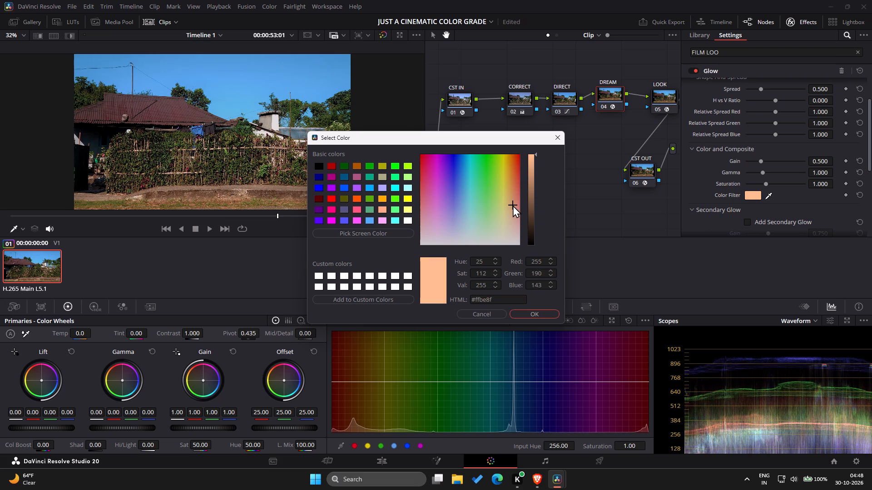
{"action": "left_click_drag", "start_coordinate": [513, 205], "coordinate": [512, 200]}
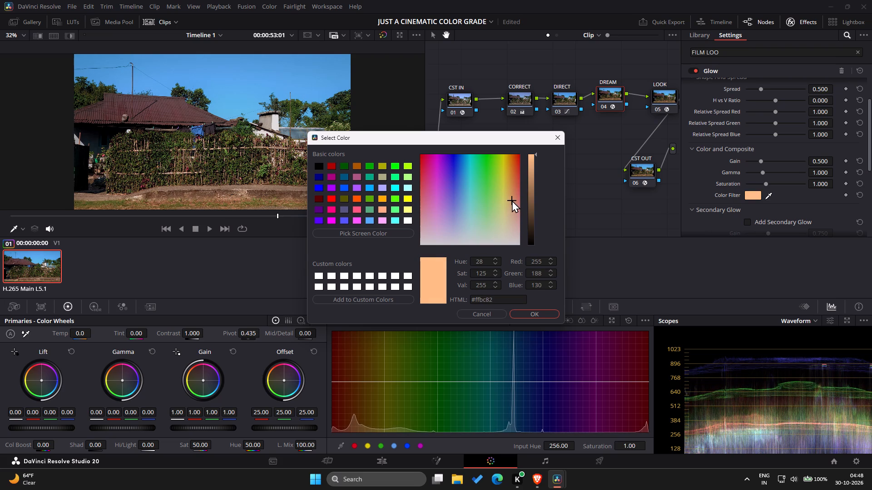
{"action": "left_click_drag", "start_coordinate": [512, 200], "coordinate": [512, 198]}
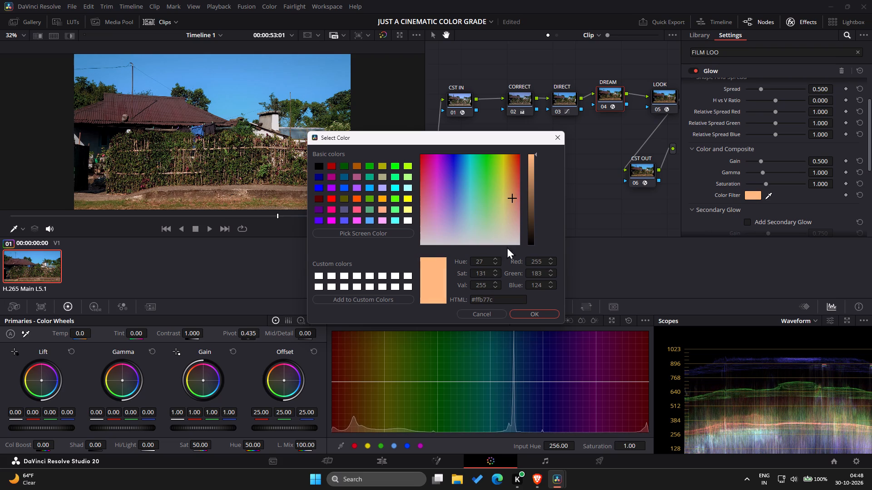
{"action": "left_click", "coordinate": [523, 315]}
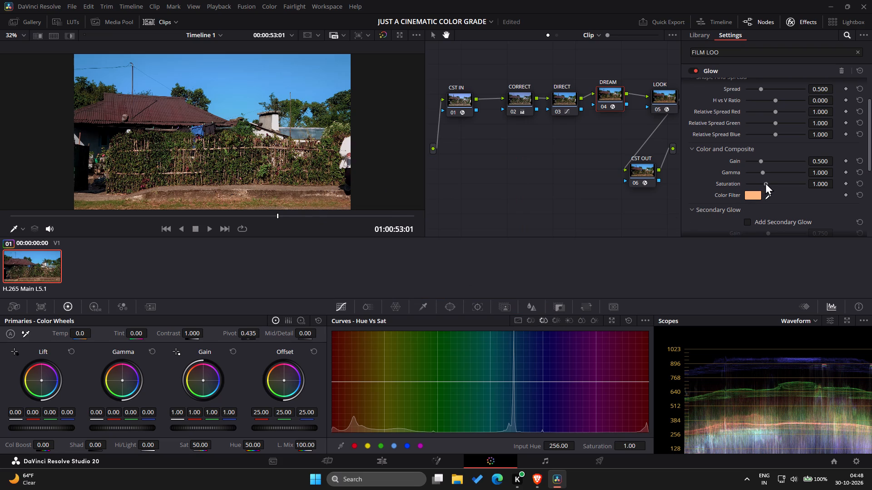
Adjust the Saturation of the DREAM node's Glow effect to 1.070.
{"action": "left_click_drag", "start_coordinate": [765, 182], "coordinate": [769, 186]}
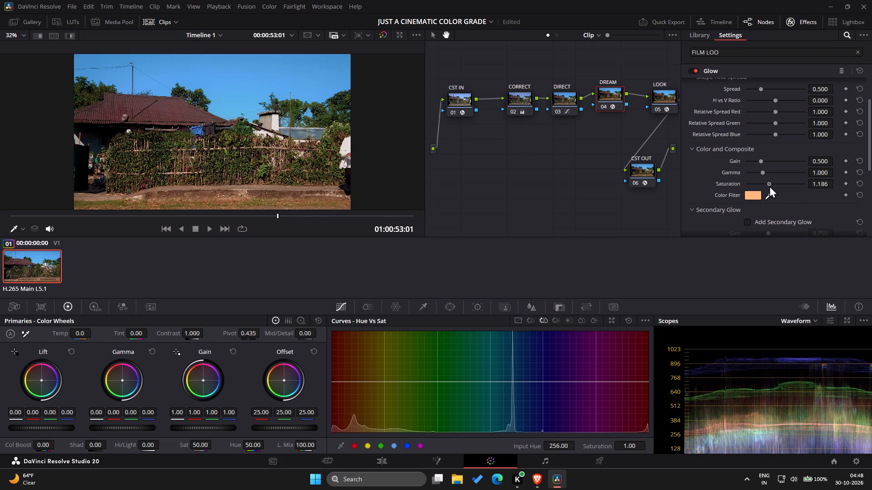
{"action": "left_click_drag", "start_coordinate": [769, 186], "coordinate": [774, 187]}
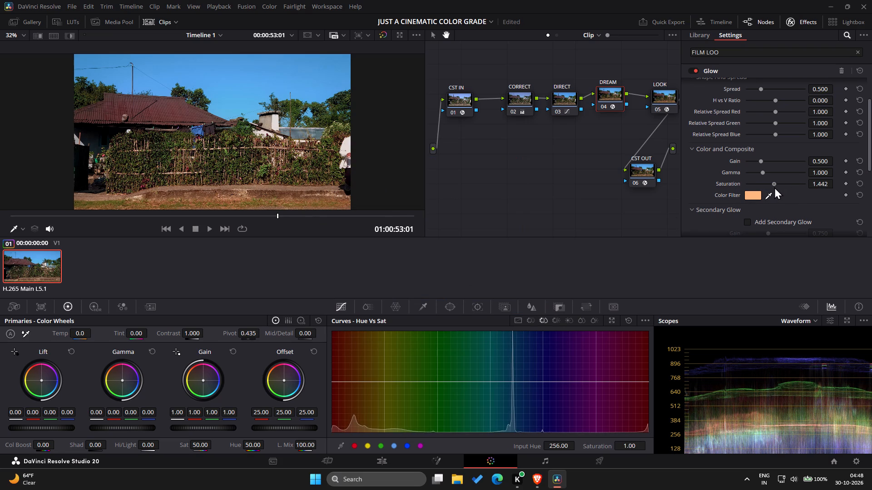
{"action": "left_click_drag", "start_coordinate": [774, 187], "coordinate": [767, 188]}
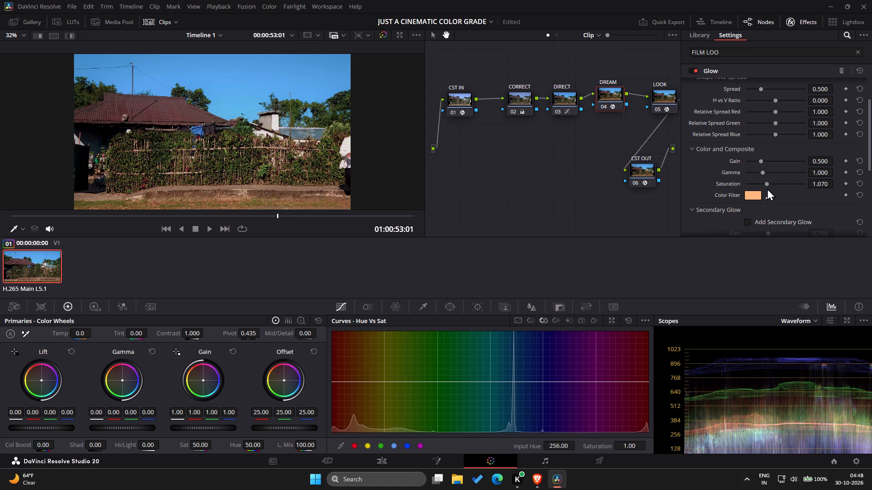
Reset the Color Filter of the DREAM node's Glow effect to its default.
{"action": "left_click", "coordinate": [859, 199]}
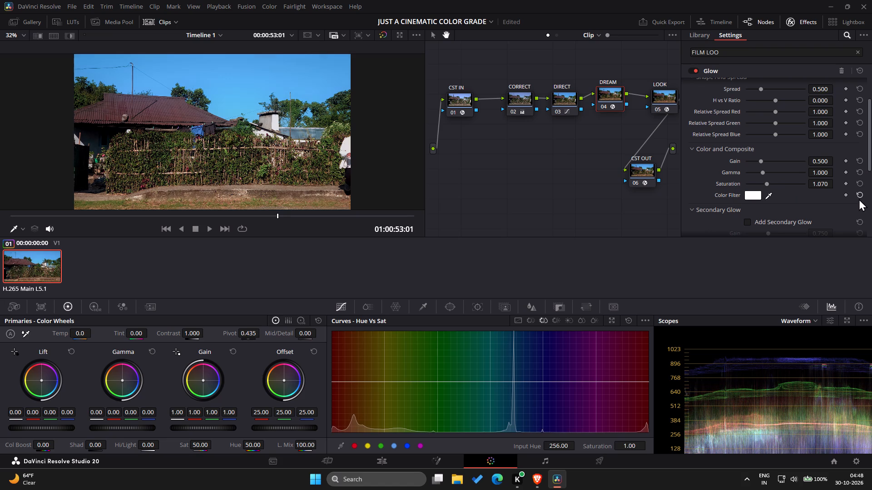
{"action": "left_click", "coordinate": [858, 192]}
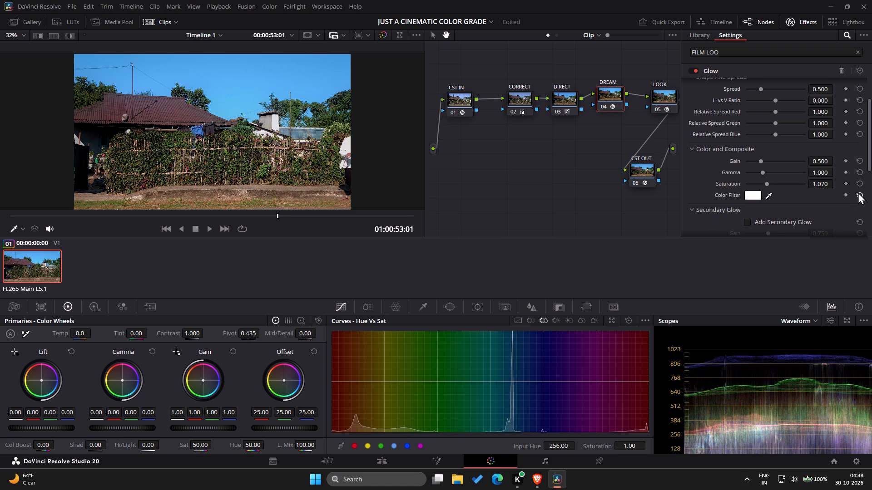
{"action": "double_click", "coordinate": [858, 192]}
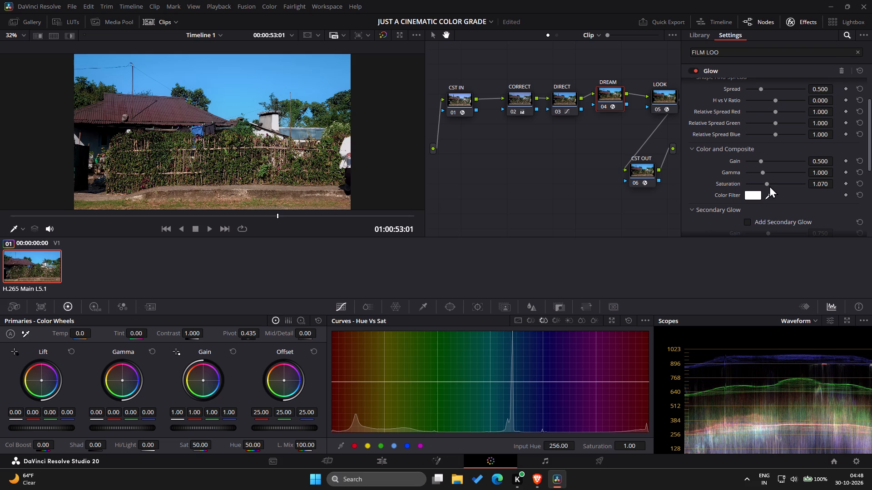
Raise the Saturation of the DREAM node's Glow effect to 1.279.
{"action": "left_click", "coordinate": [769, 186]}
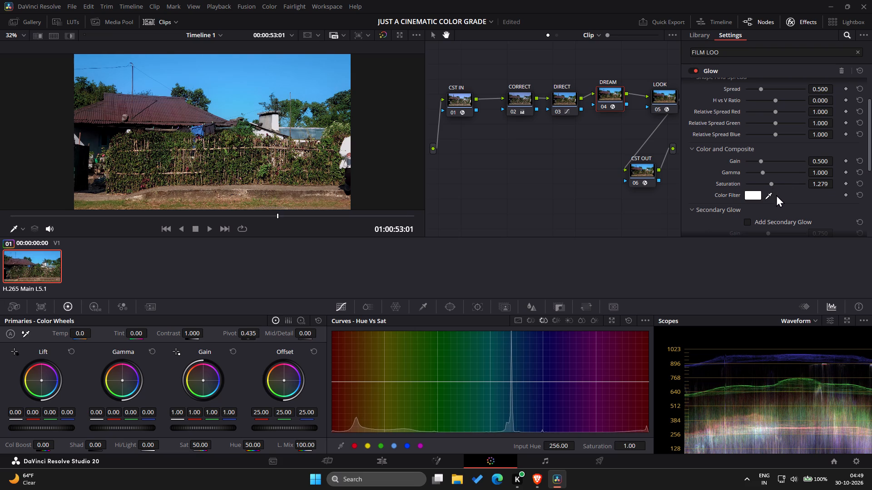
Set the Color Filter of the DREAM node's Glow effect to warm orange #ffbe7d.
{"action": "left_click", "coordinate": [745, 192]}
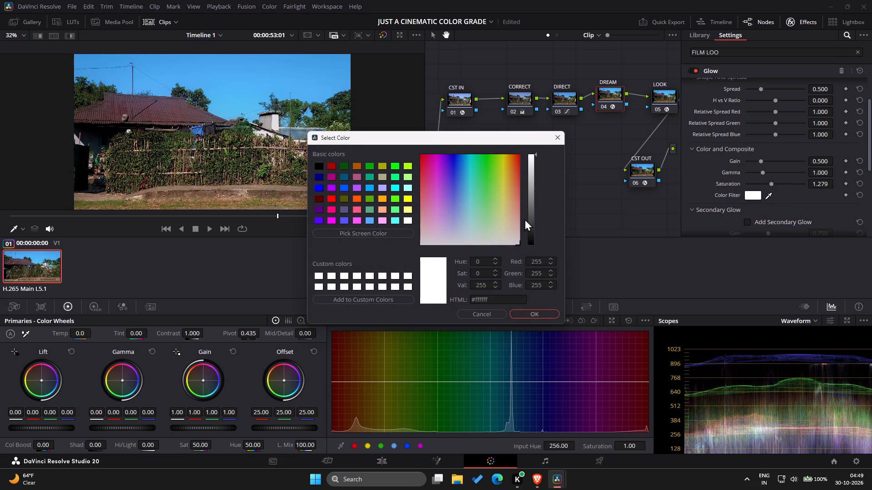
{"action": "left_click", "coordinate": [506, 169]}
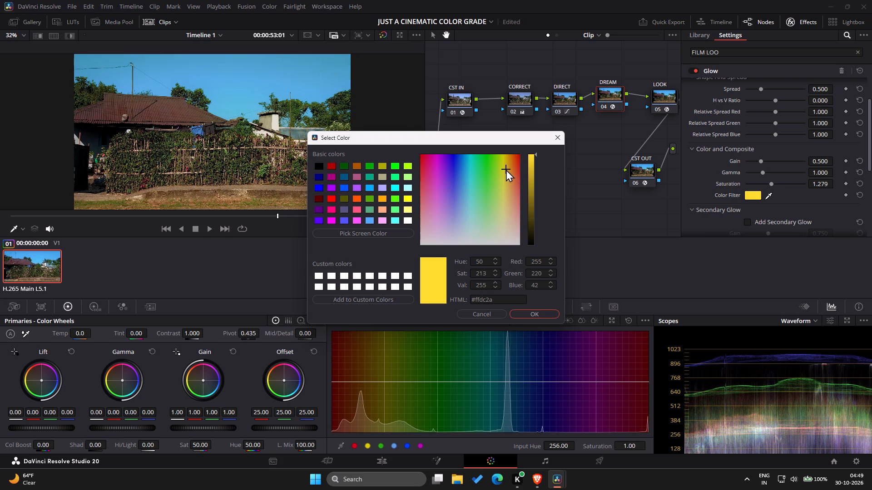
{"action": "left_click_drag", "start_coordinate": [506, 169], "coordinate": [506, 200]}
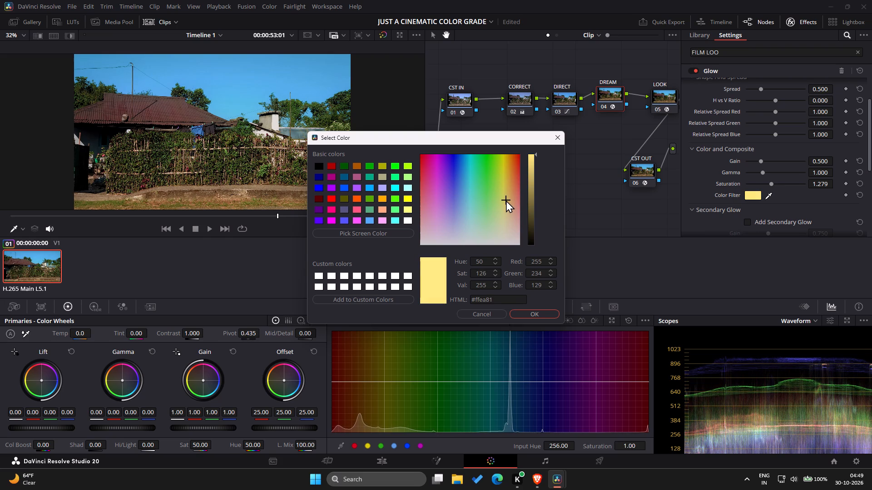
{"action": "left_click_drag", "start_coordinate": [506, 200], "coordinate": [514, 206]}
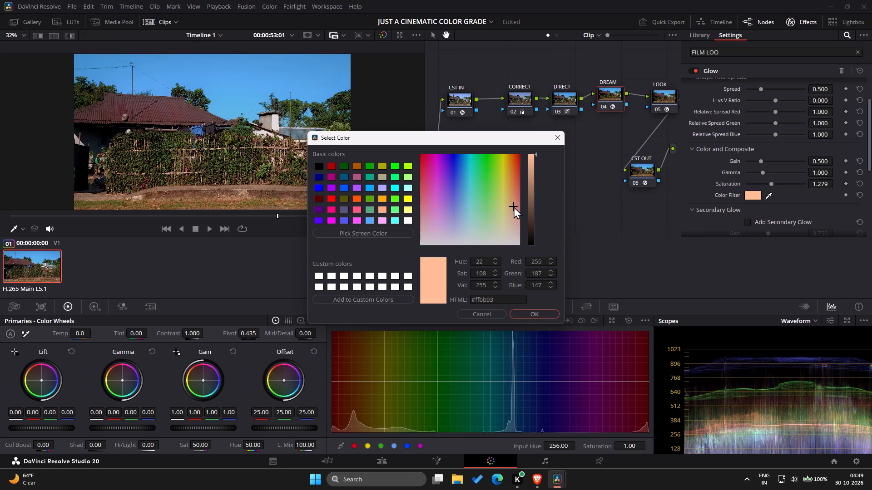
{"action": "left_click_drag", "start_coordinate": [514, 206], "coordinate": [514, 205]}
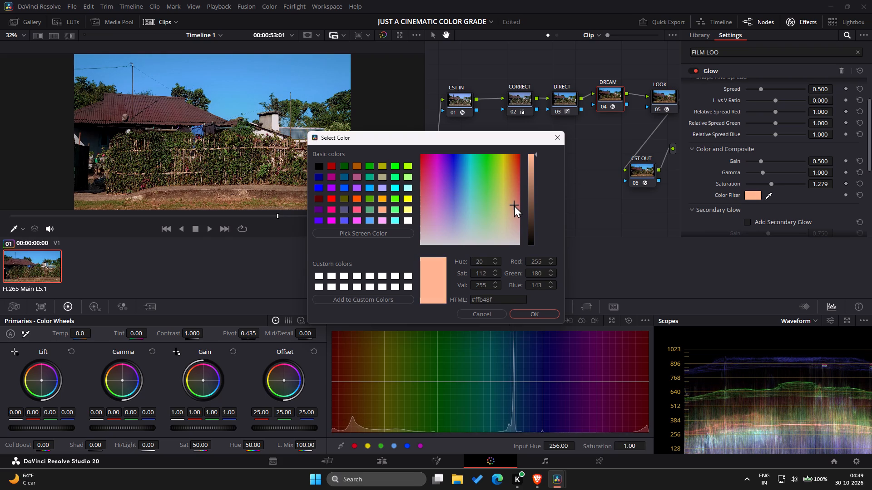
{"action": "left_click_drag", "start_coordinate": [514, 205], "coordinate": [514, 205]}
{"action": "left_click_drag", "start_coordinate": [514, 205], "coordinate": [522, 199]}
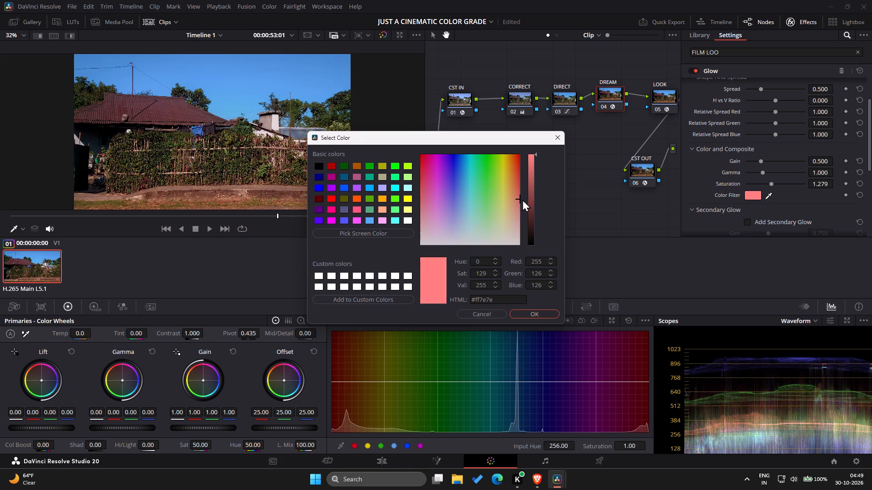
{"action": "left_click_drag", "start_coordinate": [522, 199], "coordinate": [511, 199]}
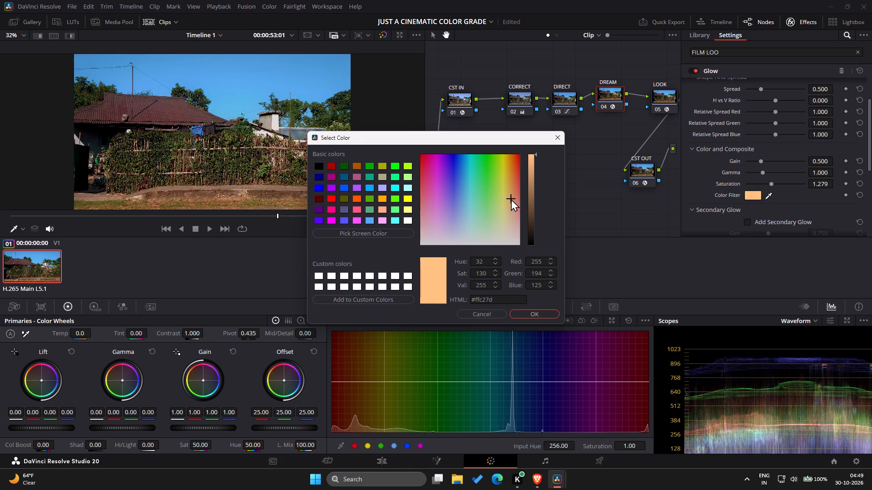
{"action": "left_click_drag", "start_coordinate": [511, 199], "coordinate": [511, 199]}
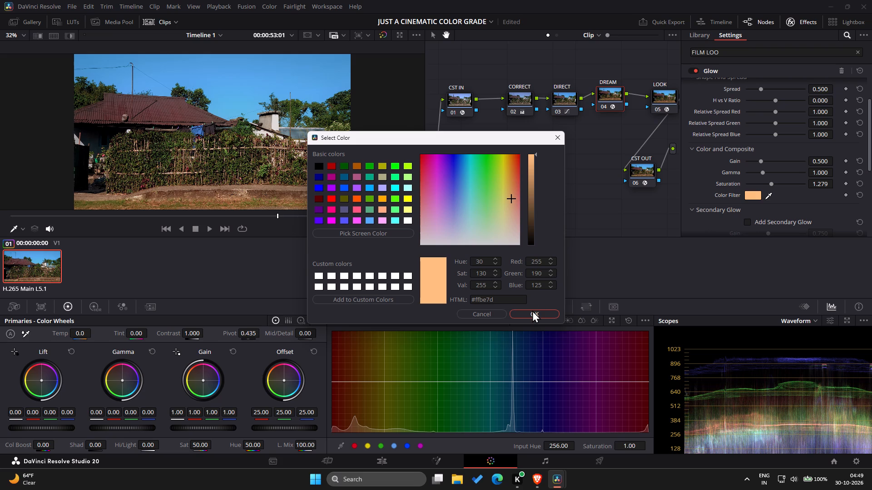
{"action": "left_click", "coordinate": [532, 310]}
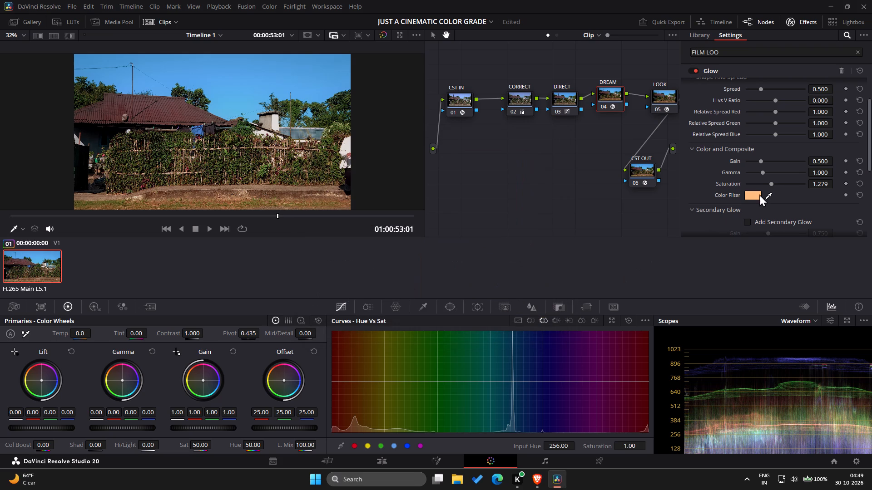
Set the Saturation of the DREAM node's Glow effect to 1.186.
{"action": "left_click_drag", "start_coordinate": [771, 183], "coordinate": [783, 186]}
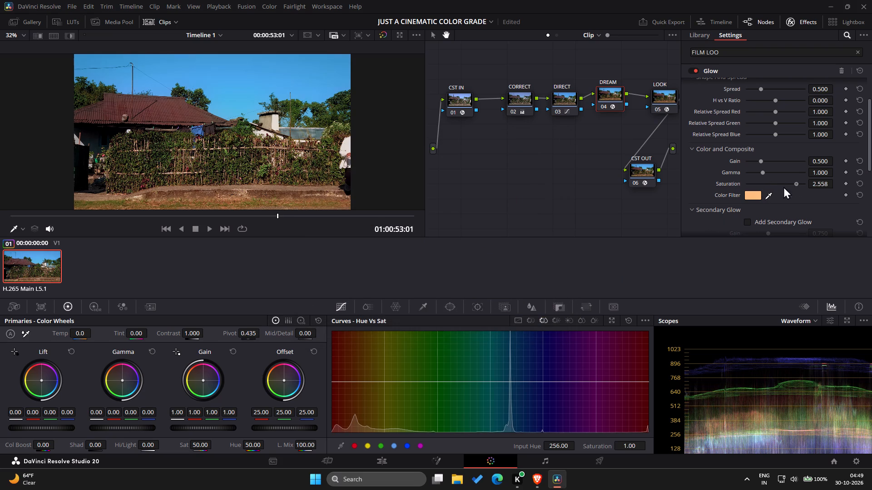
{"action": "left_click_drag", "start_coordinate": [783, 186], "coordinate": [760, 195]}
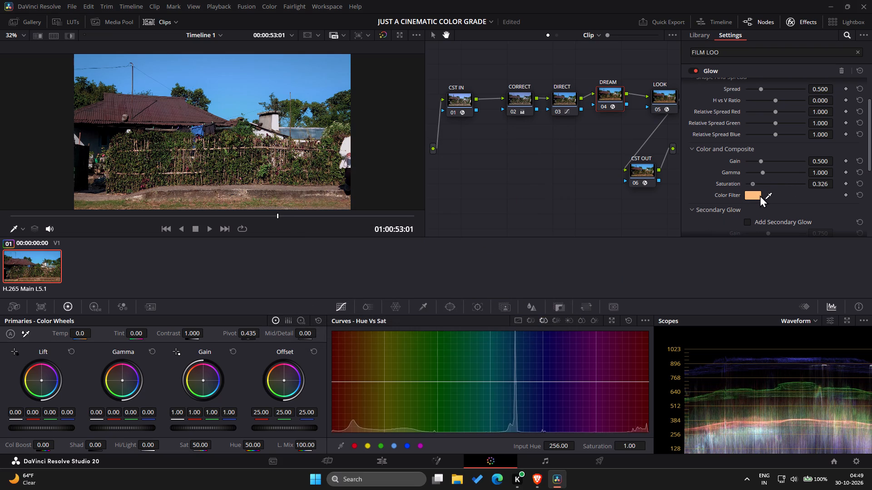
{"action": "left_click_drag", "start_coordinate": [760, 195], "coordinate": [763, 195]}
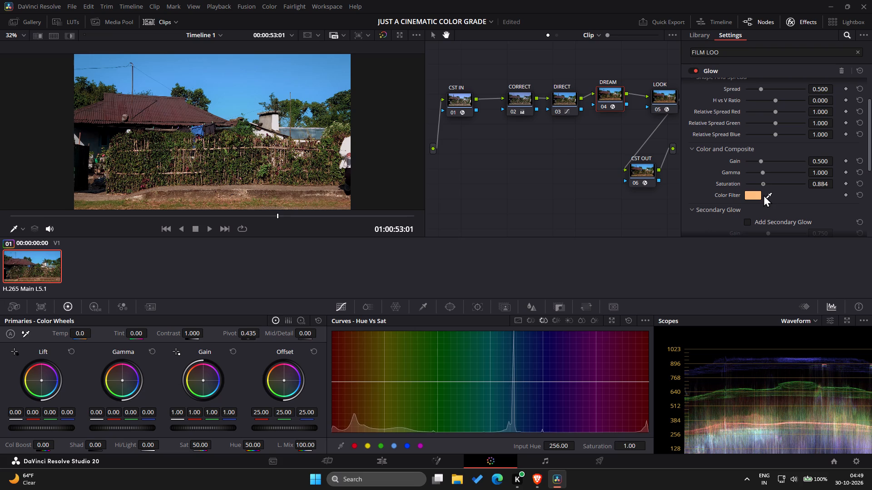
{"action": "left_click_drag", "start_coordinate": [763, 195], "coordinate": [769, 194]}
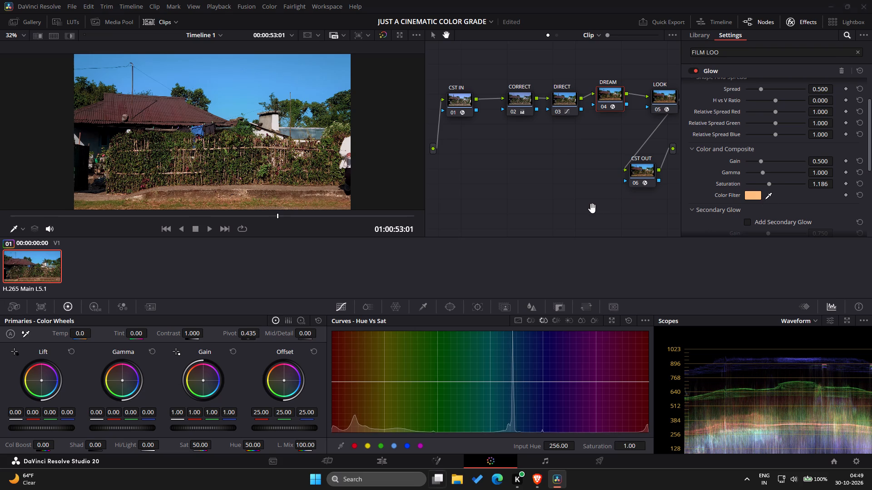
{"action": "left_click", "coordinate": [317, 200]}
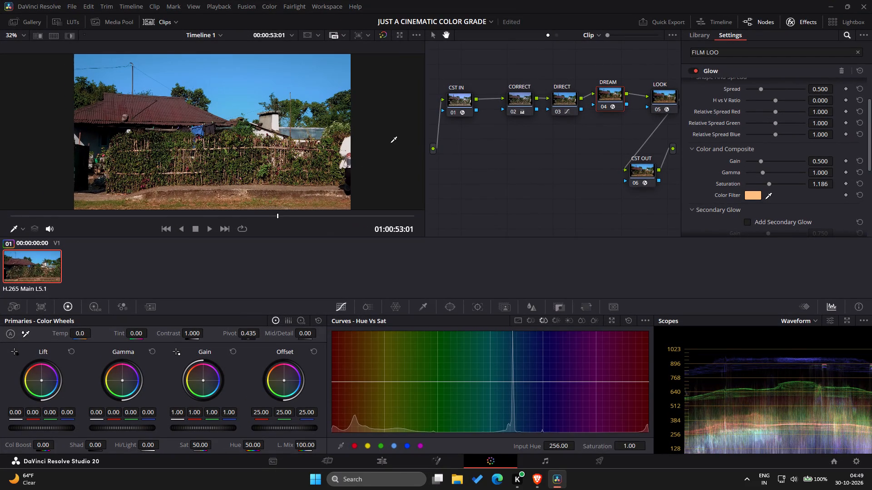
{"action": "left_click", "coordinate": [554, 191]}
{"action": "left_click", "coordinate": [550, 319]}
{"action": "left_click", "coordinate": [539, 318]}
Switch on the Film Look Creator effect on the LOOK node.
{"action": "left_click", "coordinate": [670, 93]}
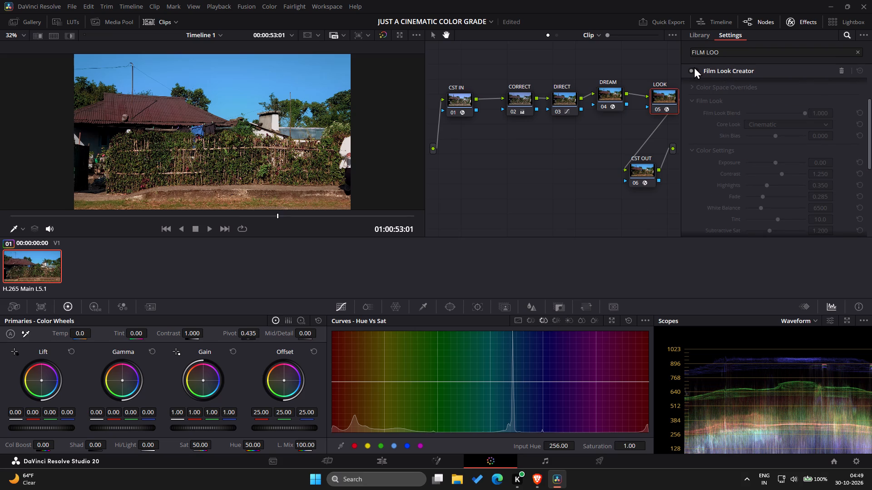
{"action": "left_click", "coordinate": [694, 67]}
{"action": "left_click", "coordinate": [694, 69]}
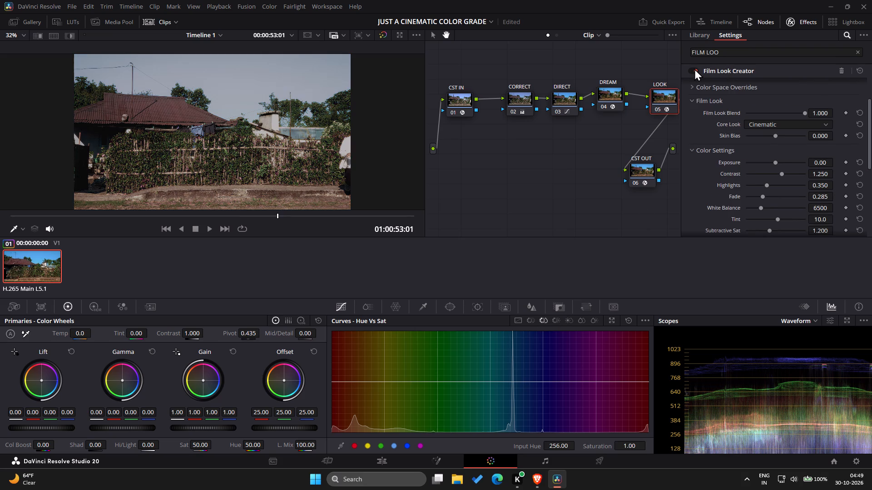
{"action": "left_click", "coordinate": [694, 69]}
{"action": "left_click", "coordinate": [694, 69]}
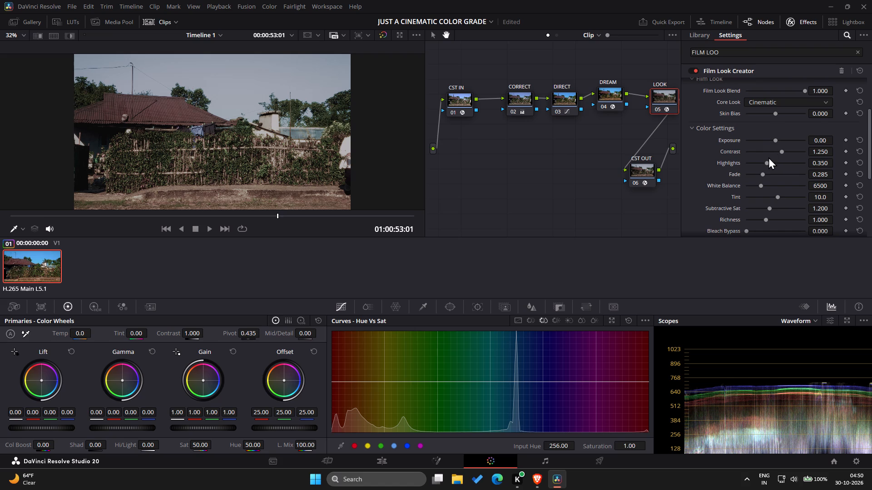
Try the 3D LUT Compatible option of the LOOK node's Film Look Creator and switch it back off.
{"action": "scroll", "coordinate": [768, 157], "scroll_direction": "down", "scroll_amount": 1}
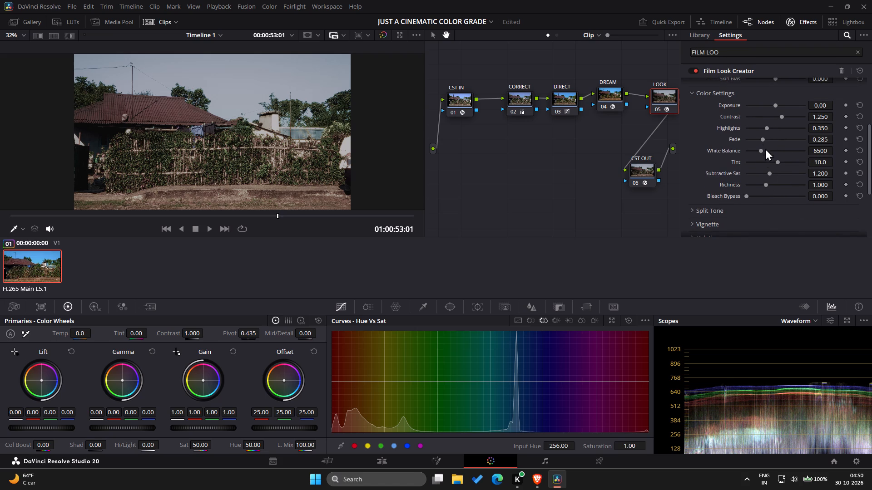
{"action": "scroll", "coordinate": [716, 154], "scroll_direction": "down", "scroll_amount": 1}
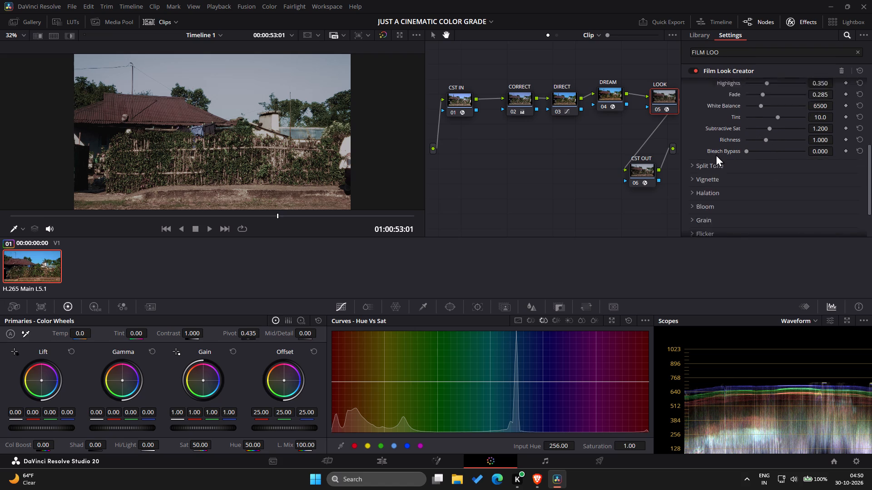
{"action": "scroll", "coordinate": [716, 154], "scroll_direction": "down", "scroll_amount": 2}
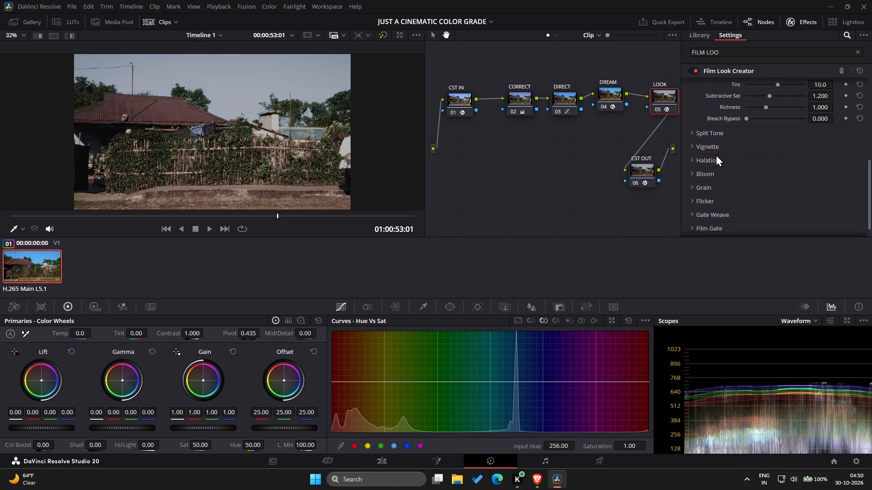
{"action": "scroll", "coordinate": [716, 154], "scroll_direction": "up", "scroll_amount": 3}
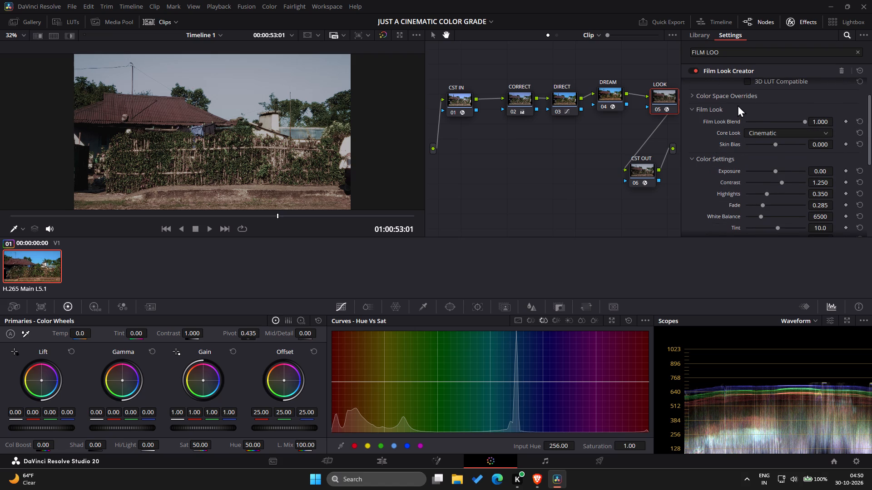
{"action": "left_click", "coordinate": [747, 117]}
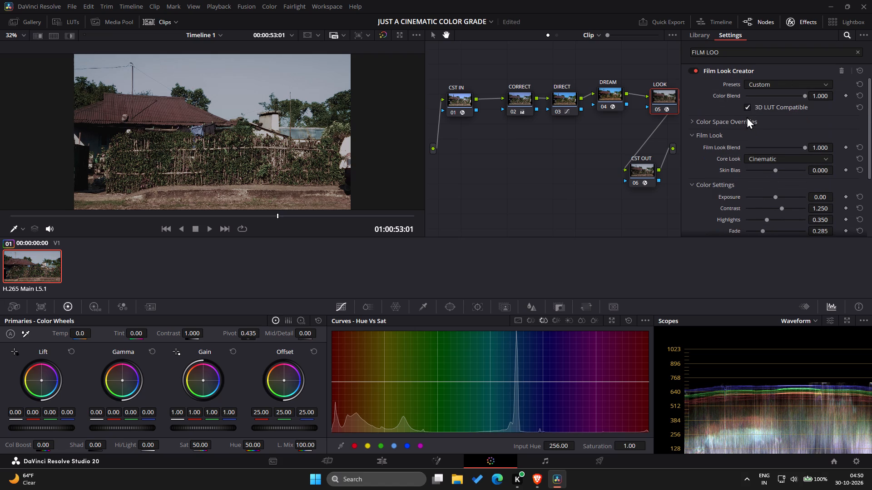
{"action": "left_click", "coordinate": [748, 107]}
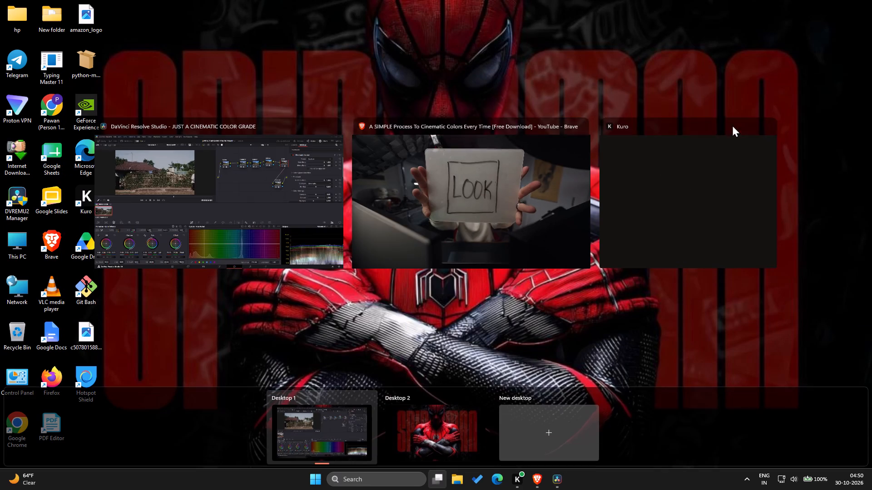
Switch to the YouTube tutorial in Brave and watch how the LOOK node's Film Look Creator blend settings are built up.
{"action": "left_click", "coordinate": [484, 167]}
{"action": "key", "text": "space"}
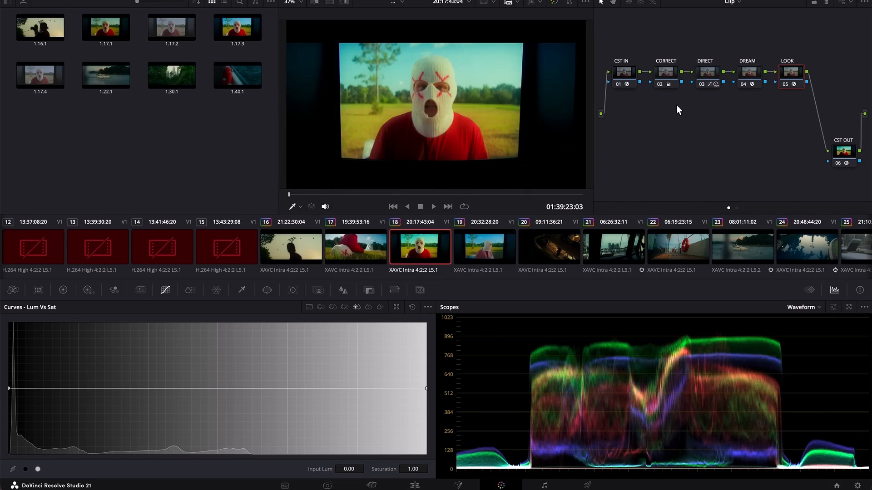
{"action": "key", "text": "Left"}
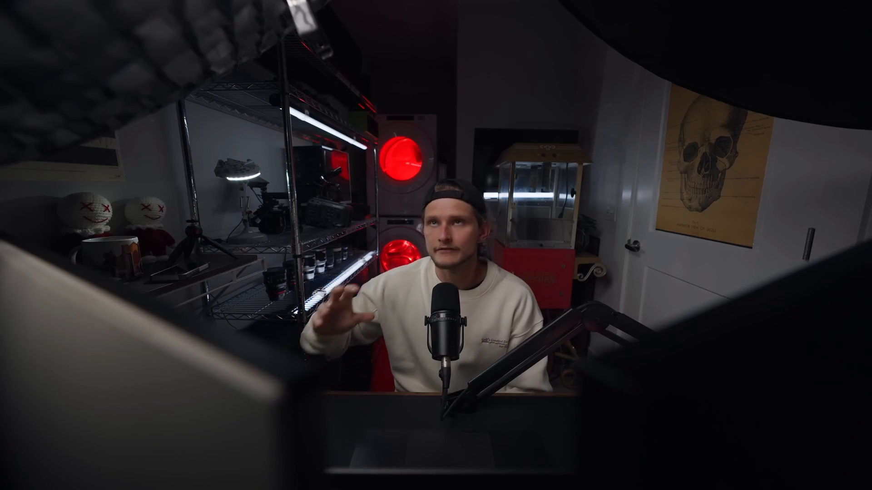
{"action": "key", "text": "Left"}
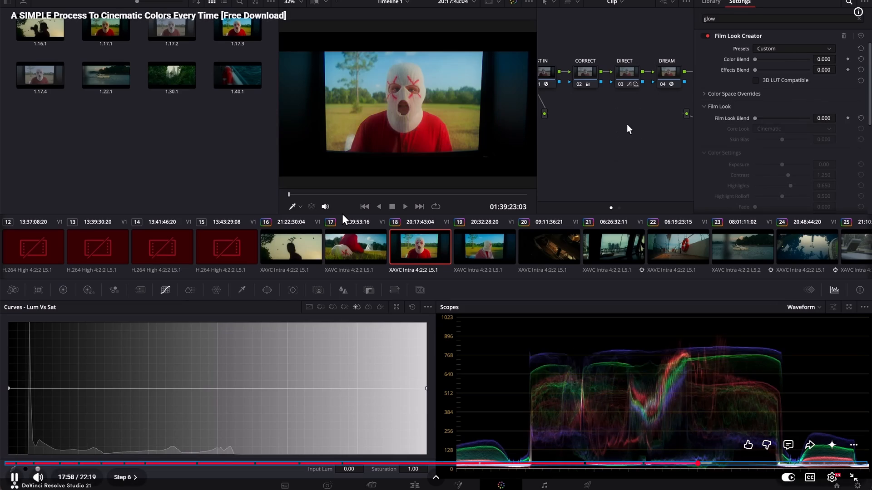
{"action": "key", "text": "Left"}
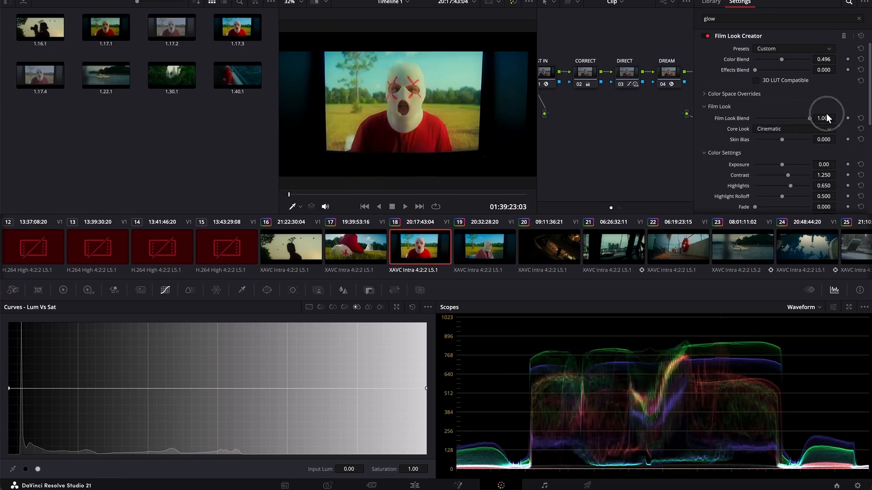
{"action": "key", "text": "Left"}
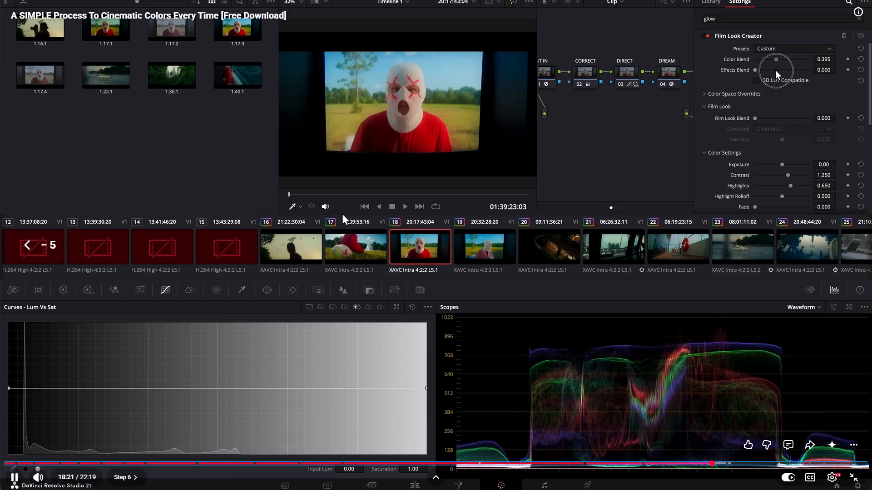
{"action": "key", "text": "Left"}
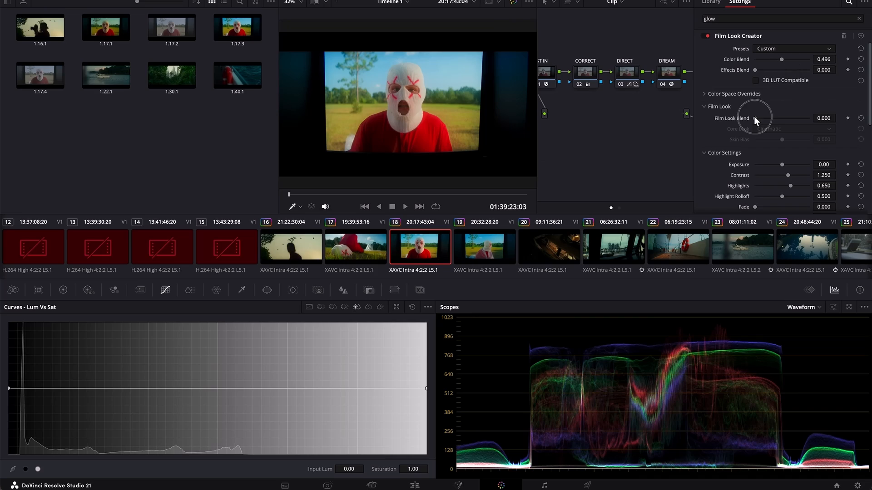
{"action": "key", "text": "space"}
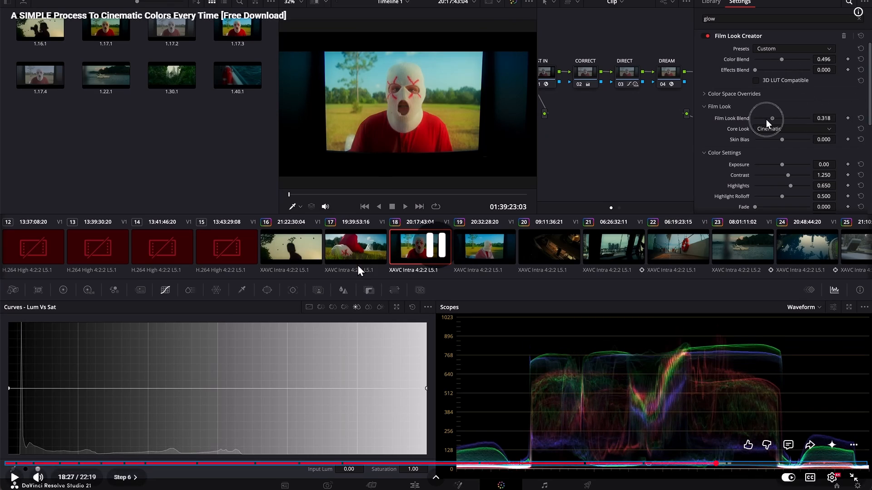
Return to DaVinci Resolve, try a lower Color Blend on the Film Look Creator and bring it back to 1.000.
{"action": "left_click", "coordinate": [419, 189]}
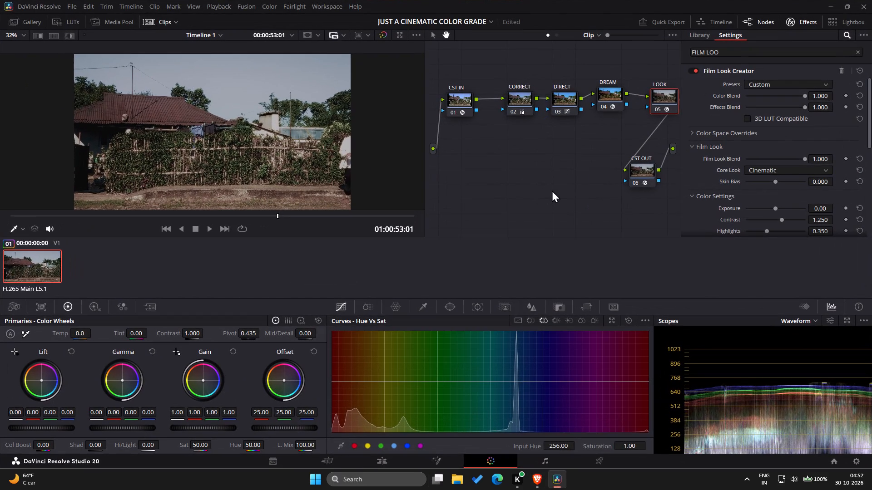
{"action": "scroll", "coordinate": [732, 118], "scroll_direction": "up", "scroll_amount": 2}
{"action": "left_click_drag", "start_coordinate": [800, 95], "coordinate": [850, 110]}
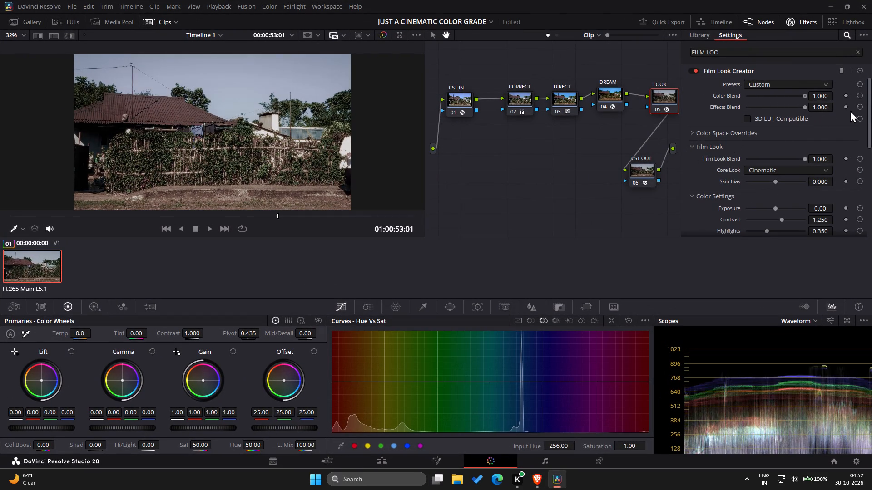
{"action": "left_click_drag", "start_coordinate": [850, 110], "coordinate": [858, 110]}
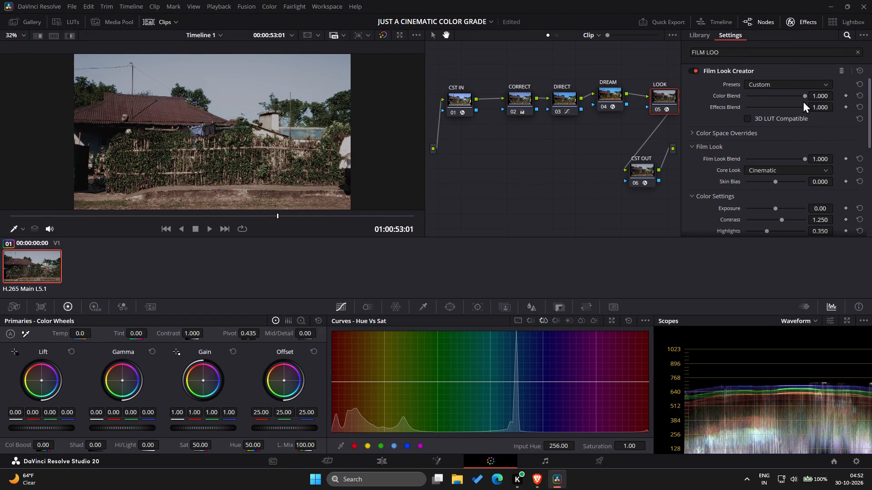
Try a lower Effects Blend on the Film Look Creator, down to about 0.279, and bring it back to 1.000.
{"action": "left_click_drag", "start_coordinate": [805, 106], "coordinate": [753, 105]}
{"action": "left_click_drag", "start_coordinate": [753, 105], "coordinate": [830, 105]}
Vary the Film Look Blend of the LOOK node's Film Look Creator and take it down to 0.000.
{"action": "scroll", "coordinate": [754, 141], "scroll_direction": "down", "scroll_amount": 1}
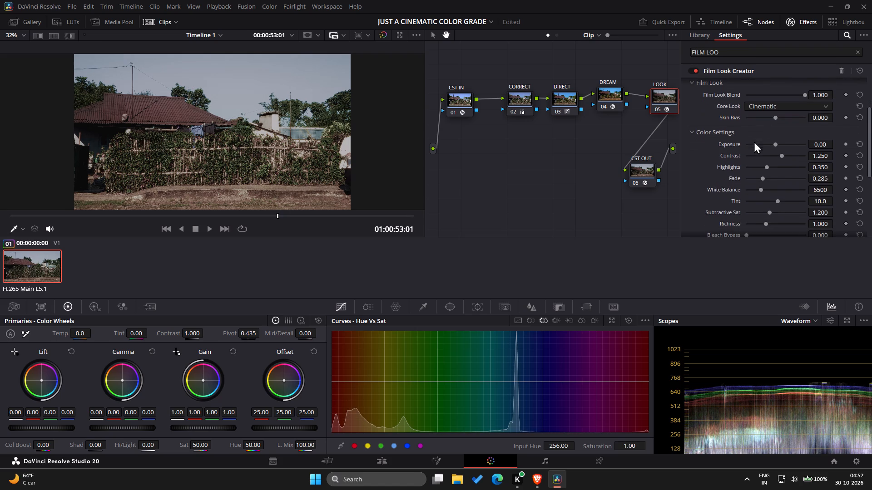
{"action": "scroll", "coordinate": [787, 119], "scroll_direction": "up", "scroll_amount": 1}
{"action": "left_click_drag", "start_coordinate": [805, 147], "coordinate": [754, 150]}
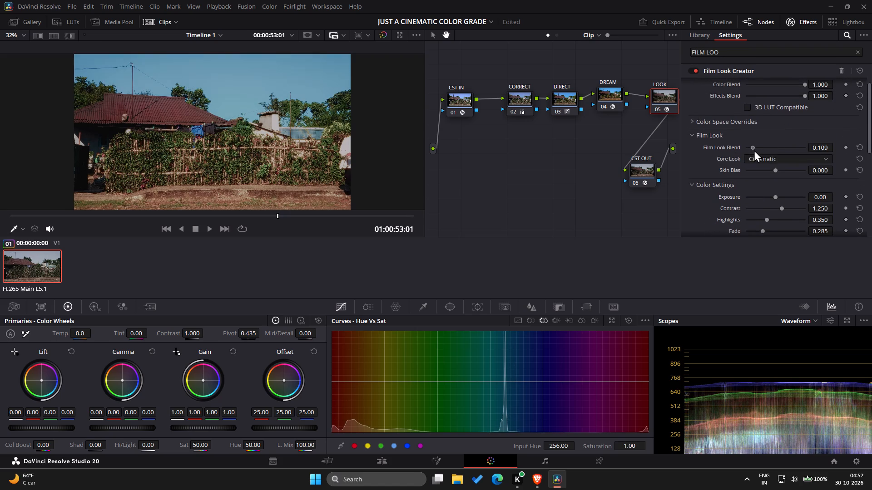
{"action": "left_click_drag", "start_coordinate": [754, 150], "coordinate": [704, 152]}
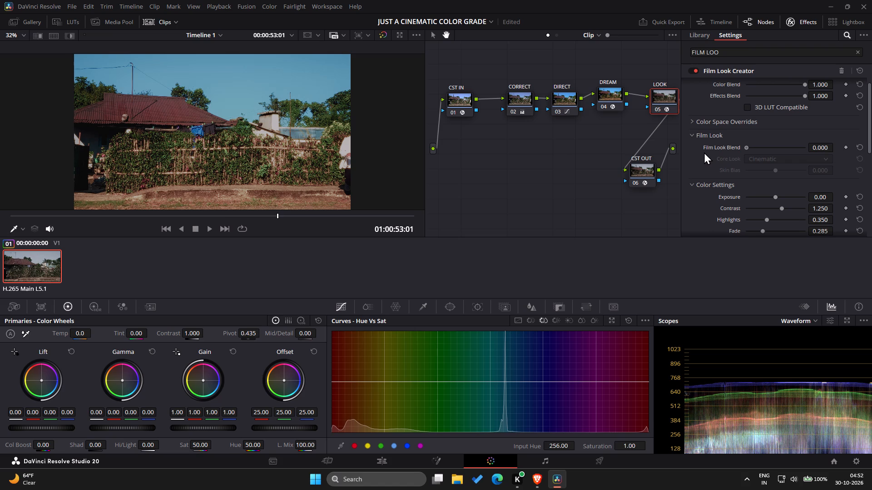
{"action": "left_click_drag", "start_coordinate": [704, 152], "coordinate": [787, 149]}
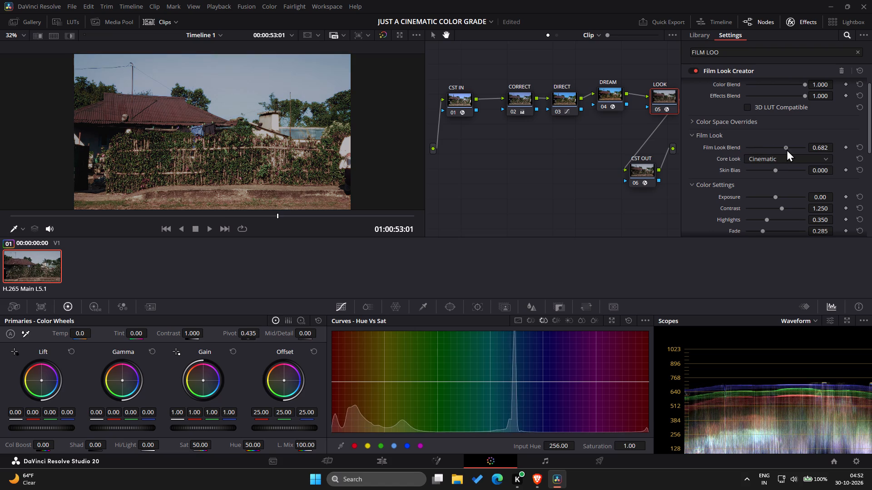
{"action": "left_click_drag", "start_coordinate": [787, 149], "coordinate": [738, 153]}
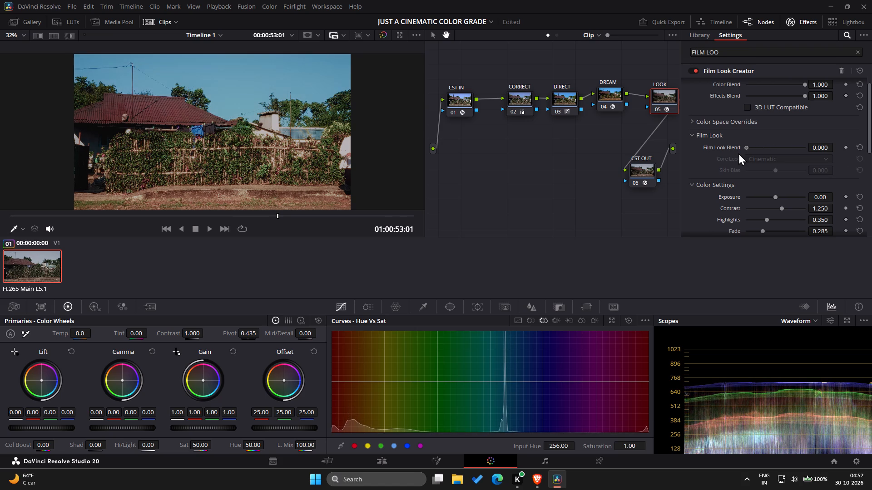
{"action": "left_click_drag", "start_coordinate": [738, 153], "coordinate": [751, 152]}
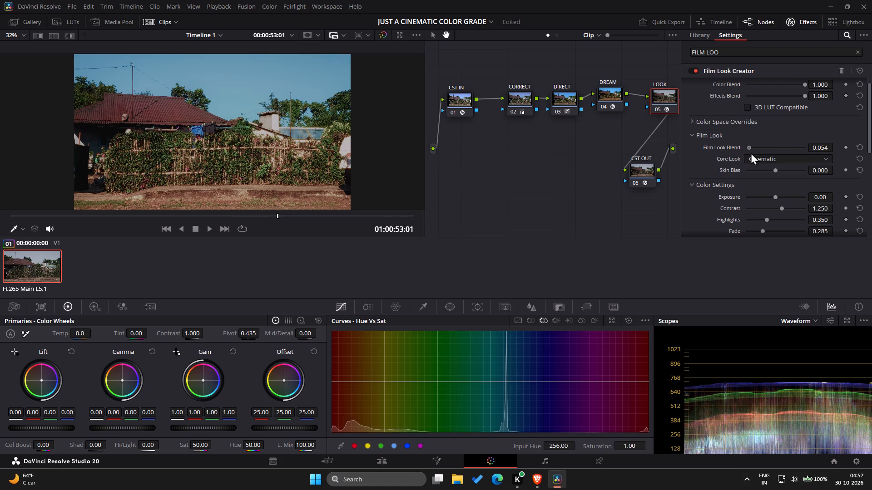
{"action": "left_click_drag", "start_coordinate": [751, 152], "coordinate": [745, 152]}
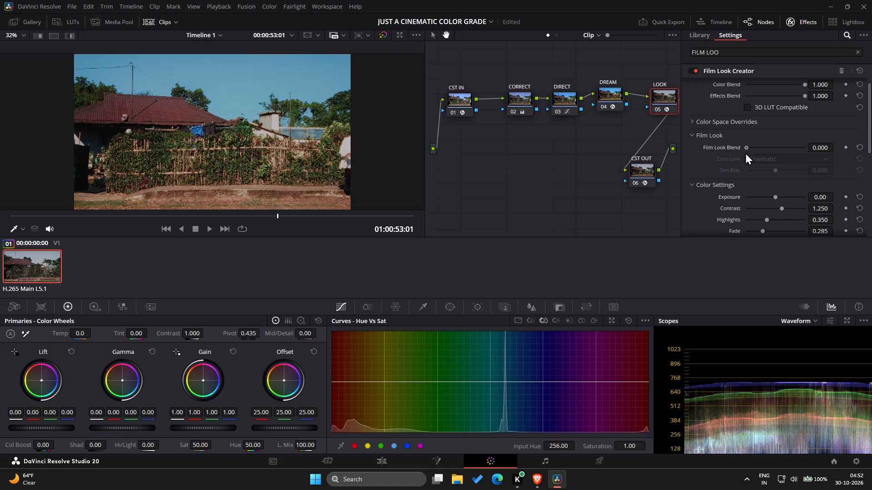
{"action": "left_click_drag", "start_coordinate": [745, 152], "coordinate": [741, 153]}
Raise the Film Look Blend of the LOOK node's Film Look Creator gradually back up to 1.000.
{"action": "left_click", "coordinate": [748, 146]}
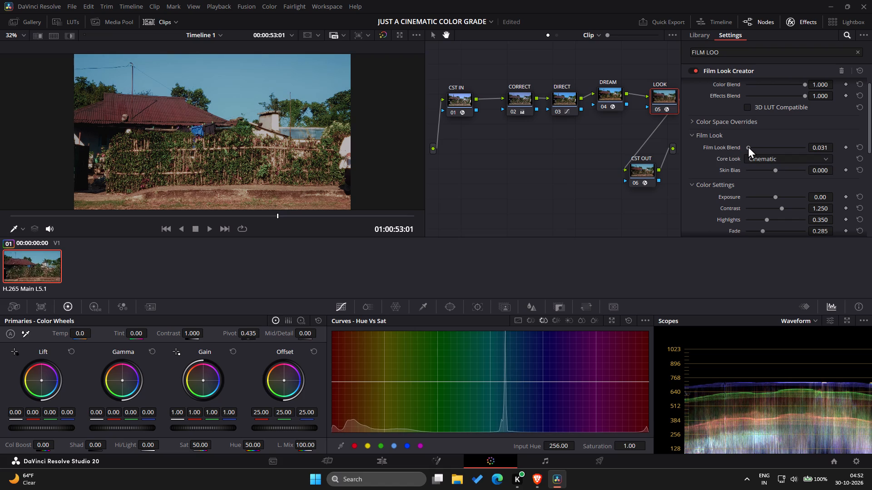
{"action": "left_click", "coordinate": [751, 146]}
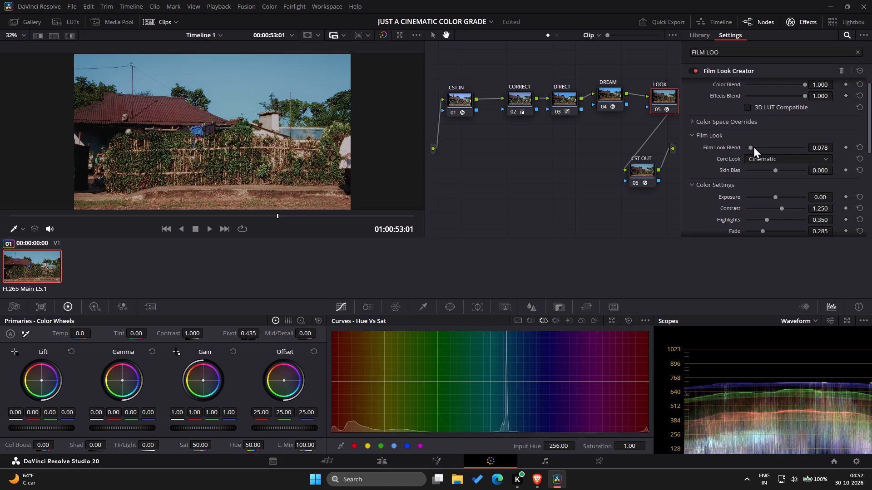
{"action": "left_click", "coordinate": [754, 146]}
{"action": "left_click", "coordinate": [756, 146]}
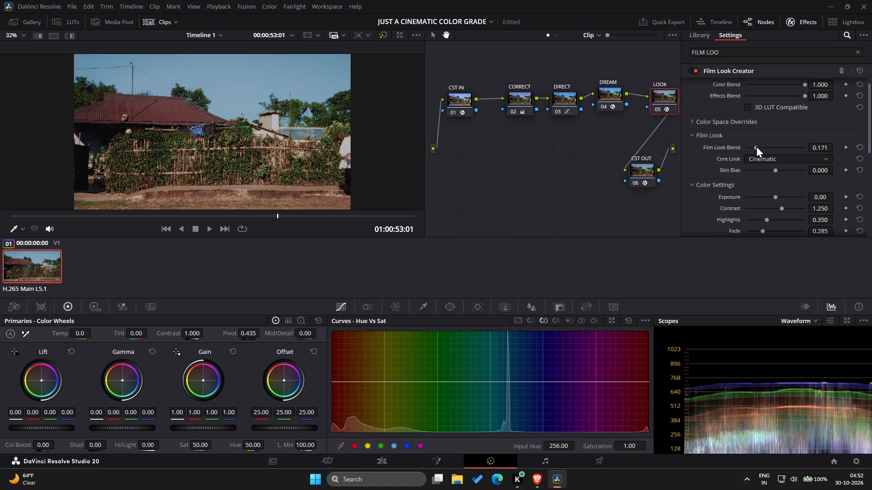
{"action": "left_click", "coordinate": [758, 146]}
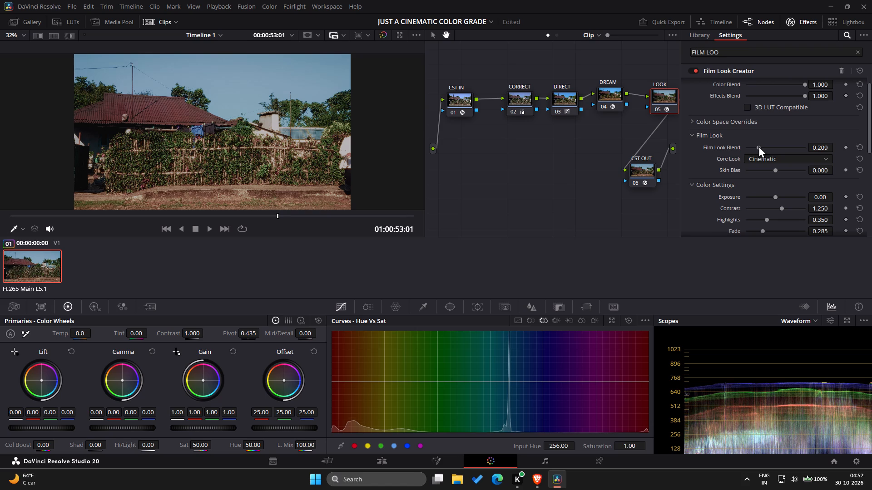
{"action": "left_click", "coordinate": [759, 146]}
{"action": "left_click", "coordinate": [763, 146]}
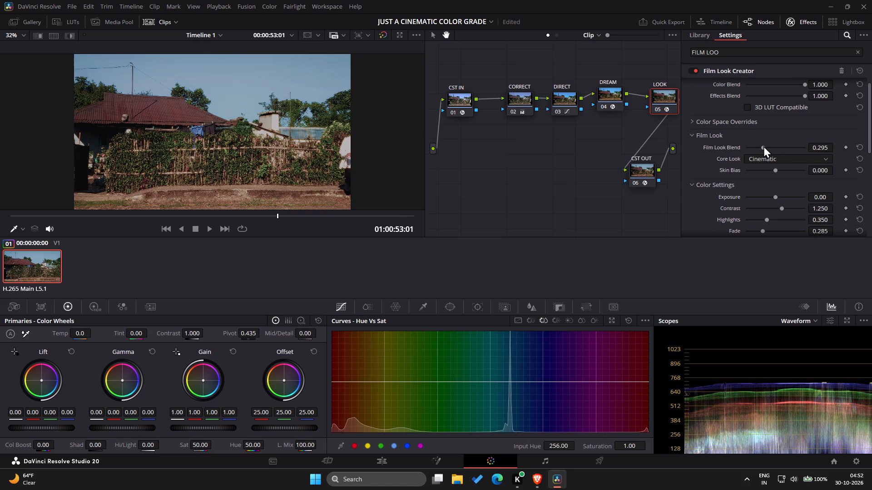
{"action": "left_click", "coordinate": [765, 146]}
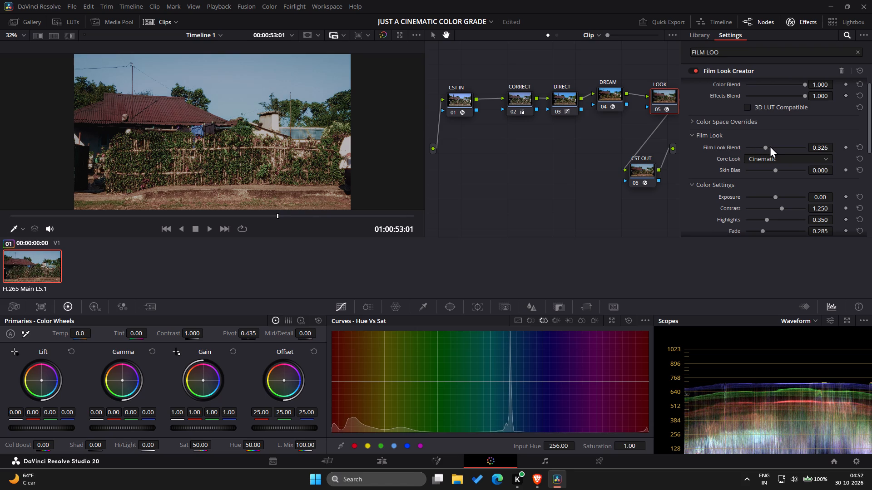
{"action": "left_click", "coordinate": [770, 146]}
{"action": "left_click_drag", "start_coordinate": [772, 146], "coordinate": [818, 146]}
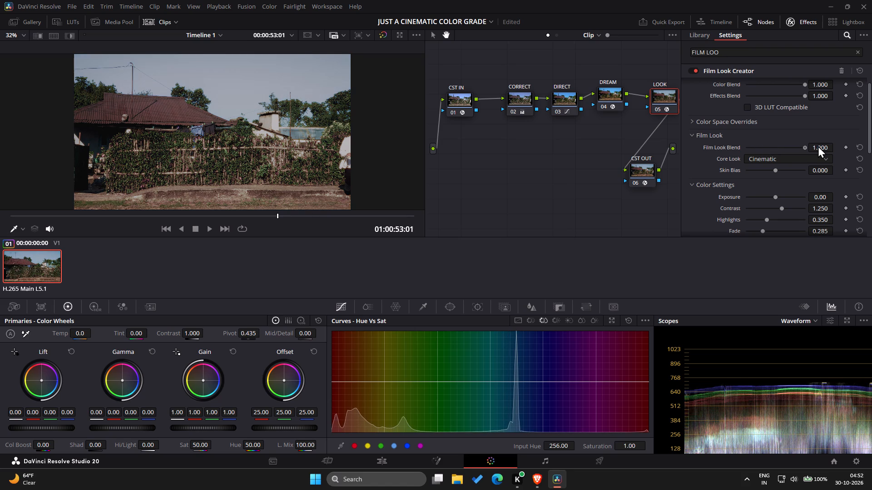
Lower the Film Look Blend of the LOOK node's Film Look Creator to about 0.326.
{"action": "left_click_drag", "start_coordinate": [818, 146], "coordinate": [792, 147]}
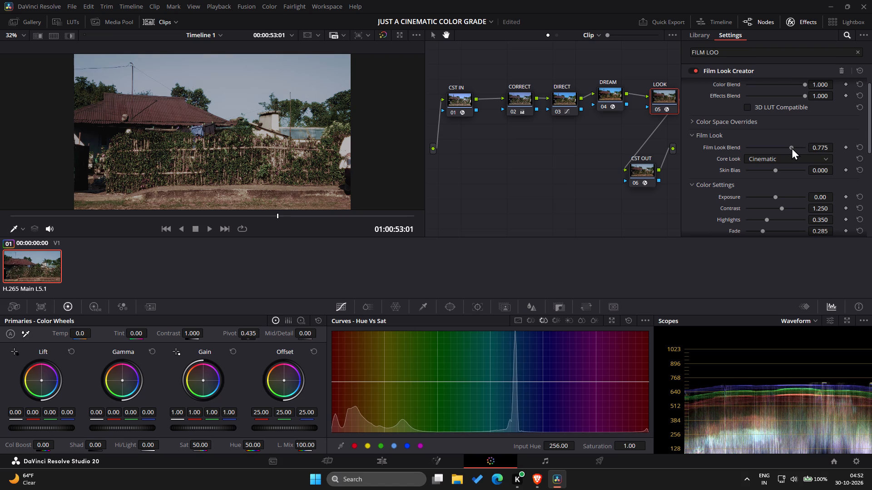
{"action": "left_click_drag", "start_coordinate": [792, 147], "coordinate": [761, 147]}
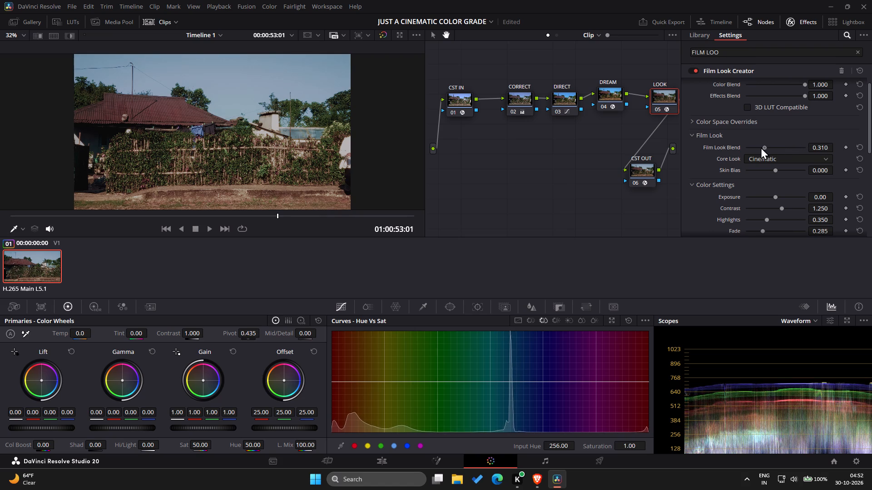
{"action": "left_click_drag", "start_coordinate": [761, 147], "coordinate": [765, 147]}
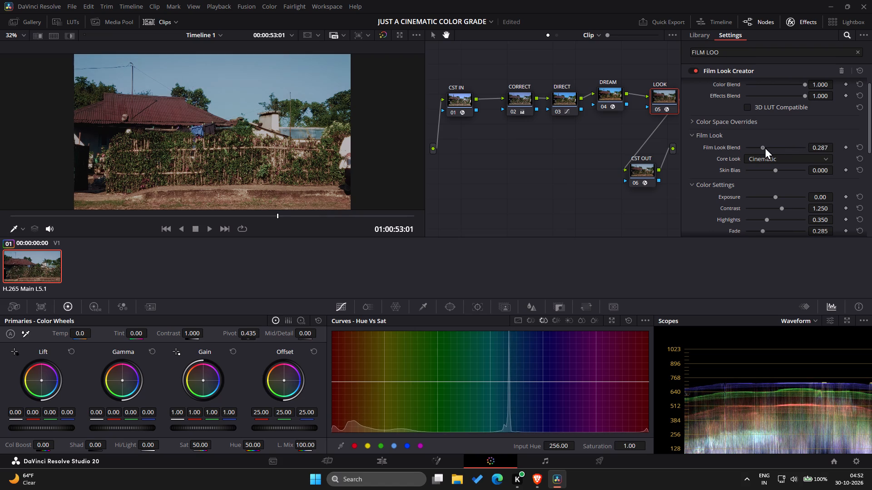
{"action": "left_click_drag", "start_coordinate": [765, 147], "coordinate": [764, 147]}
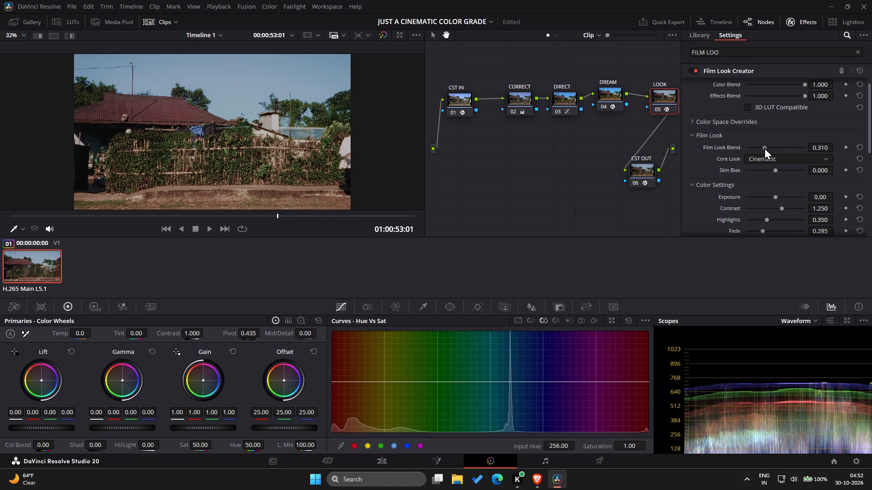
{"action": "left_click_drag", "start_coordinate": [764, 147], "coordinate": [765, 147]}
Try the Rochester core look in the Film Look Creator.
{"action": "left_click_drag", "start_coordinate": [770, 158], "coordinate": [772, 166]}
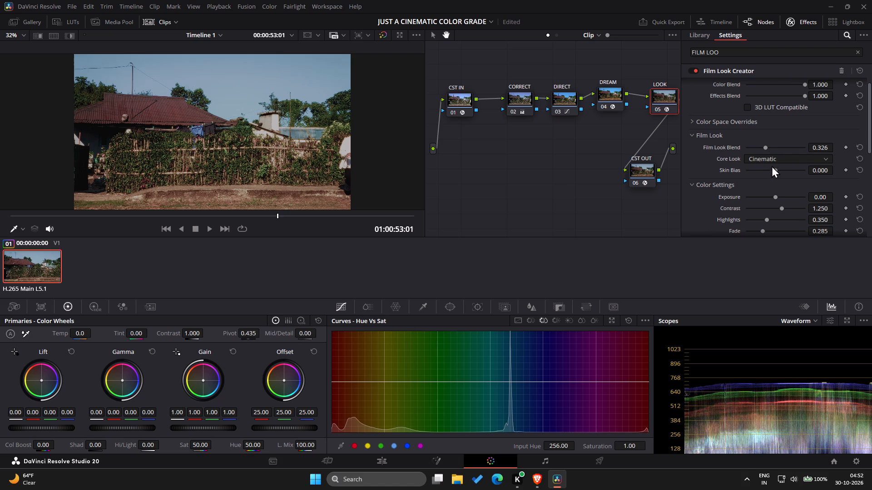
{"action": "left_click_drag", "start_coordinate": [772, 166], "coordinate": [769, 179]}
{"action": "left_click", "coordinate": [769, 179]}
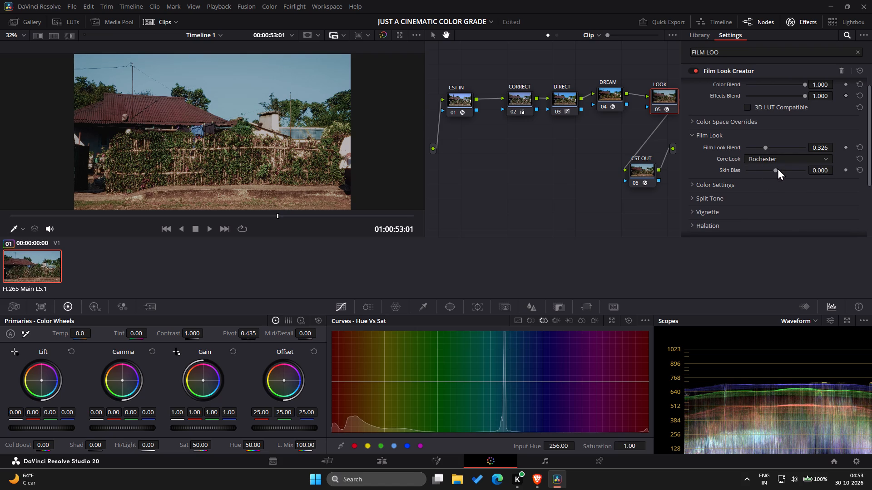
Vary the Skin Bias of the Film Look Creator across its range and leave it at -1.000.
{"action": "left_click_drag", "start_coordinate": [778, 168], "coordinate": [782, 169]}
{"action": "left_click_drag", "start_coordinate": [782, 169], "coordinate": [817, 167]}
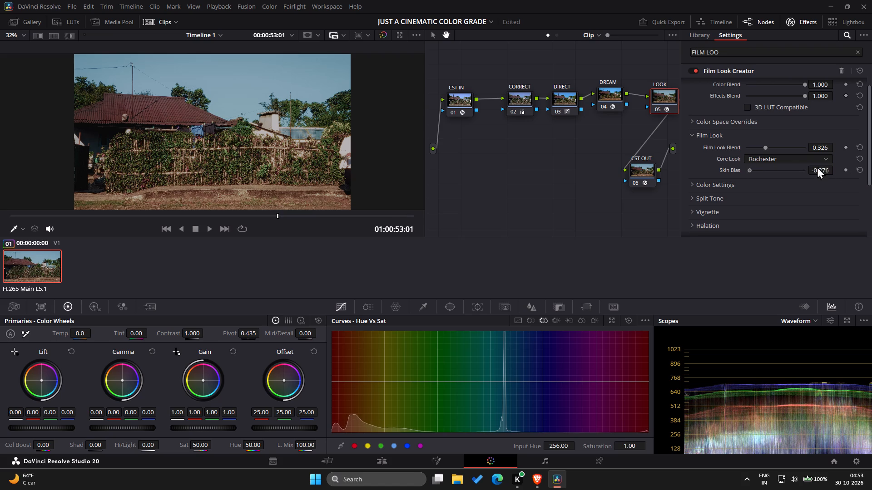
{"action": "left_click_drag", "start_coordinate": [817, 167], "coordinate": [871, 171]}
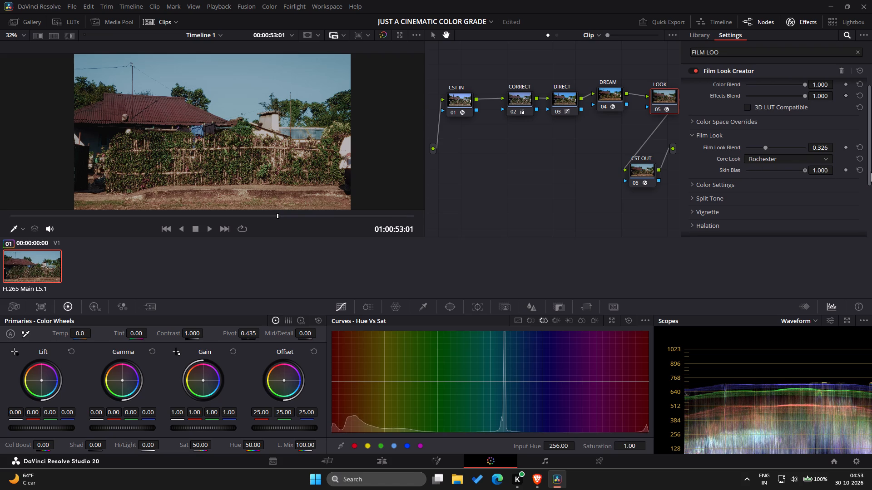
{"action": "left_click_drag", "start_coordinate": [871, 171], "coordinate": [648, 196]}
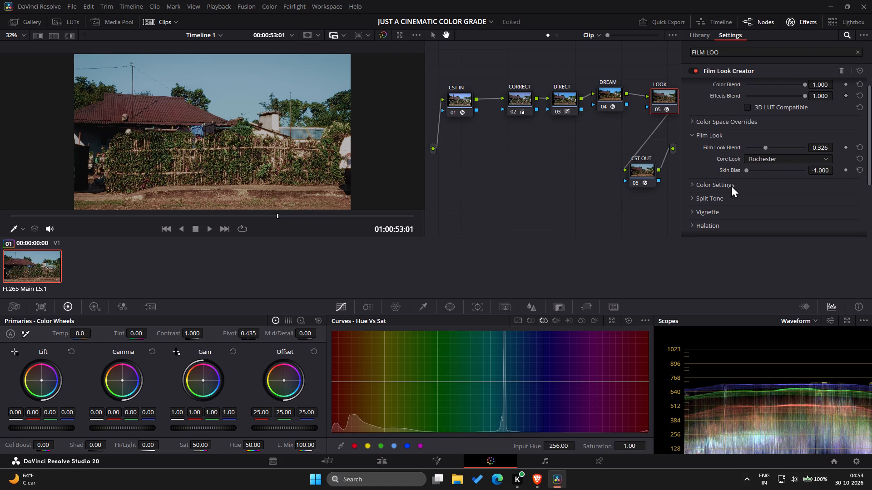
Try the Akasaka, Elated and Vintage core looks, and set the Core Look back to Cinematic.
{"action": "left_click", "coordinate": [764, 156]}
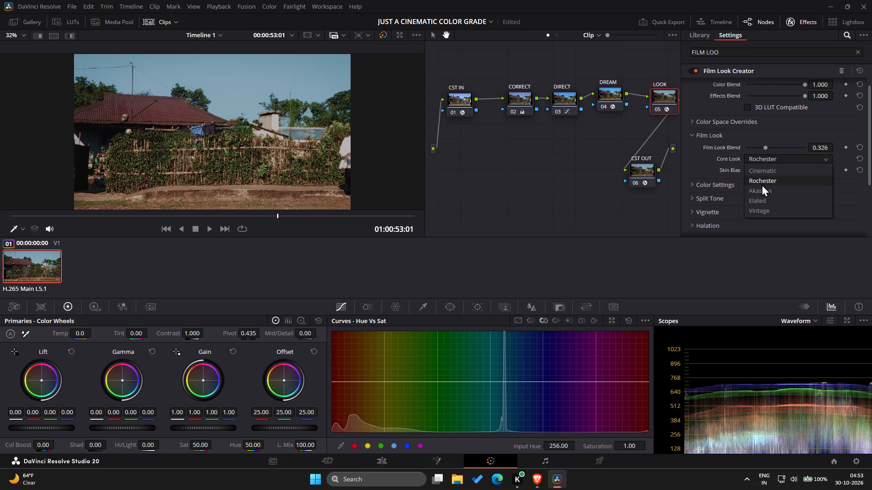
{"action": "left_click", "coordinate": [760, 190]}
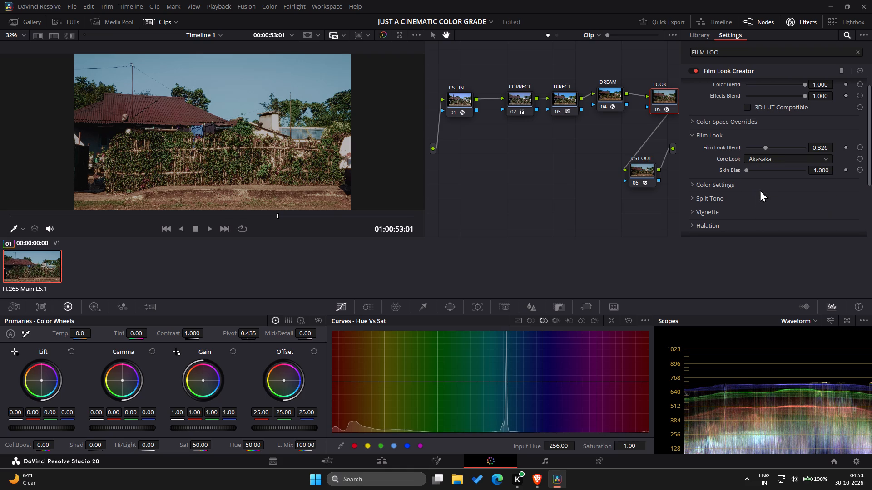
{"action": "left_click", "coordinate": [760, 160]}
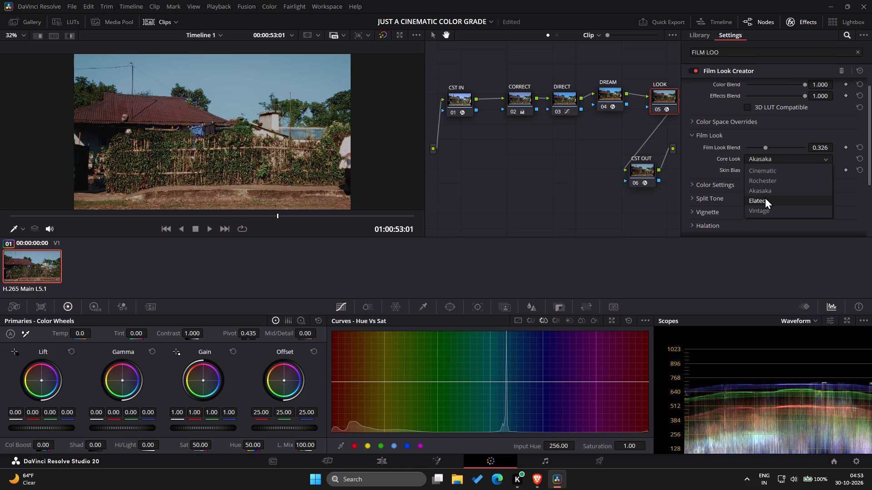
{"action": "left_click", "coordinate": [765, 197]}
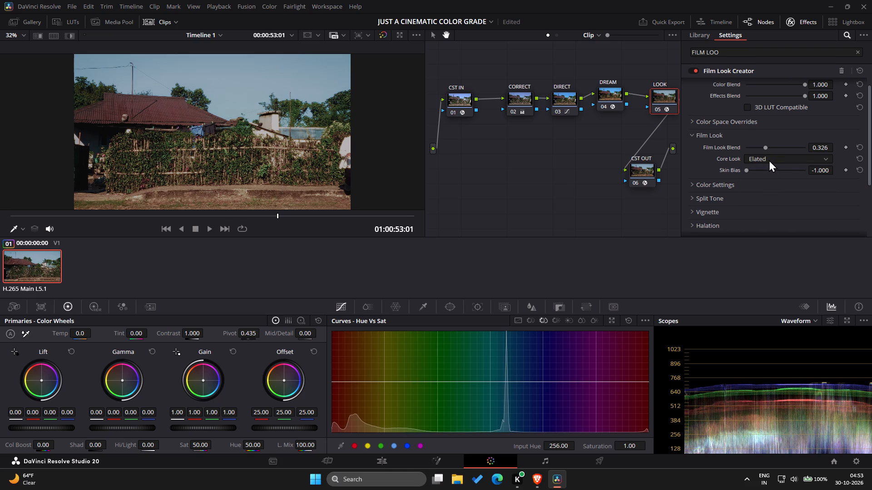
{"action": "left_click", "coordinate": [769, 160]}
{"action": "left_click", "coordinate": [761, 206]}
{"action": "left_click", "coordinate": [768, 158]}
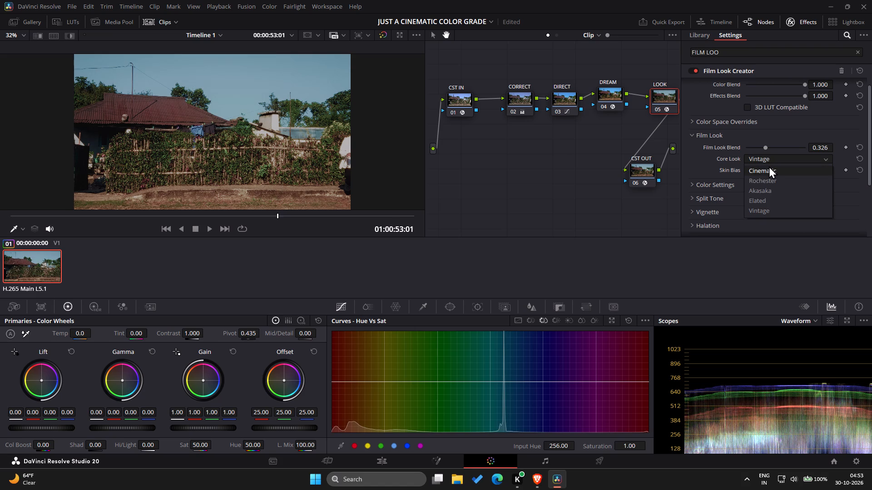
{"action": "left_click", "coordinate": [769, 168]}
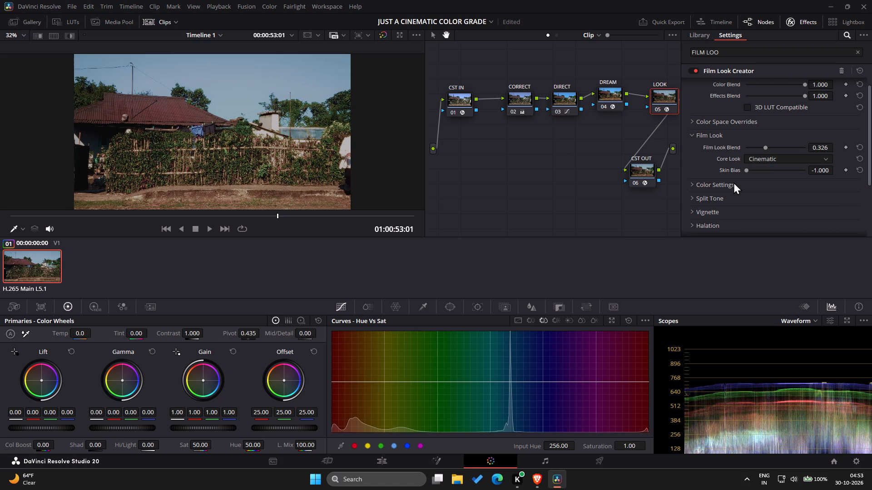
Examine the Color Settings and Split Tone options of the Film Look Creator.
{"action": "left_click", "coordinate": [733, 182]}
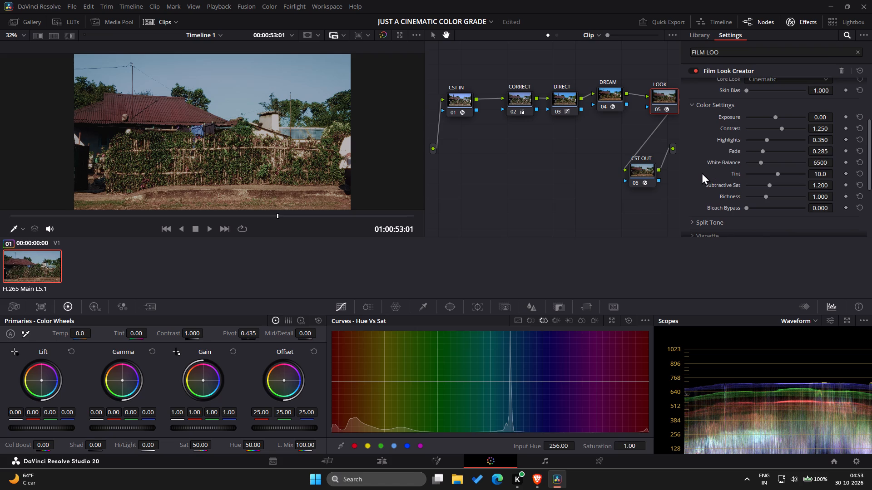
{"action": "scroll", "coordinate": [702, 172], "scroll_direction": "down", "scroll_amount": 2}
{"action": "scroll", "coordinate": [702, 172], "scroll_direction": "up", "scroll_amount": 3}
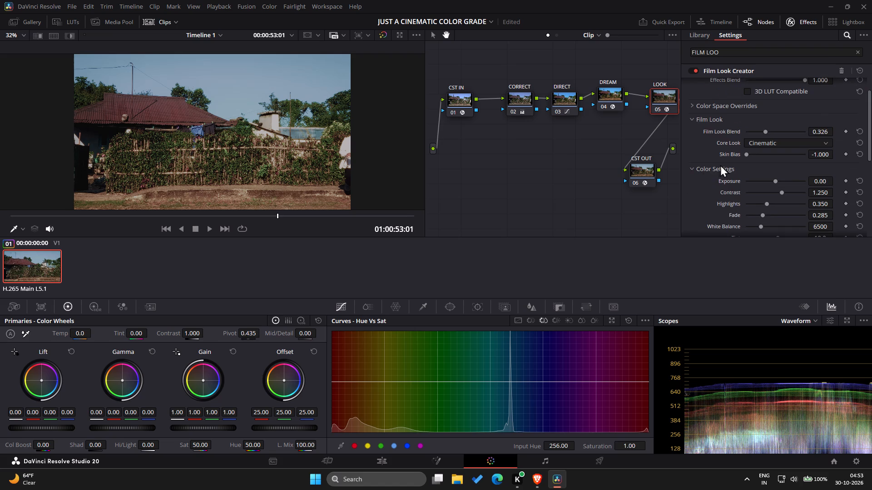
{"action": "scroll", "coordinate": [702, 159], "scroll_direction": "down", "scroll_amount": 3}
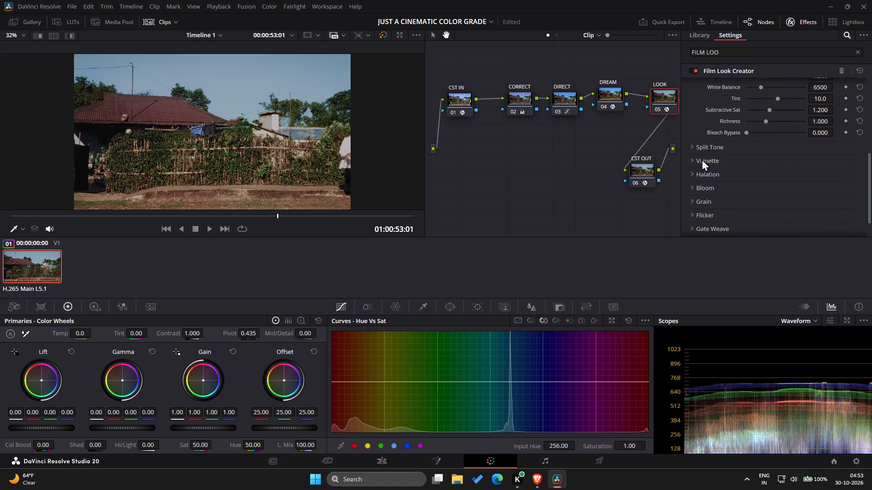
{"action": "left_click", "coordinate": [705, 146]}
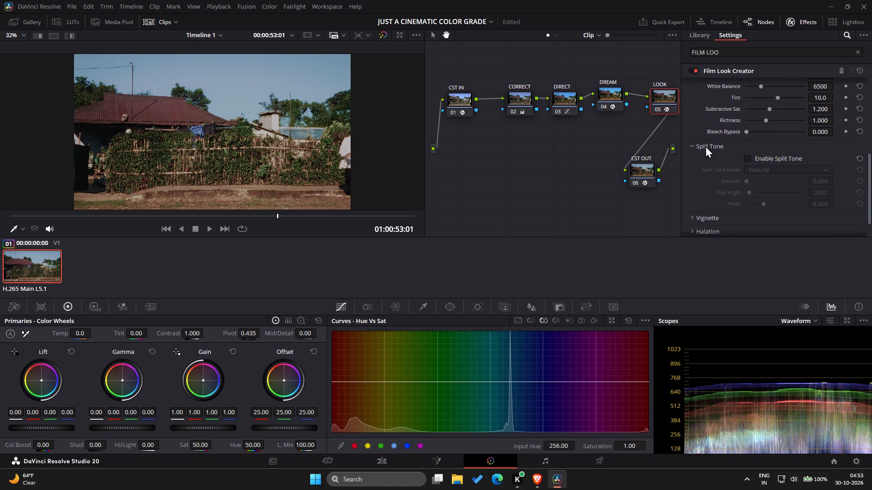
{"action": "left_click", "coordinate": [705, 146]}
Disable the Vignette and Halation effects in the Film Look Creator.
{"action": "left_click", "coordinate": [708, 157]}
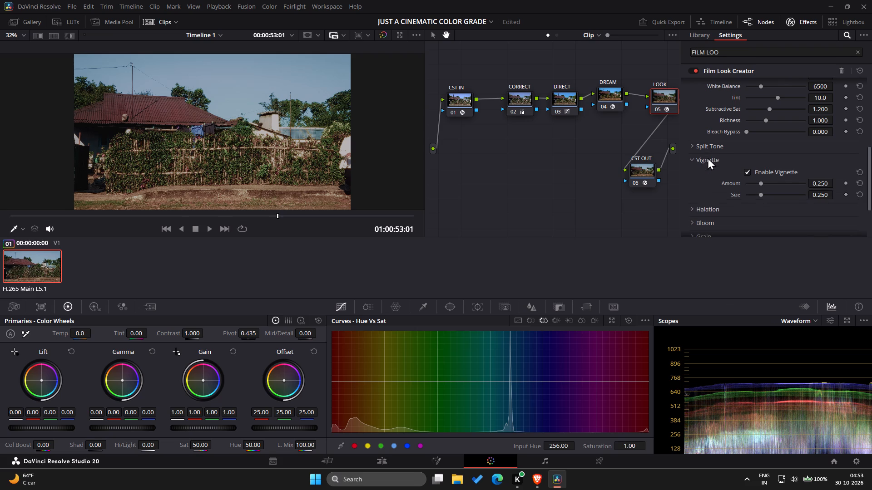
{"action": "left_click", "coordinate": [748, 168]}
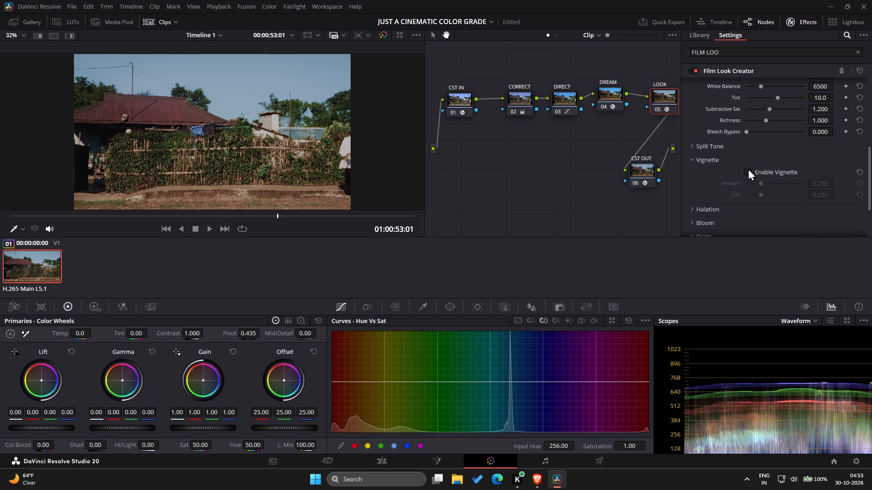
{"action": "left_click", "coordinate": [713, 160]}
{"action": "left_click", "coordinate": [708, 174]}
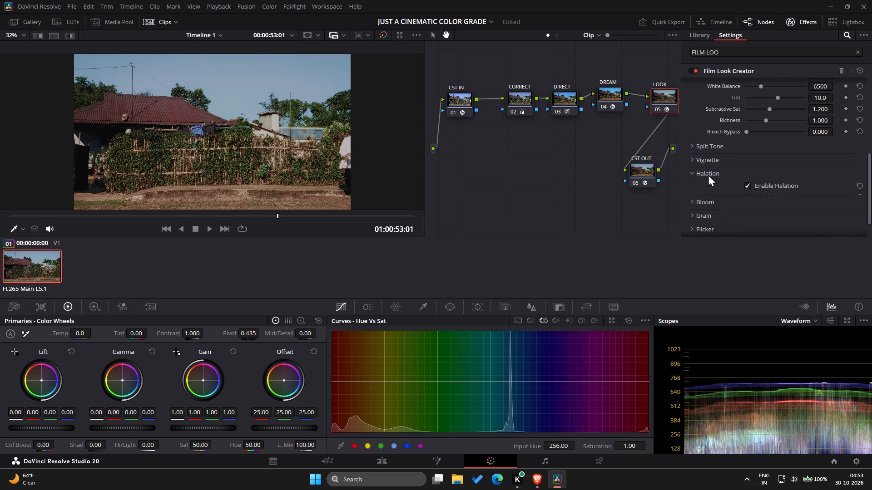
{"action": "left_click", "coordinate": [745, 156]}
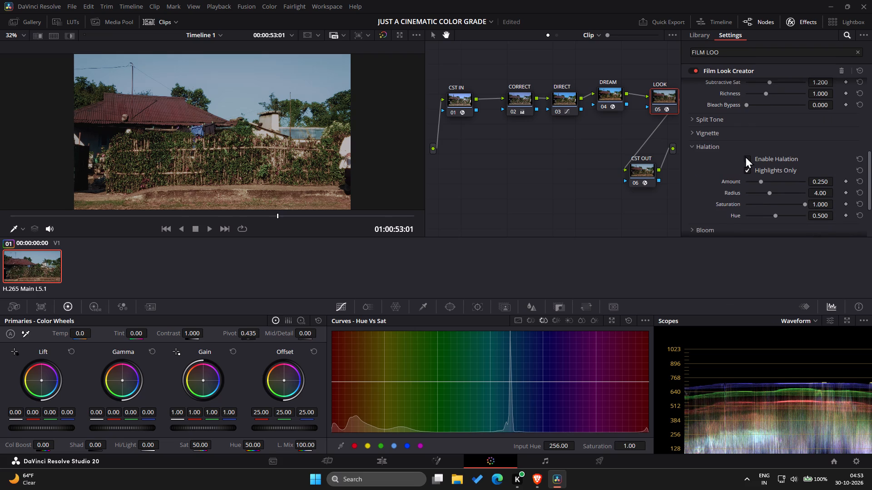
{"action": "left_click", "coordinate": [698, 145]}
Disable the Bloom effect in the Film Look Creator.
{"action": "triple_click", "coordinate": [701, 162]}
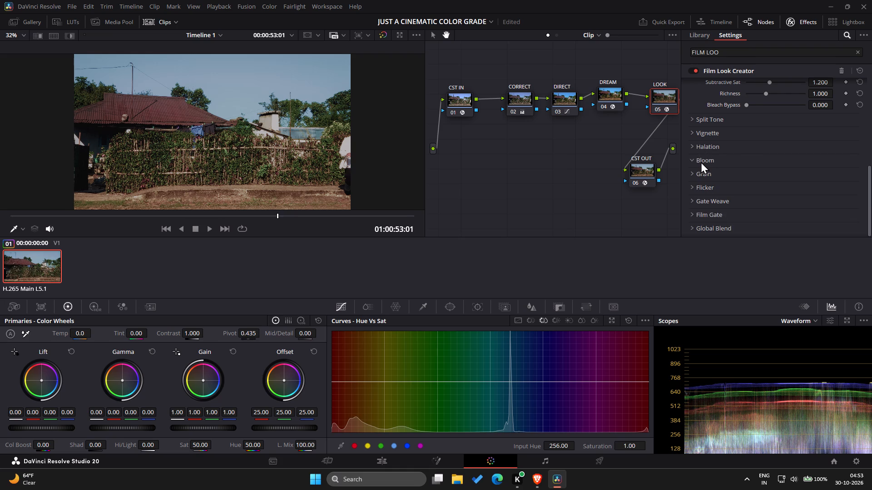
{"action": "left_click", "coordinate": [701, 162]}
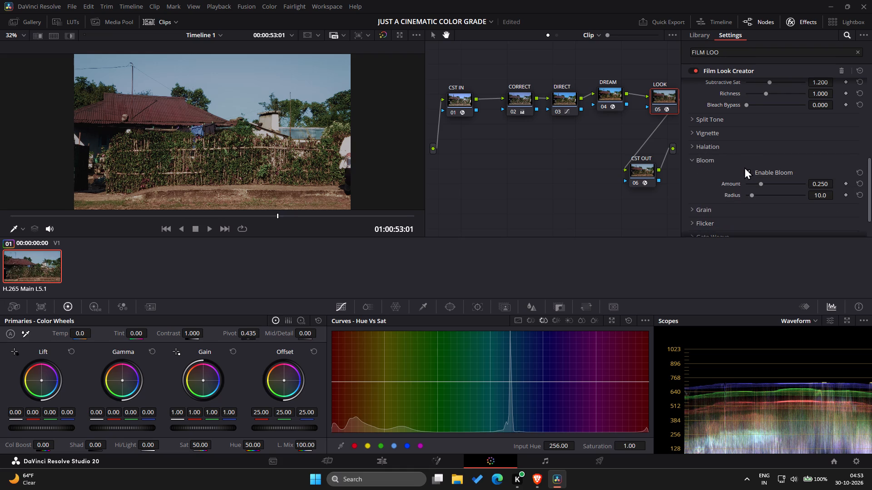
{"action": "left_click", "coordinate": [744, 167]}
{"action": "left_click", "coordinate": [749, 172]}
{"action": "left_click", "coordinate": [735, 169]}
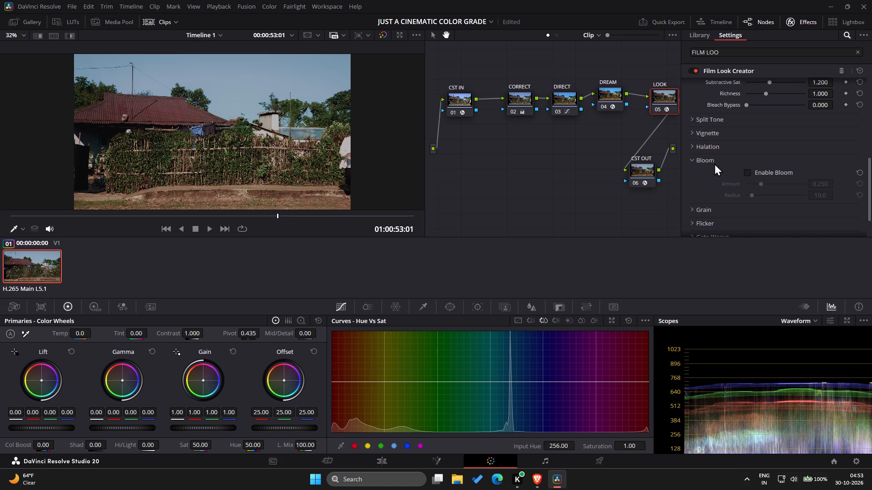
Disable the Grain and Flicker effects in the Film Look Creator.
{"action": "scroll", "coordinate": [714, 163], "scroll_direction": "down", "scroll_amount": 1}
{"action": "left_click", "coordinate": [705, 186]}
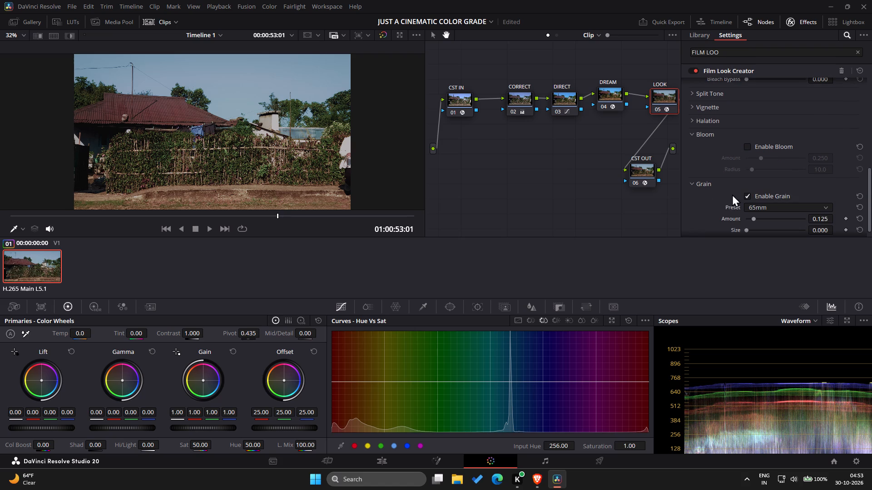
{"action": "left_click", "coordinate": [748, 185]}
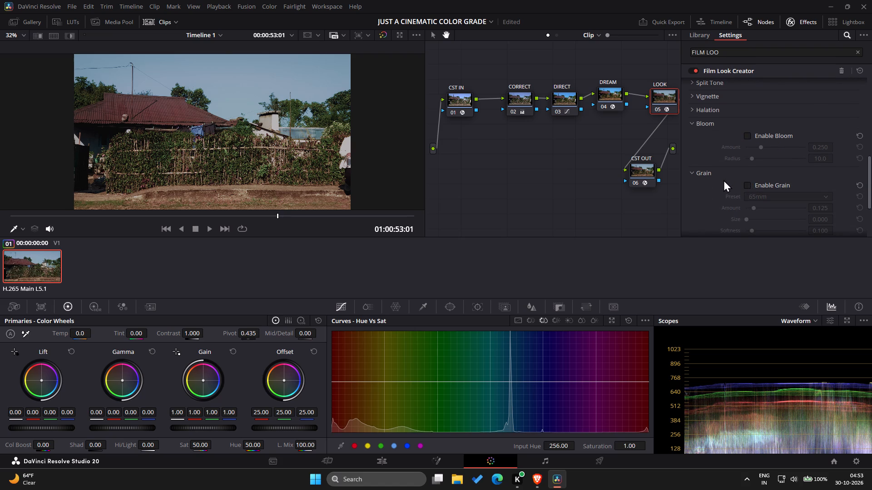
{"action": "scroll", "coordinate": [723, 180], "scroll_direction": "down", "scroll_amount": 1}
{"action": "left_click_drag", "start_coordinate": [698, 187], "coordinate": [741, 194]}
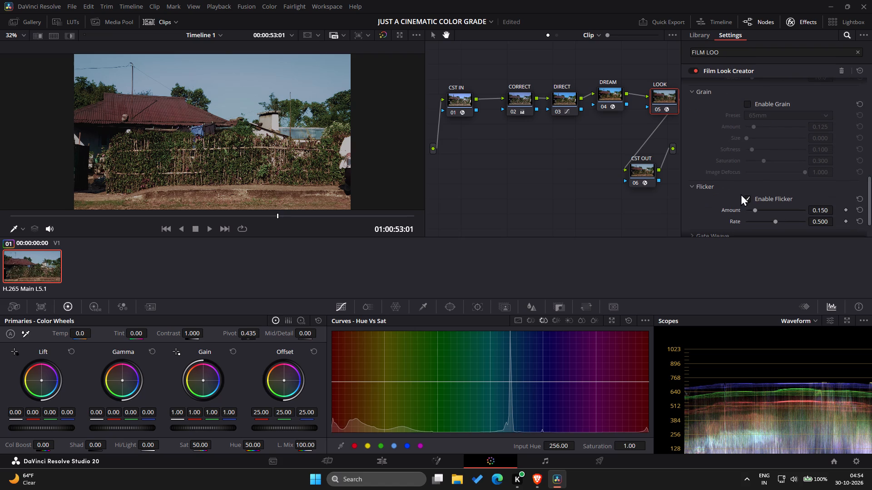
{"action": "left_click_drag", "start_coordinate": [741, 194], "coordinate": [748, 196]}
{"action": "left_click", "coordinate": [748, 196]}
Disable the Gate Weave effect in the Film Look Creator and open the Film Gate settings.
{"action": "scroll", "coordinate": [714, 185], "scroll_direction": "down", "scroll_amount": 1}
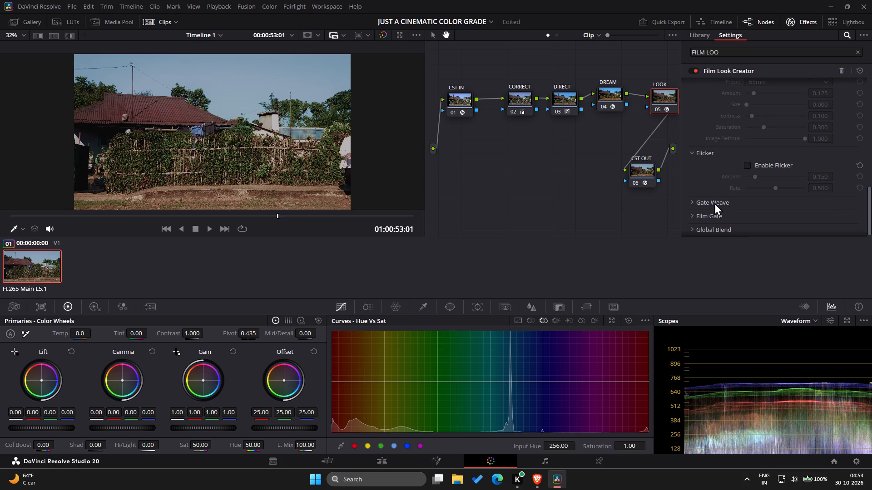
{"action": "left_click_drag", "start_coordinate": [709, 201], "coordinate": [752, 210]}
{"action": "left_click", "coordinate": [752, 210]}
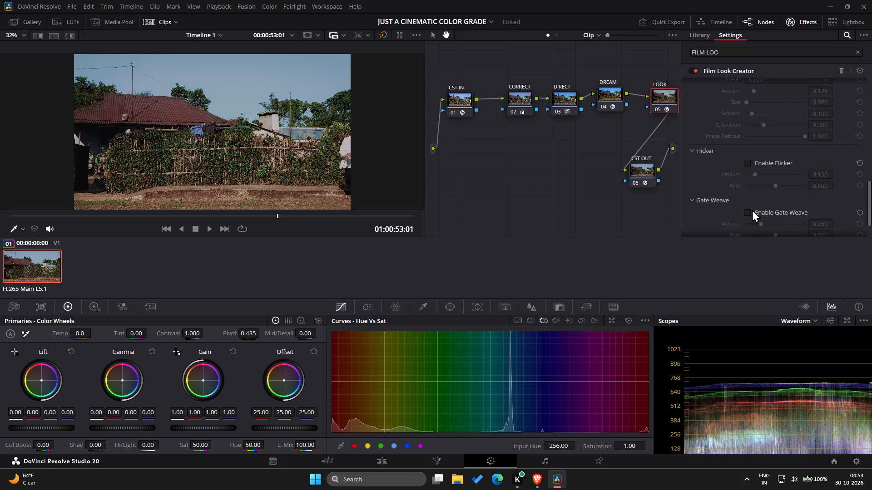
{"action": "scroll", "coordinate": [732, 190], "scroll_direction": "down", "scroll_amount": 1}
{"action": "left_click_drag", "start_coordinate": [703, 216], "coordinate": [744, 221]}
{"action": "scroll", "coordinate": [744, 221], "scroll_direction": "down", "scroll_amount": 1}
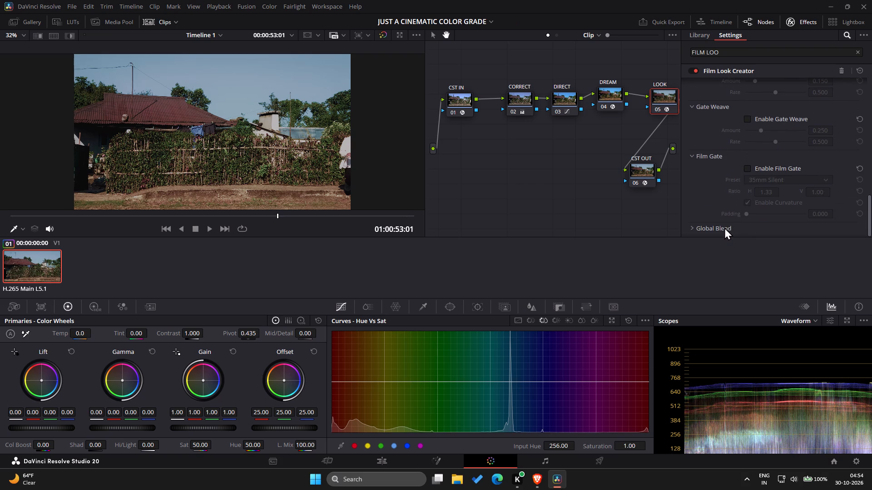
Open the Global Blend settings in the Film Look Creator.
{"action": "left_click", "coordinate": [724, 227]}
{"action": "scroll", "coordinate": [745, 224], "scroll_direction": "down", "scroll_amount": 1}
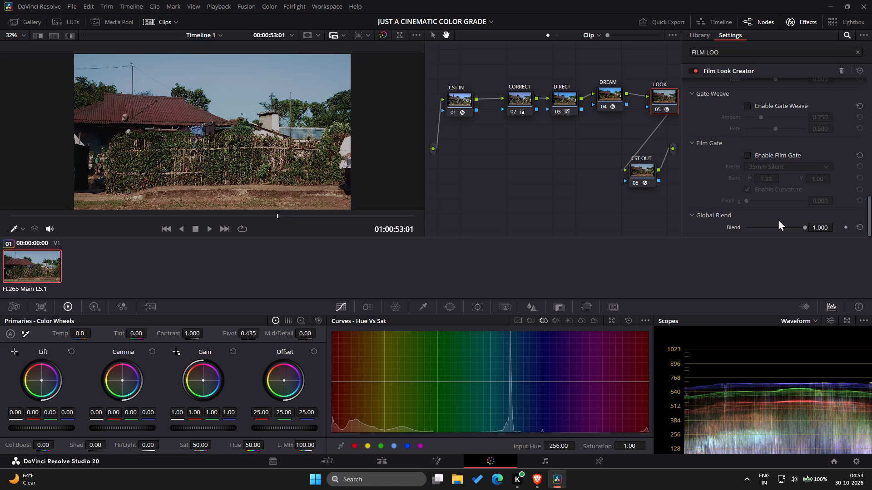
Compare different Film Look Blend strengths on the LOOK node's Film Look Creator and settle at about 0.535.
{"action": "scroll", "coordinate": [751, 162], "scroll_direction": "up", "scroll_amount": 4}
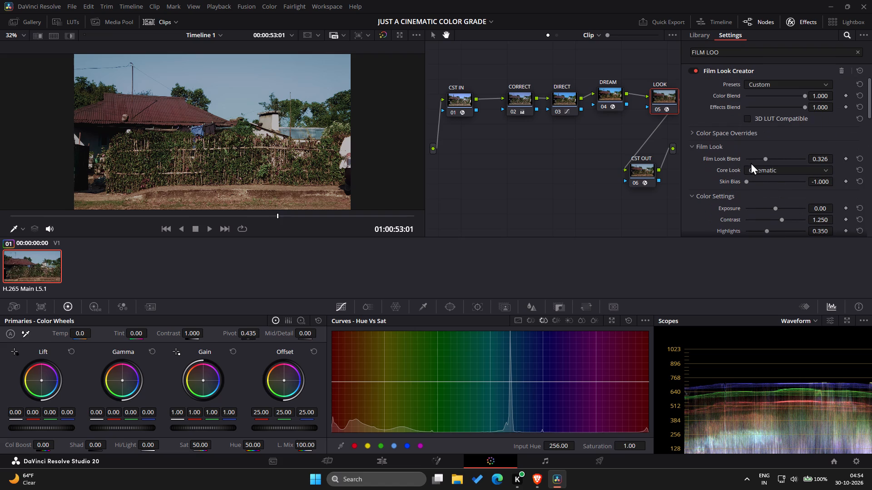
{"action": "scroll", "coordinate": [751, 162], "scroll_direction": "up", "scroll_amount": 1}
{"action": "left_click_drag", "start_coordinate": [765, 157], "coordinate": [829, 163]}
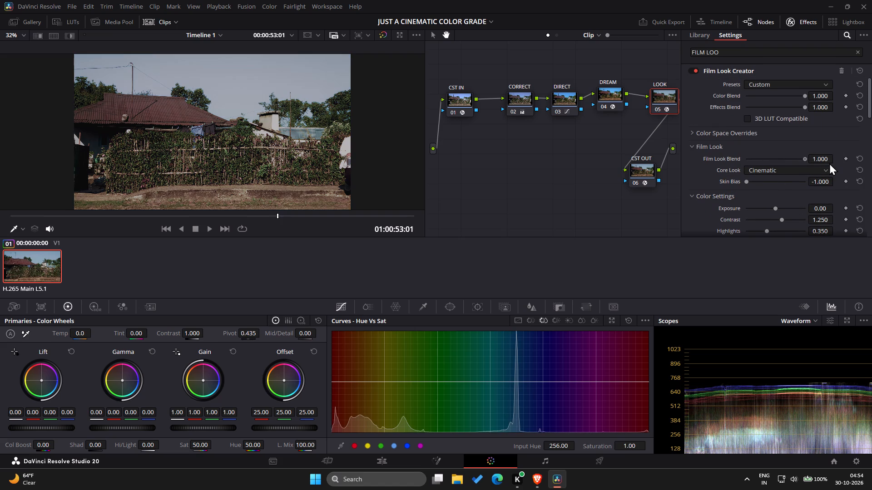
{"action": "left_click_drag", "start_coordinate": [829, 163], "coordinate": [776, 156]}
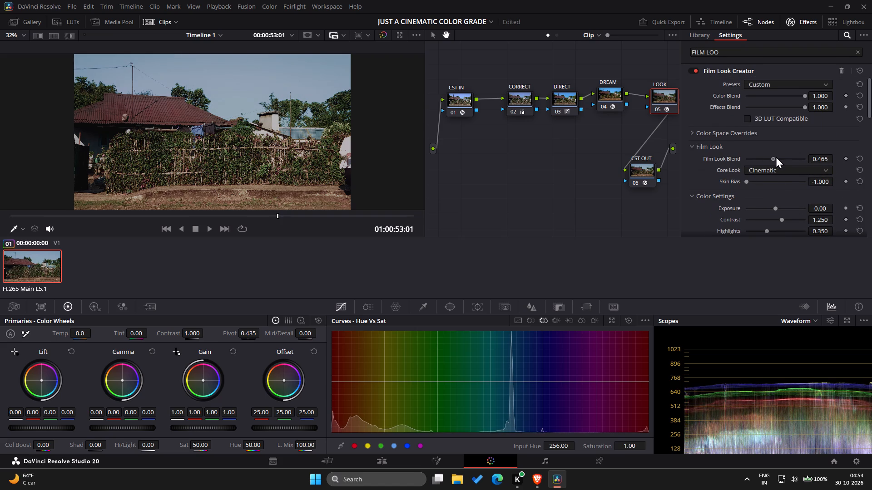
{"action": "left_click_drag", "start_coordinate": [776, 156], "coordinate": [767, 157]}
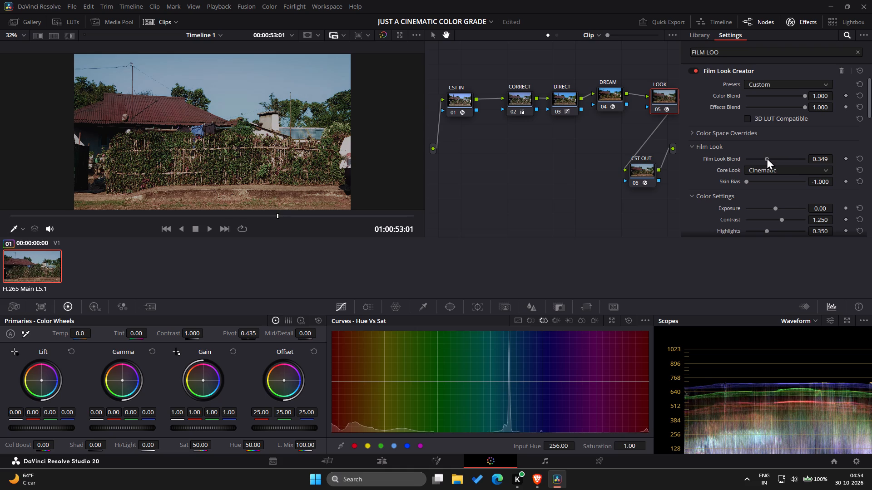
{"action": "left_click_drag", "start_coordinate": [767, 157], "coordinate": [744, 158]}
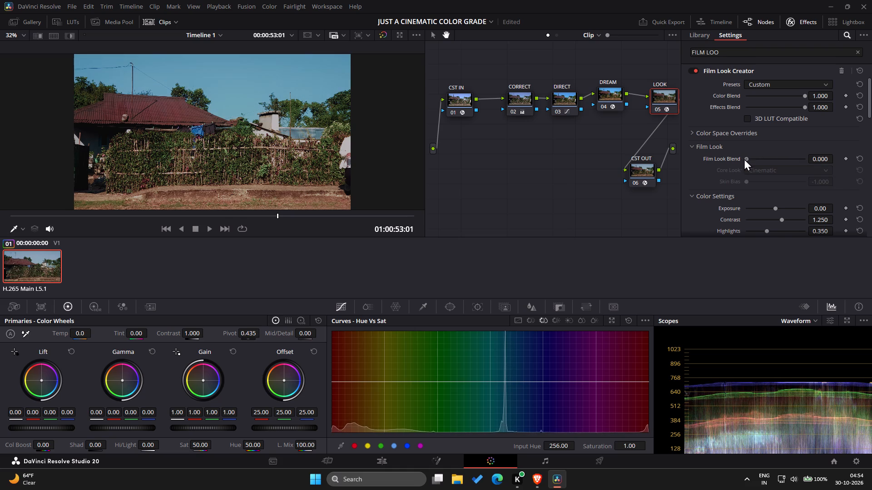
{"action": "left_click_drag", "start_coordinate": [744, 158], "coordinate": [769, 158]}
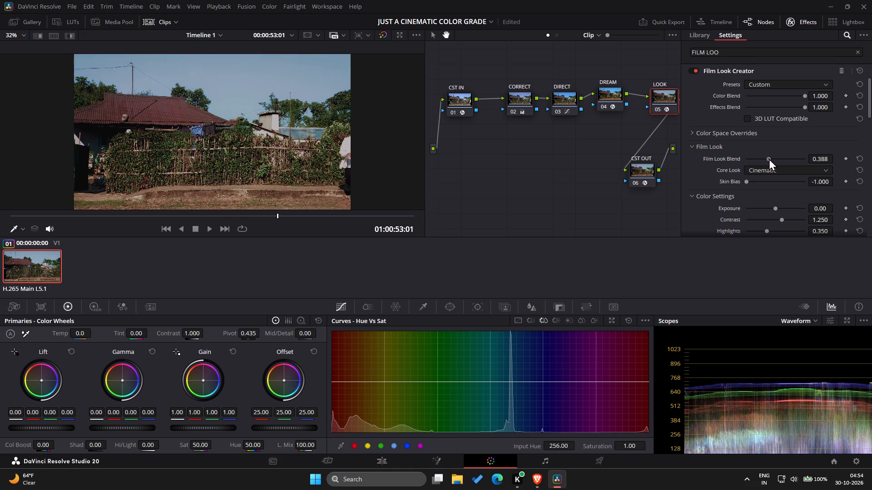
{"action": "left_click_drag", "start_coordinate": [769, 158], "coordinate": [777, 158]}
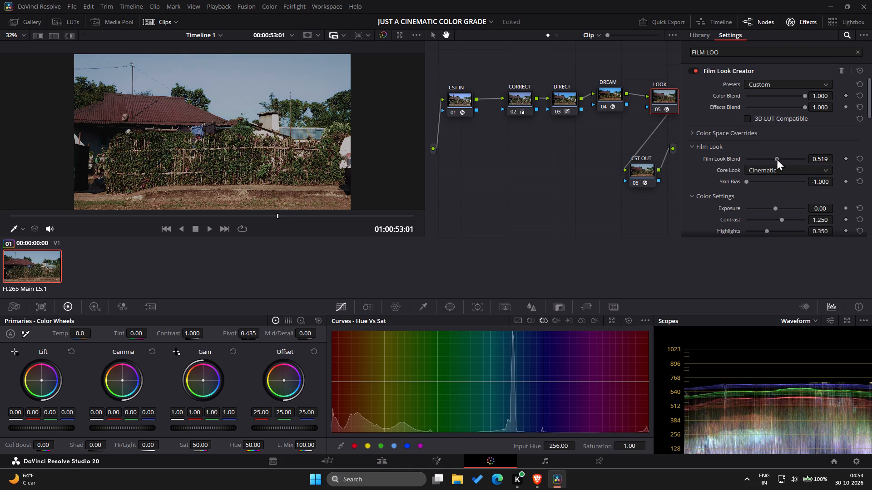
{"action": "left_click_drag", "start_coordinate": [777, 158], "coordinate": [747, 161]}
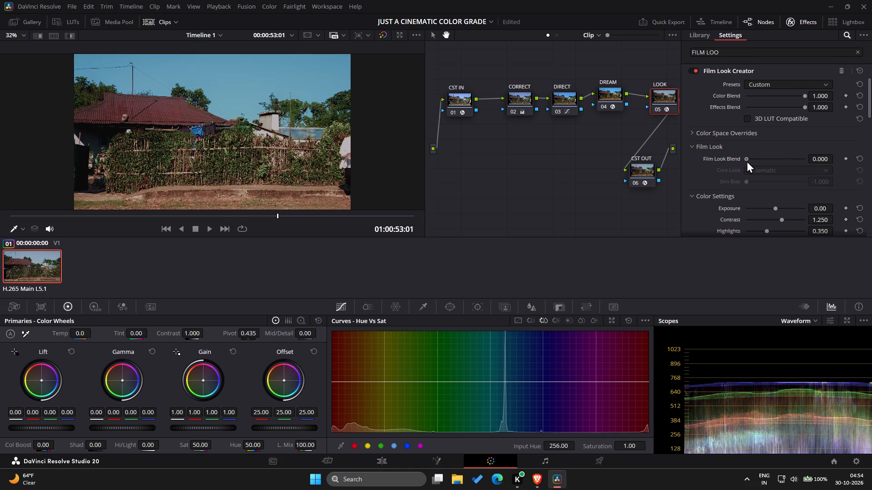
{"action": "left_click_drag", "start_coordinate": [747, 161], "coordinate": [775, 160]}
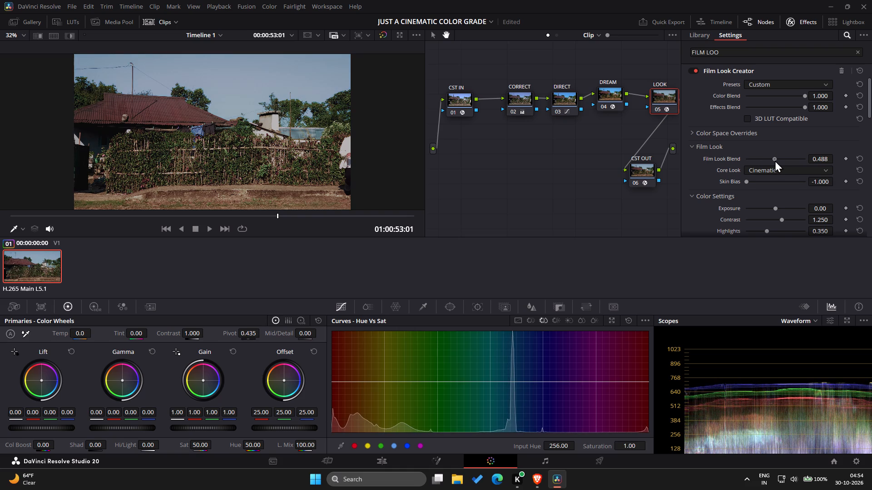
{"action": "left_click_drag", "start_coordinate": [775, 160], "coordinate": [778, 160]}
Change the Film Look Creator's Core Look to Rochester.
{"action": "left_click", "coordinate": [778, 167]}
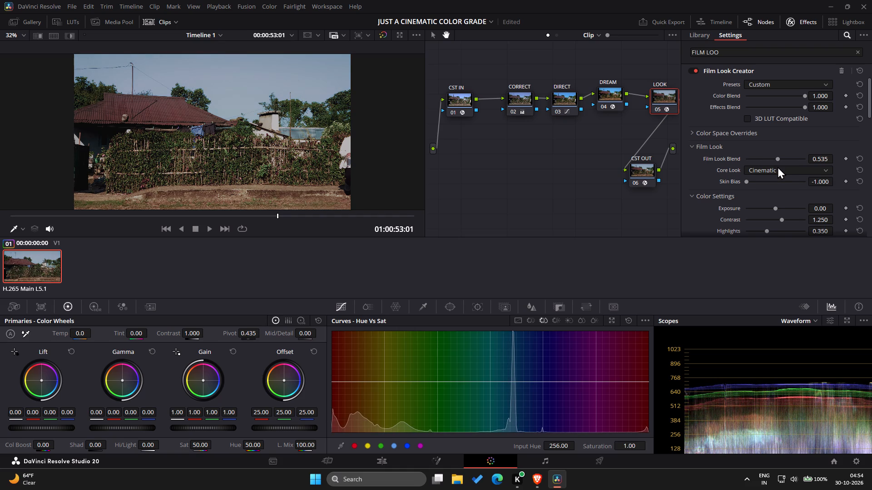
{"action": "left_click", "coordinate": [771, 190]}
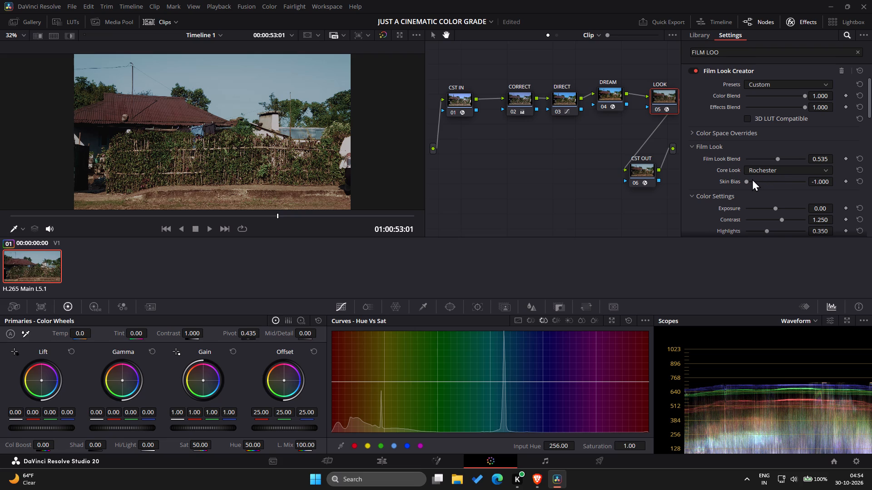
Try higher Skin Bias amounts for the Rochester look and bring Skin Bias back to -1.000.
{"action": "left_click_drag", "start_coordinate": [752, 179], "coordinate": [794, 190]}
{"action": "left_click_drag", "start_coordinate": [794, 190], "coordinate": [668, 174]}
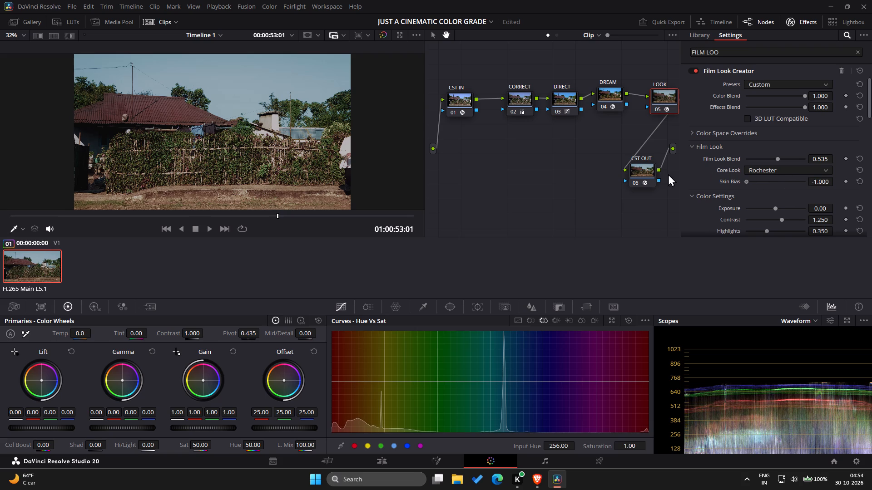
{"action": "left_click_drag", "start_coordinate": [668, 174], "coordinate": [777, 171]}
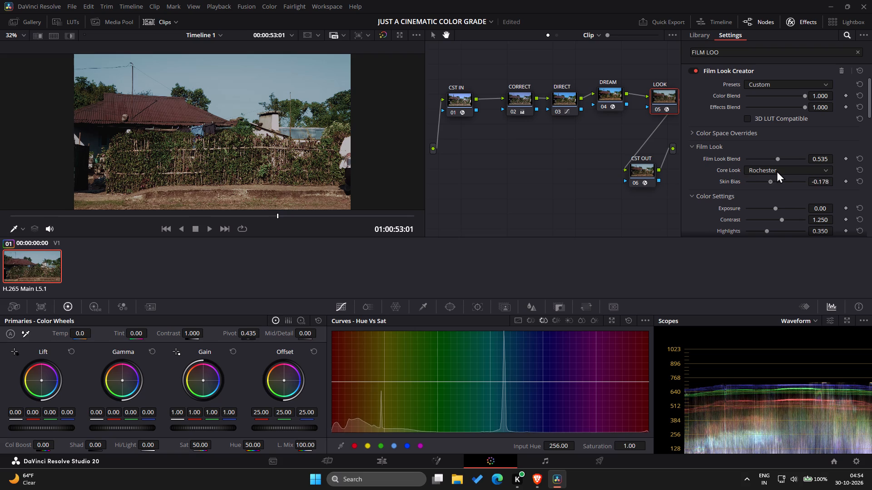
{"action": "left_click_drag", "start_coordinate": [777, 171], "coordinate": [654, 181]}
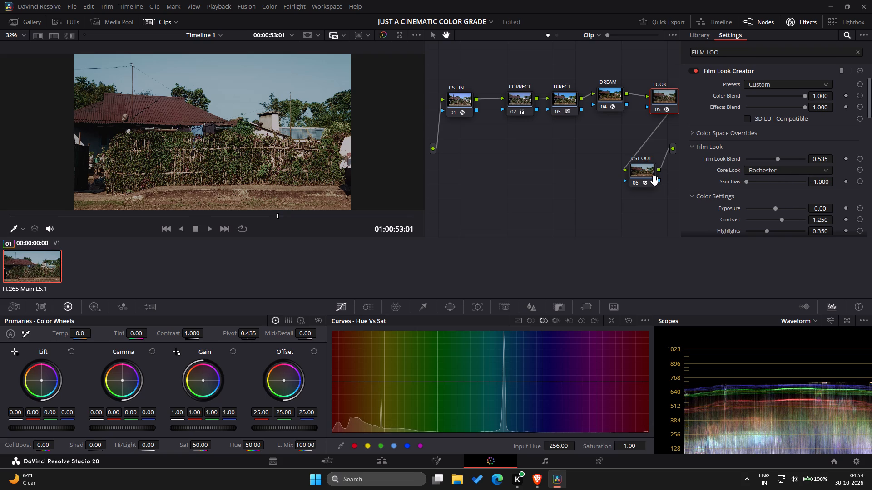
Vary the Film Look Creator's Color Blend between 0.000 and 1.000 to compare its effect, bringing it down to 0.000.
{"action": "scroll", "coordinate": [726, 176], "scroll_direction": "up", "scroll_amount": 1}
{"action": "scroll", "coordinate": [766, 146], "scroll_direction": "up", "scroll_amount": 1}
{"action": "left_click_drag", "start_coordinate": [802, 94], "coordinate": [707, 108]}
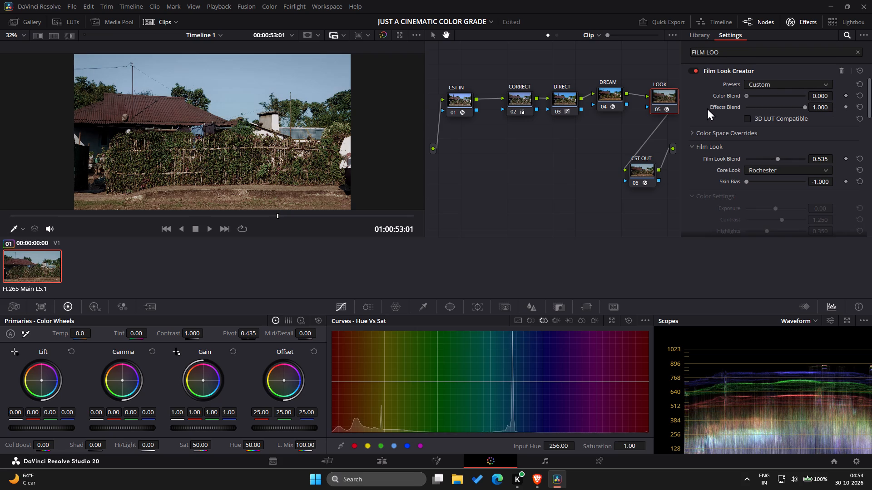
{"action": "left_click_drag", "start_coordinate": [707, 108], "coordinate": [782, 114]}
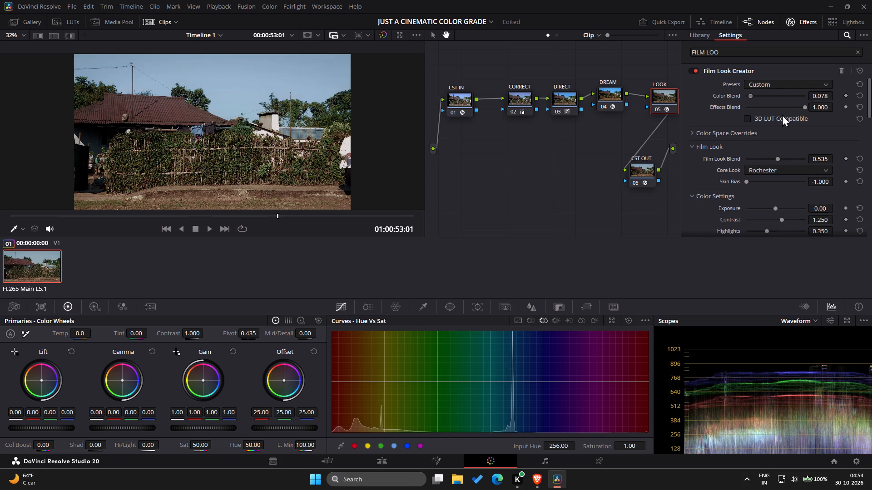
{"action": "left_click_drag", "start_coordinate": [782, 114], "coordinate": [738, 133]}
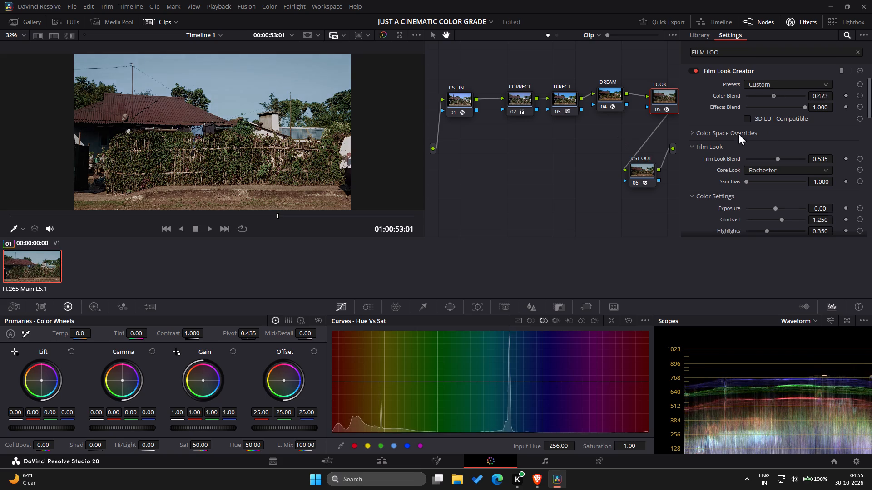
{"action": "left_click_drag", "start_coordinate": [738, 133], "coordinate": [871, 128]}
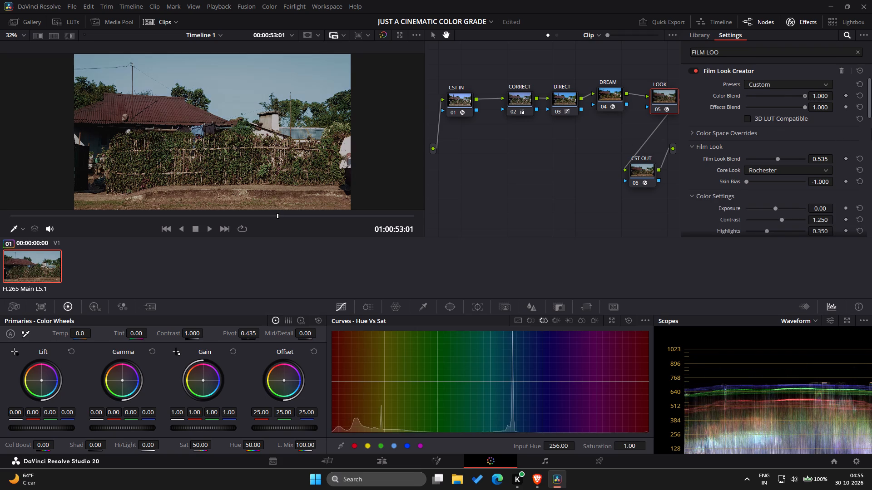
{"action": "left_click_drag", "start_coordinate": [871, 128], "coordinate": [738, 125]}
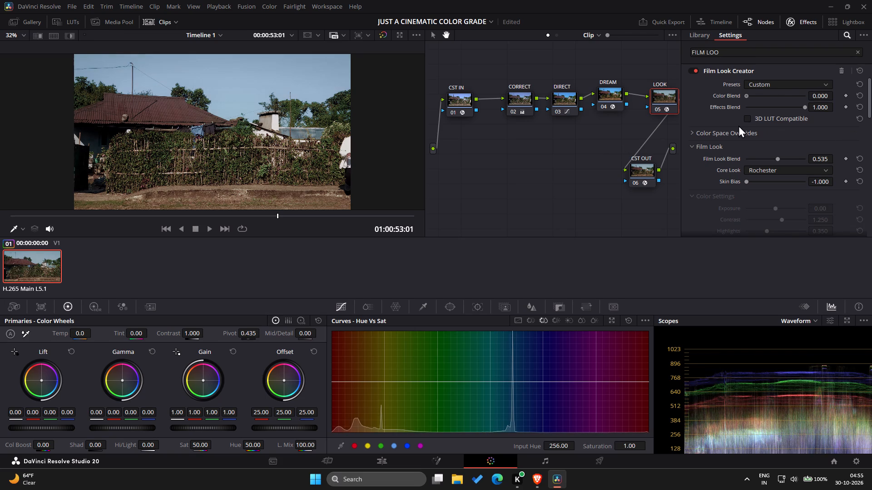
{"action": "left_click_drag", "start_coordinate": [738, 125], "coordinate": [753, 120]}
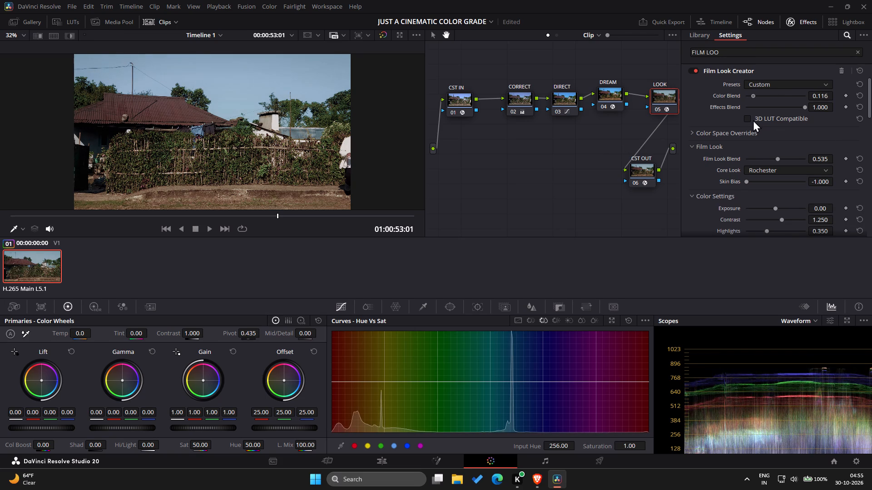
{"action": "left_click_drag", "start_coordinate": [753, 120], "coordinate": [730, 132]}
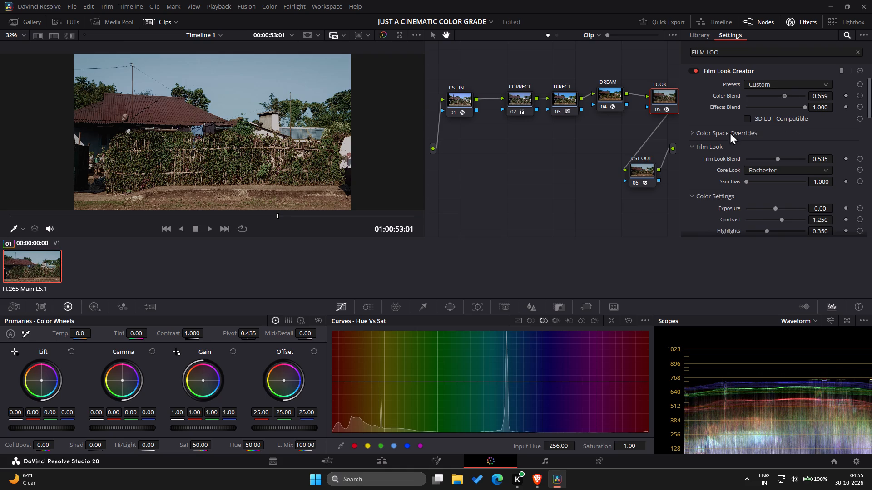
{"action": "left_click_drag", "start_coordinate": [730, 132], "coordinate": [706, 139]}
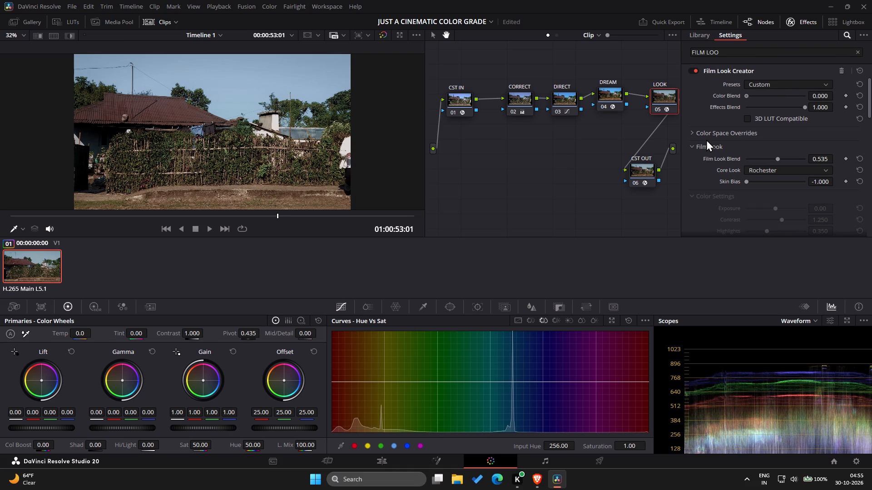
{"action": "left_click_drag", "start_coordinate": [706, 139], "coordinate": [713, 138]}
{"action": "left_click_drag", "start_coordinate": [713, 138], "coordinate": [733, 127]}
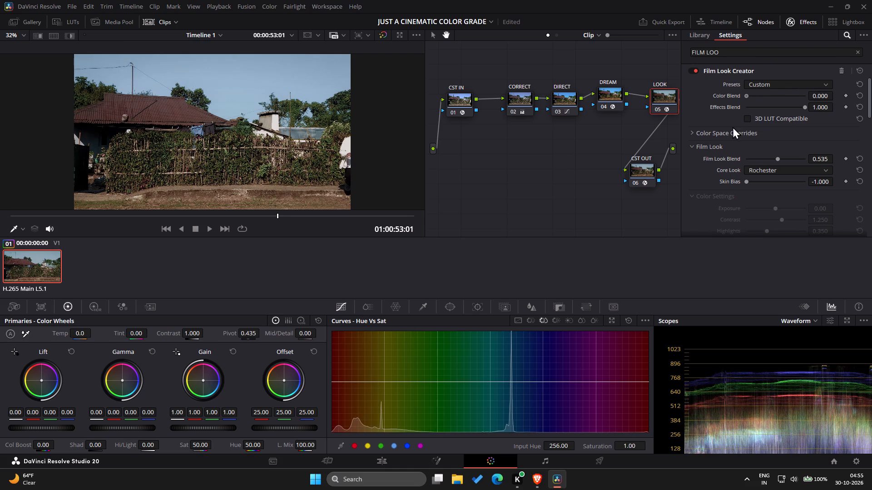
{"action": "left_click_drag", "start_coordinate": [733, 127], "coordinate": [733, 124]}
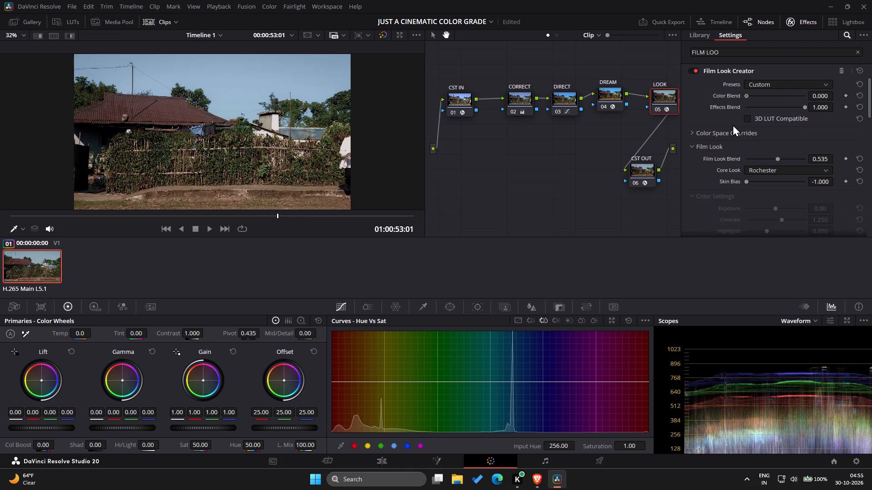
{"action": "left_click_drag", "start_coordinate": [733, 124], "coordinate": [765, 122]}
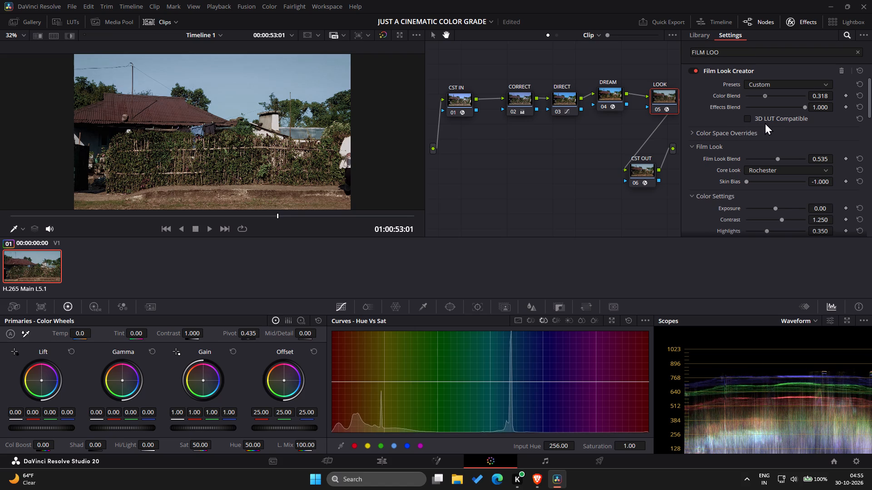
{"action": "left_click_drag", "start_coordinate": [765, 122], "coordinate": [743, 123]}
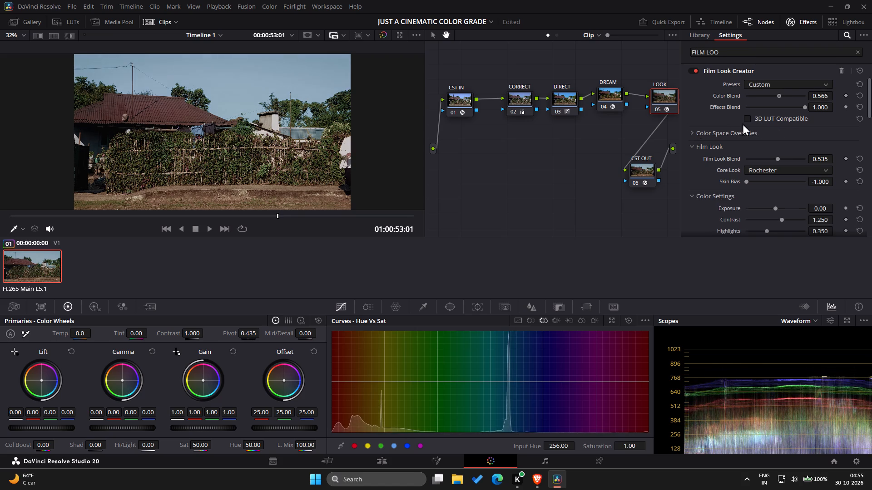
{"action": "left_click_drag", "start_coordinate": [743, 123], "coordinate": [665, 137]}
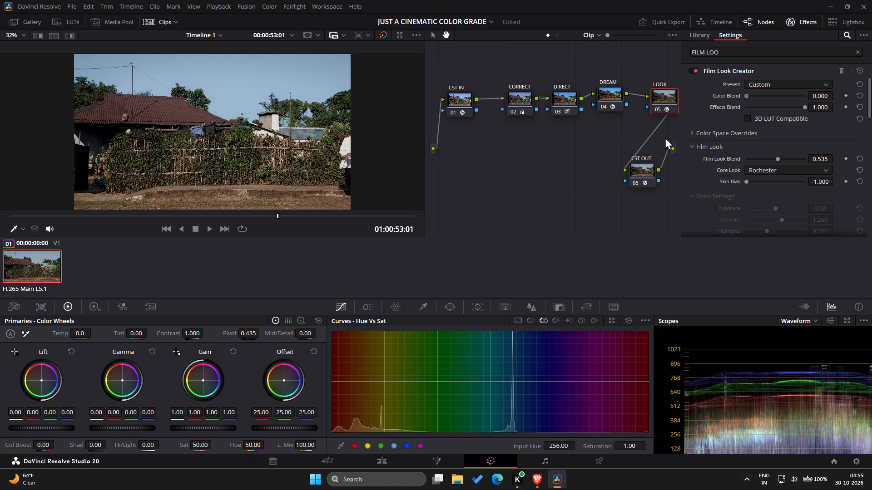
{"action": "left_click_drag", "start_coordinate": [665, 137], "coordinate": [728, 132]}
{"action": "left_click_drag", "start_coordinate": [728, 132], "coordinate": [744, 130]}
{"action": "left_click_drag", "start_coordinate": [744, 130], "coordinate": [743, 130]}
Compare the Film Look Creator's Color Blend across its range from 0.000 to 1.000 and settle at 0.450.
{"action": "left_click_drag", "start_coordinate": [743, 130], "coordinate": [742, 130]}
{"action": "left_click_drag", "start_coordinate": [742, 130], "coordinate": [741, 130]}
{"action": "left_click_drag", "start_coordinate": [741, 130], "coordinate": [753, 121]}
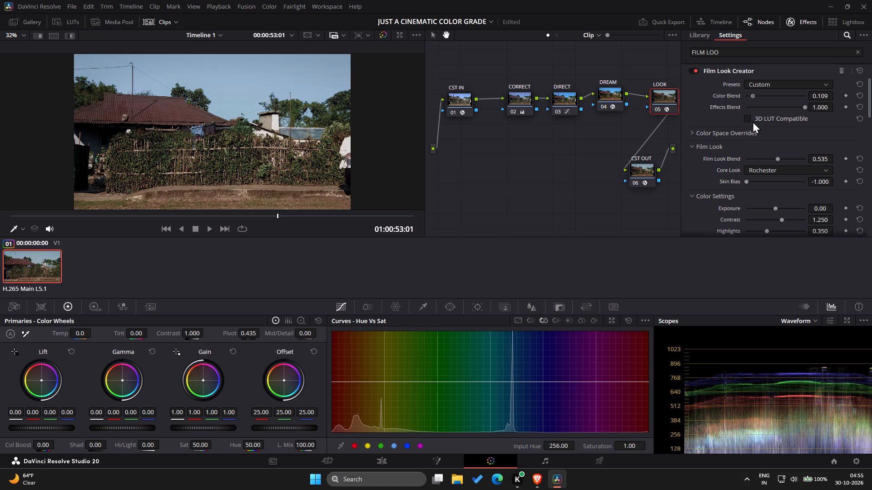
{"action": "left_click_drag", "start_coordinate": [753, 121], "coordinate": [709, 115]}
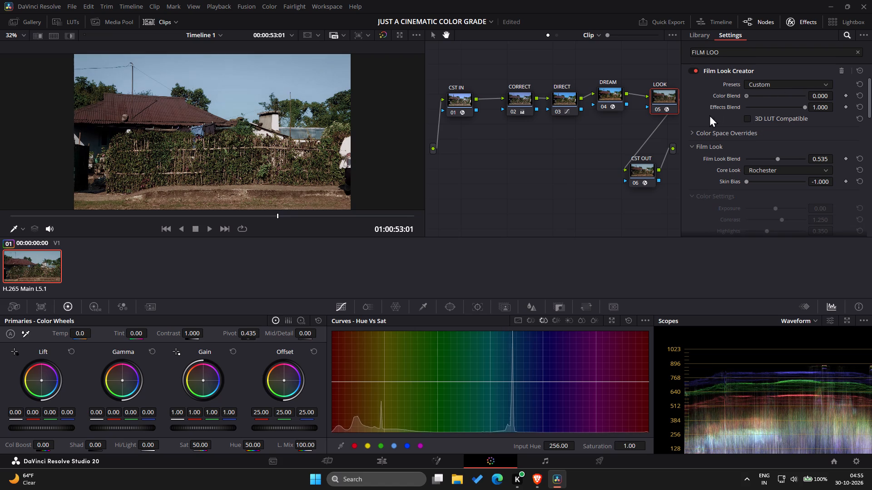
{"action": "left_click_drag", "start_coordinate": [709, 115], "coordinate": [719, 116]}
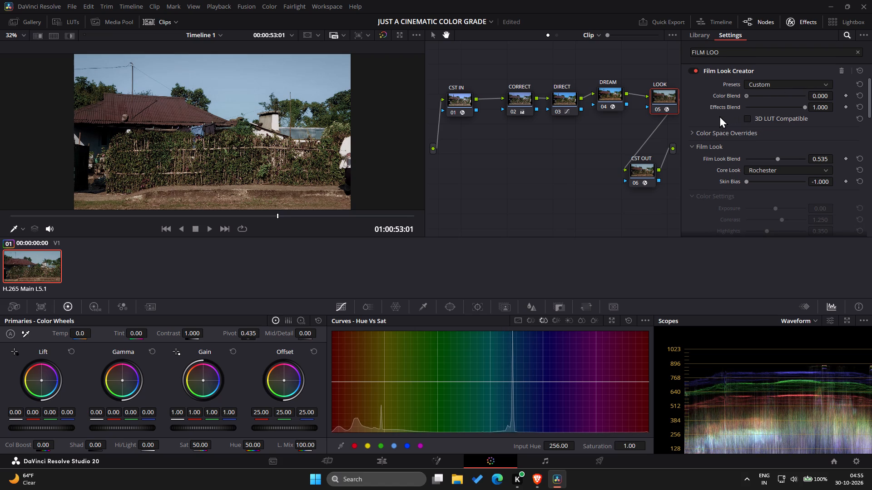
{"action": "left_click_drag", "start_coordinate": [719, 116], "coordinate": [846, 113]}
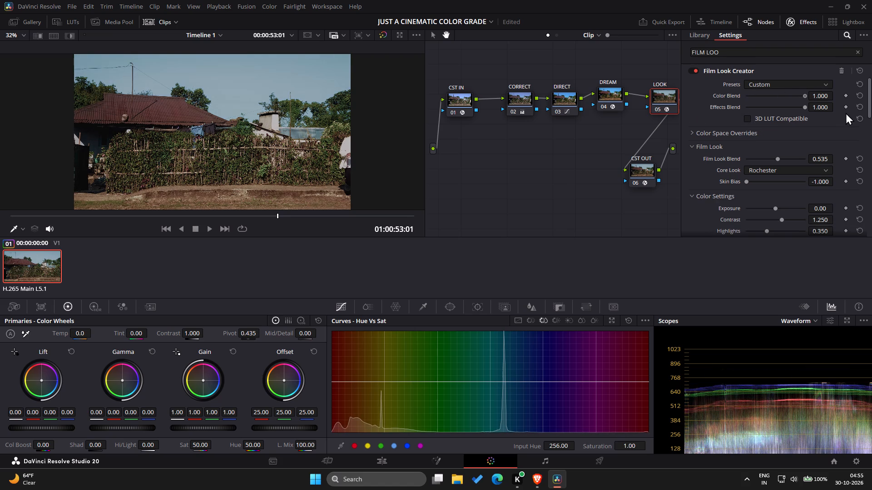
{"action": "left_click_drag", "start_coordinate": [846, 113], "coordinate": [796, 116]}
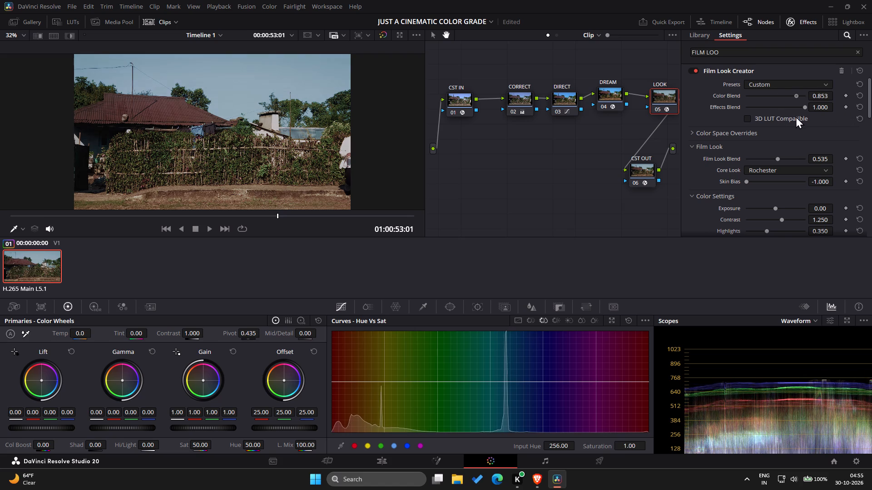
{"action": "left_click_drag", "start_coordinate": [796, 116], "coordinate": [773, 120]}
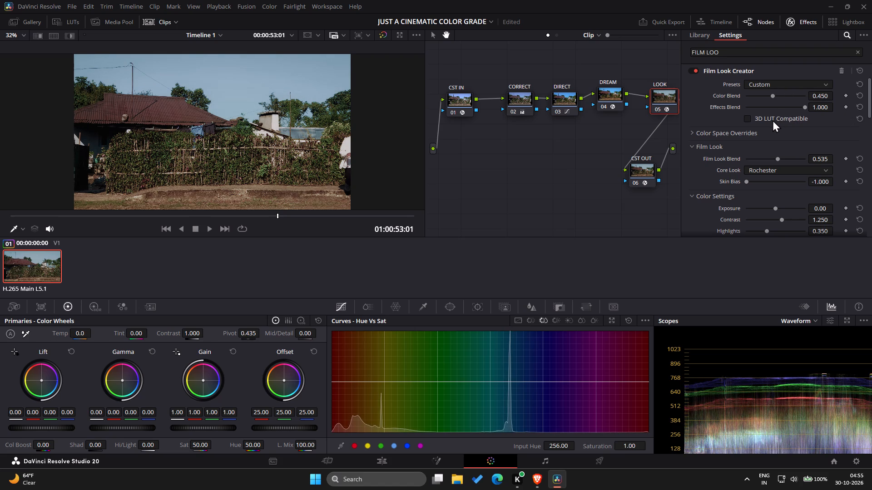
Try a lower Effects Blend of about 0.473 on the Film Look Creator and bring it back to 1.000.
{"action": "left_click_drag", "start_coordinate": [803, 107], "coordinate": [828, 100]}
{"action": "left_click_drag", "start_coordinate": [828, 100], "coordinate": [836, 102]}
Look through the Film Look Creator's remaining settings and watch the tutorial's TONE node section before returning to the grade.
{"action": "scroll", "coordinate": [763, 136], "scroll_direction": "down", "scroll_amount": 1}
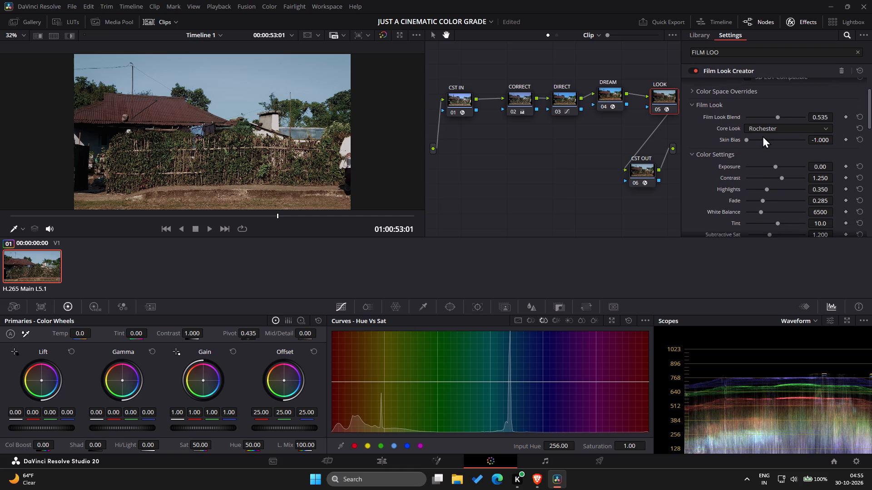
{"action": "scroll", "coordinate": [763, 136], "scroll_direction": "down", "scroll_amount": 2}
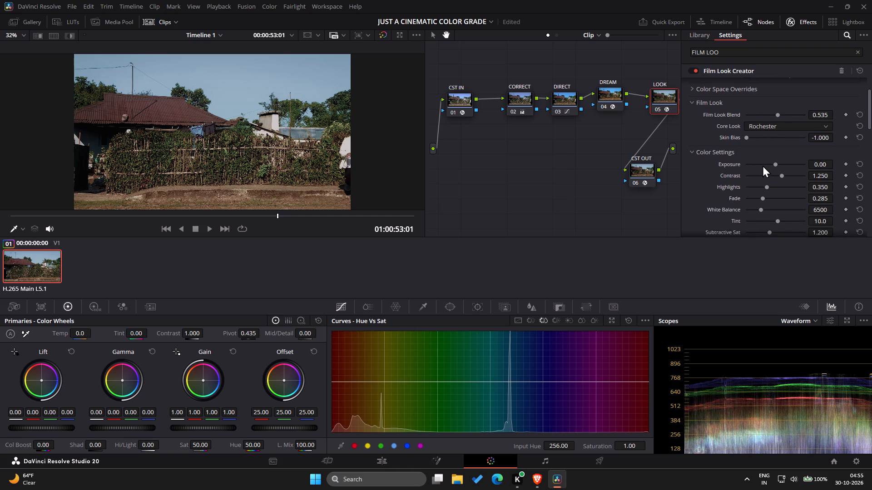
{"action": "scroll", "coordinate": [772, 165], "scroll_direction": "down", "scroll_amount": 1}
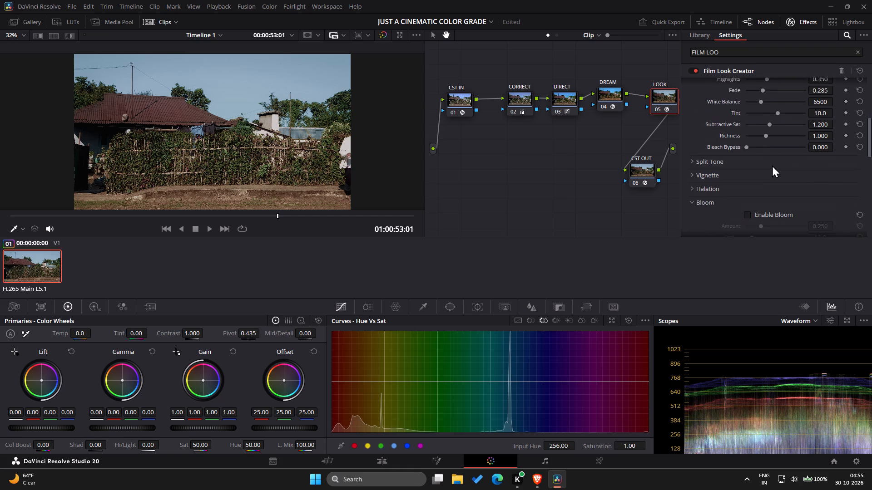
{"action": "scroll", "coordinate": [772, 165], "scroll_direction": "down", "scroll_amount": 1}
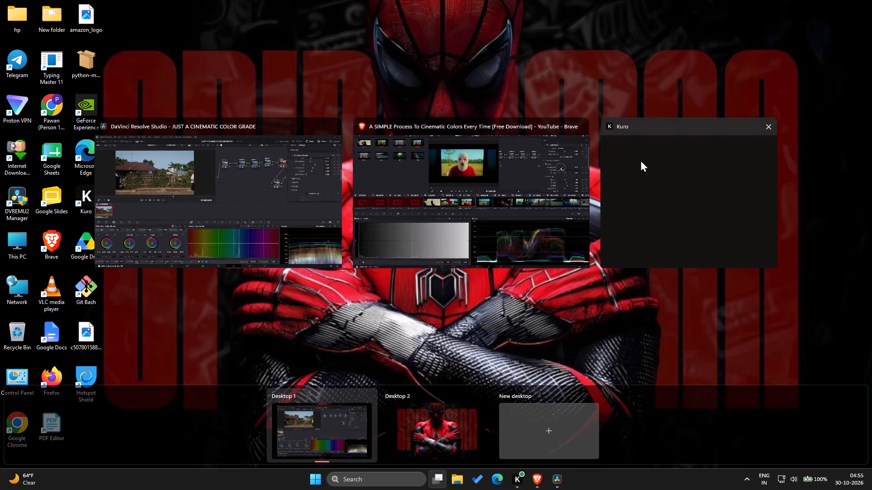
{"action": "left_click", "coordinate": [515, 173]}
{"action": "key", "text": "space"}
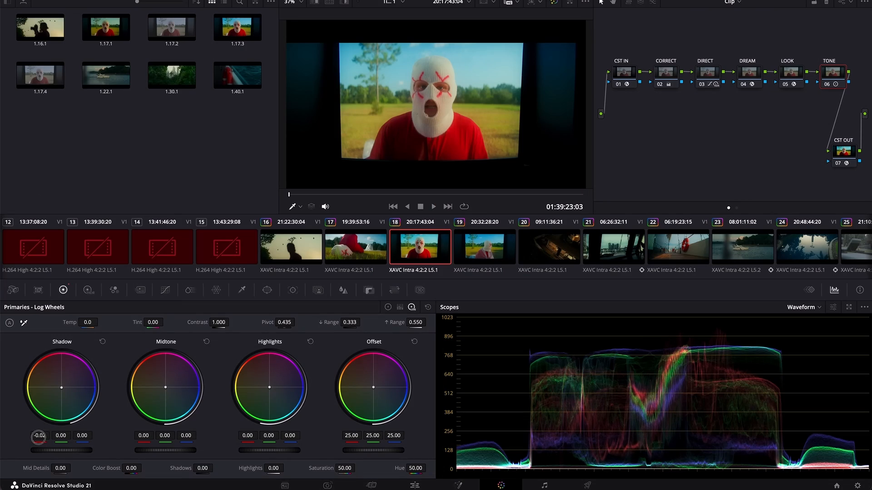
{"action": "key", "text": "space"}
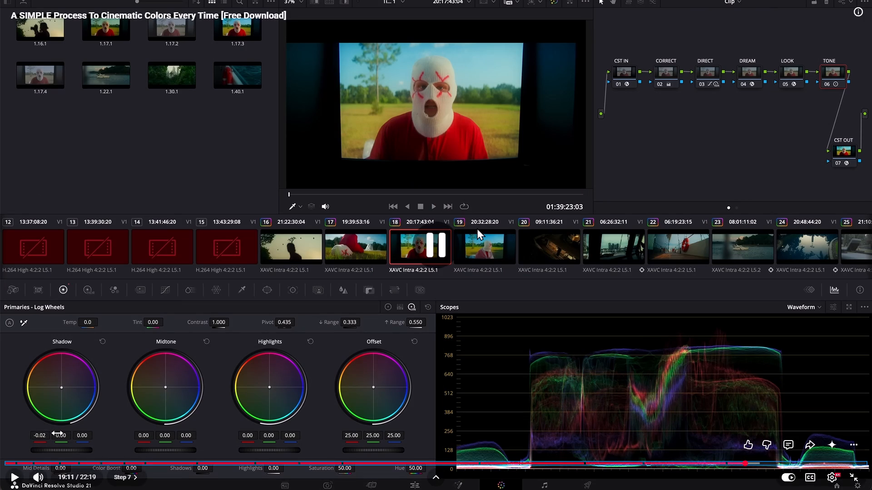
{"action": "left_click", "coordinate": [491, 174]}
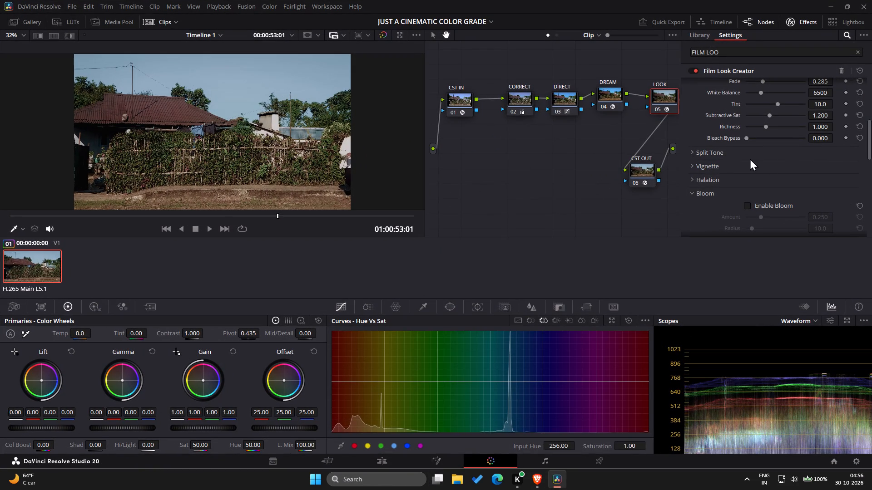
{"action": "scroll", "coordinate": [754, 158], "scroll_direction": "up", "scroll_amount": 2}
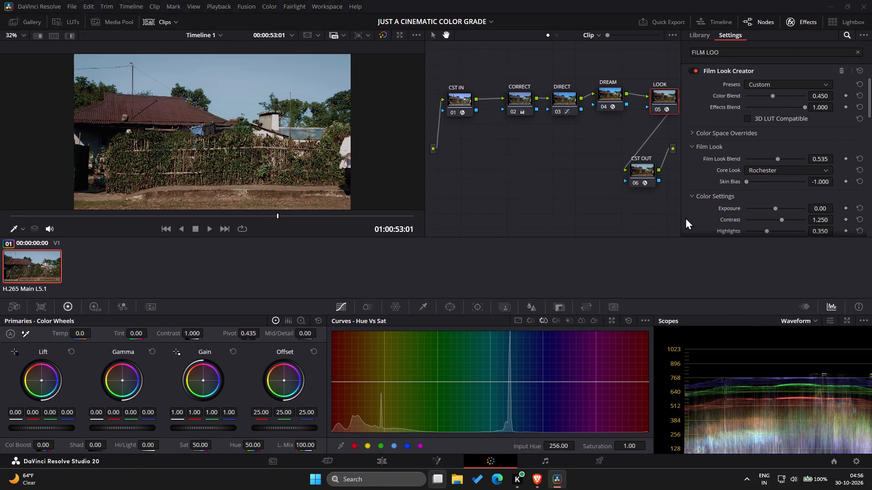
Switch to the YouTube tutorial in Brave and rewind it to the Film Look Creator section to check the core look settings.
{"action": "left_click", "coordinate": [568, 174]}
{"action": "key", "text": "Left"}
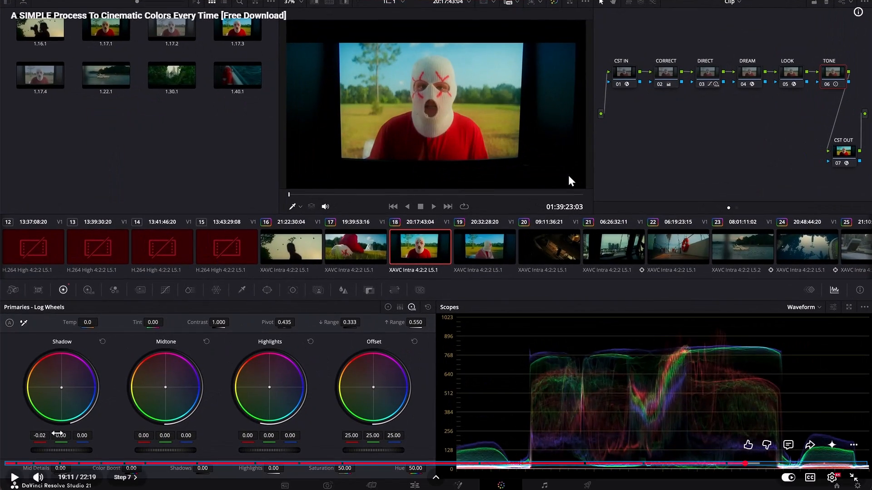
{"action": "key", "text": "Left"}
{"action": "key", "text": "Left"}
{"action": "key", "text": "Left"}
{"action": "key", "text": "Left"}
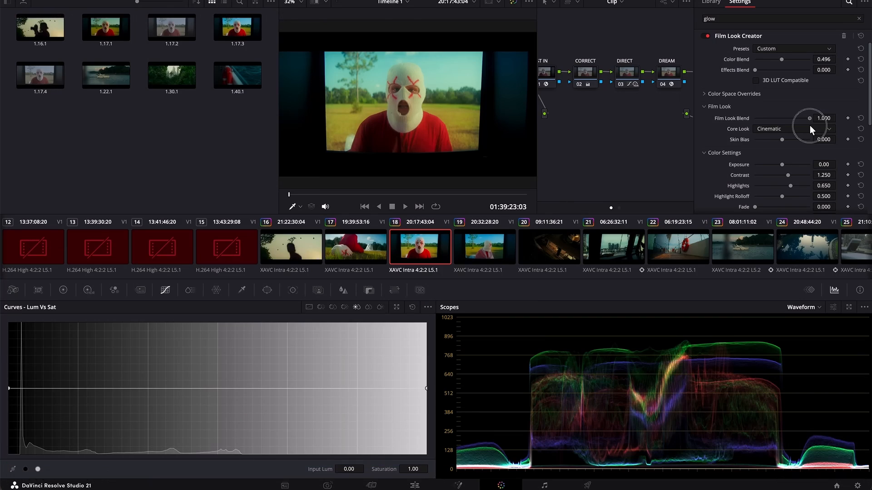
{"action": "left_click", "coordinate": [504, 220]}
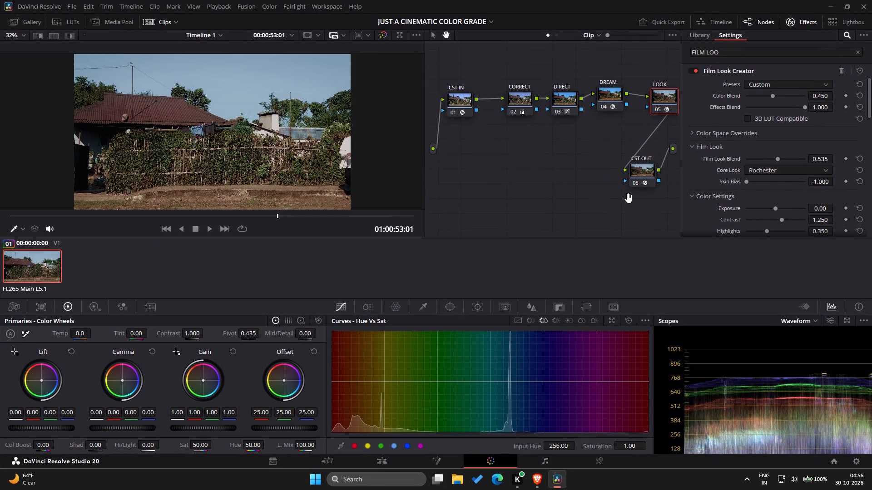
Change the Film Look Creator's Core Look to Cinematic with Skin Bias at about 0.147.
{"action": "left_click_drag", "start_coordinate": [782, 167], "coordinate": [780, 180]}
{"action": "left_click", "coordinate": [780, 180]}
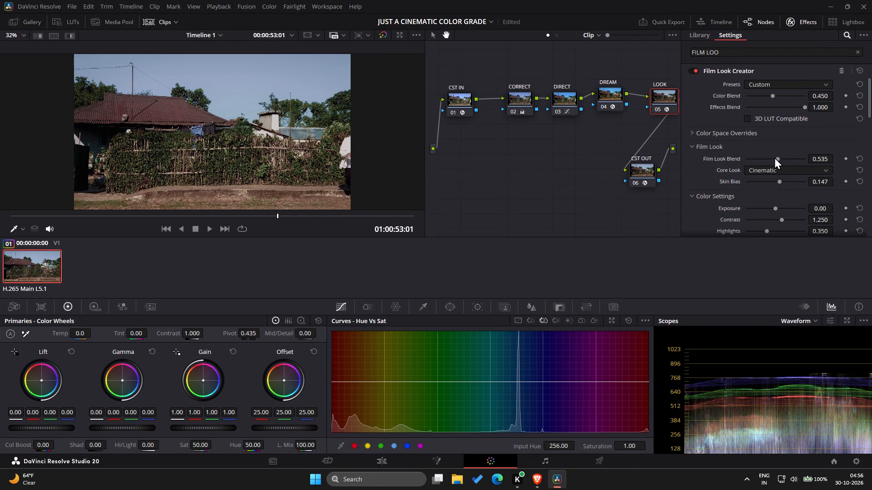
Try Film Look Blend from a low strength up to 1.000 and adjust Skin Bias to about 0.163.
{"action": "left_click_drag", "start_coordinate": [774, 157], "coordinate": [757, 157]}
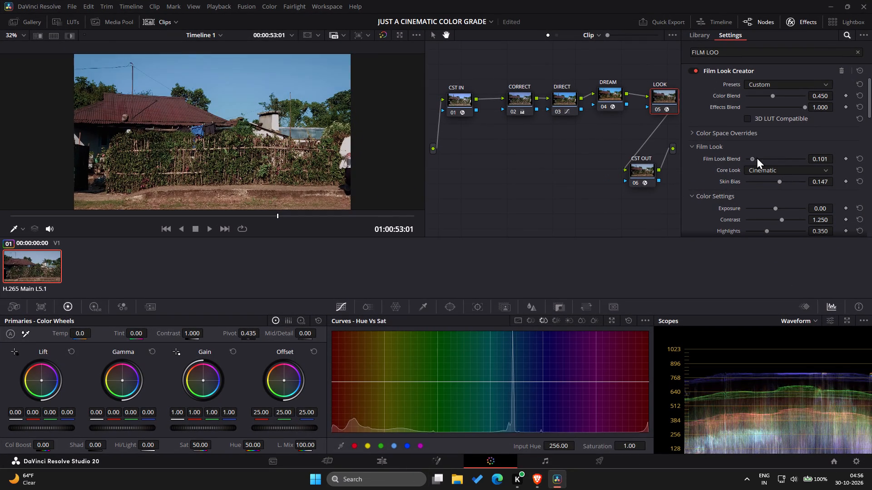
{"action": "left_click_drag", "start_coordinate": [757, 157], "coordinate": [808, 152]}
{"action": "left_click", "coordinate": [779, 183]}
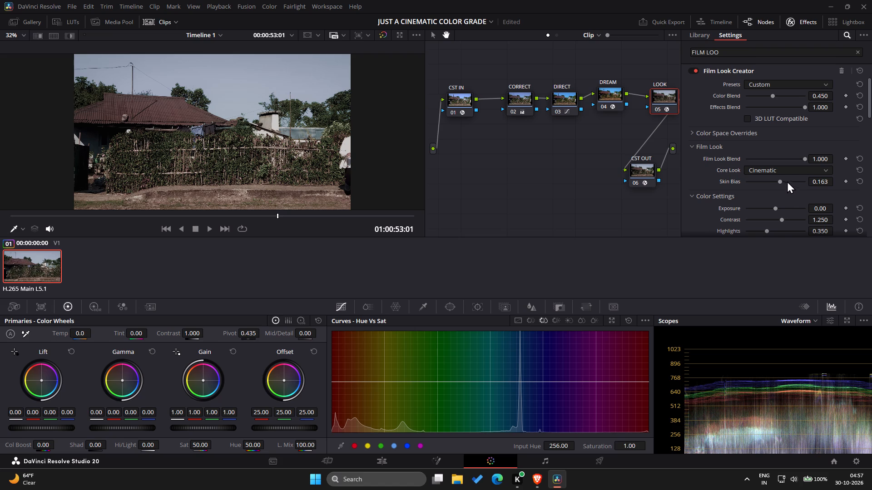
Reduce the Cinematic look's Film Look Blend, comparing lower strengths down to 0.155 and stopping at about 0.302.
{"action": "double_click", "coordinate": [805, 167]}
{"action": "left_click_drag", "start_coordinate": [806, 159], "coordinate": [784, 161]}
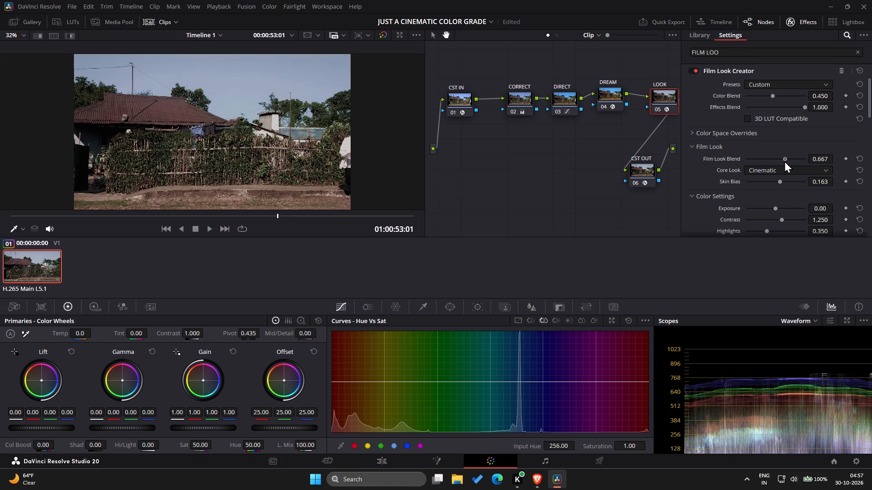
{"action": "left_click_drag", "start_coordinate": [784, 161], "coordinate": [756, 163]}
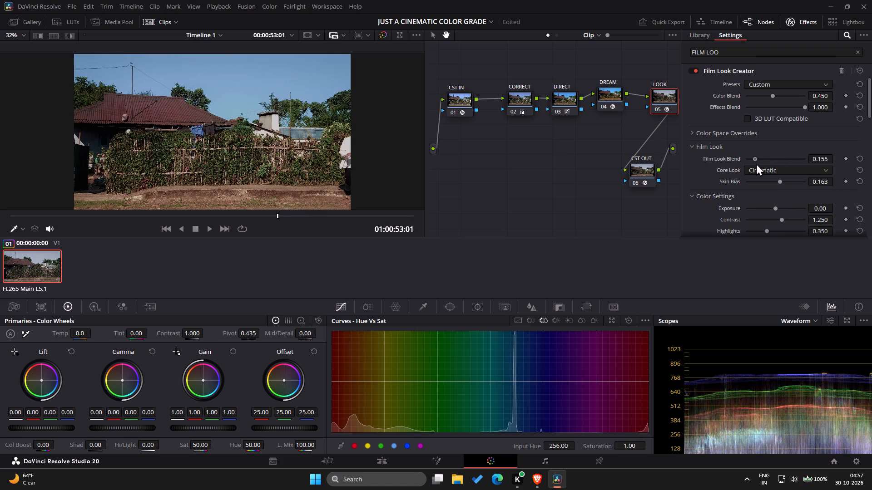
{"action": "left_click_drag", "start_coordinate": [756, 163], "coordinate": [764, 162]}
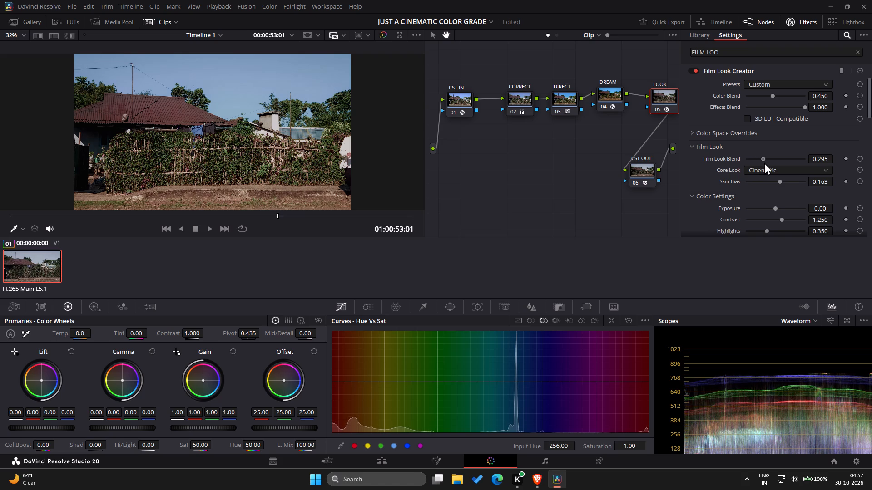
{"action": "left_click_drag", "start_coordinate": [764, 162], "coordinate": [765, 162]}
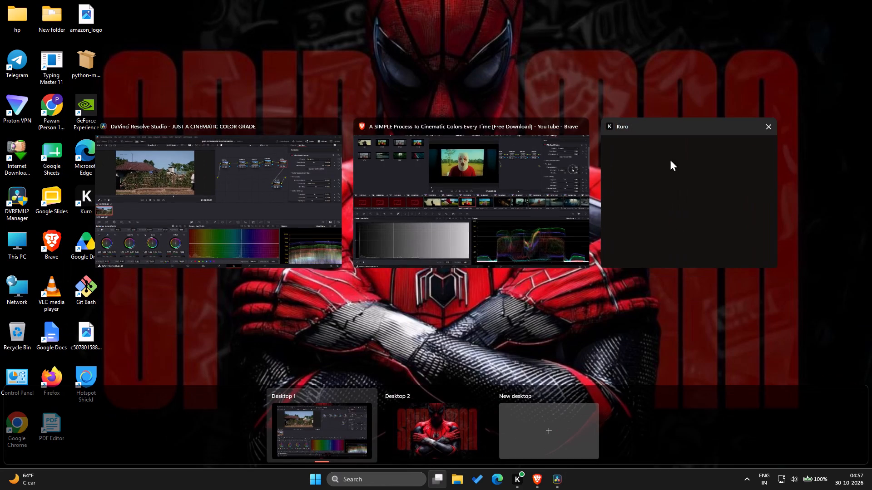
Recheck the tutorial's Film Look Creator settings, compare Film Look Blend strengths from 0.000 upward in Resolve, and settle at about 0.310.
{"action": "left_click", "coordinate": [543, 184]}
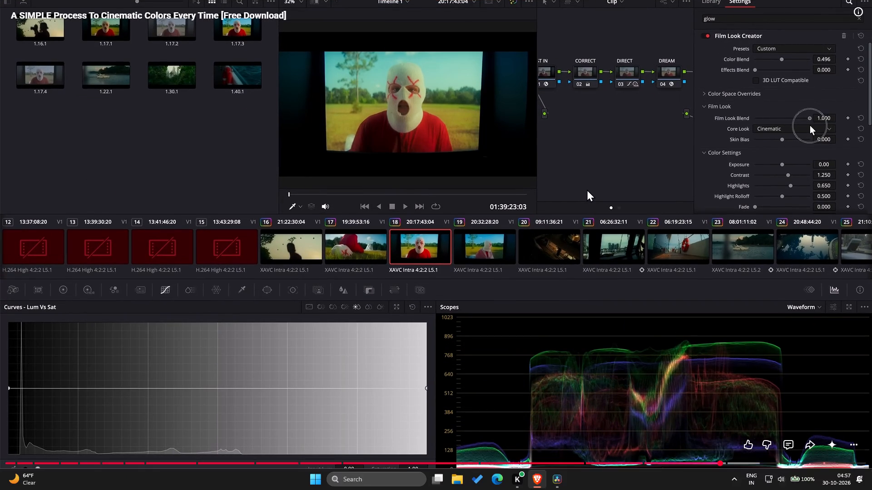
{"action": "left_click", "coordinate": [526, 168]}
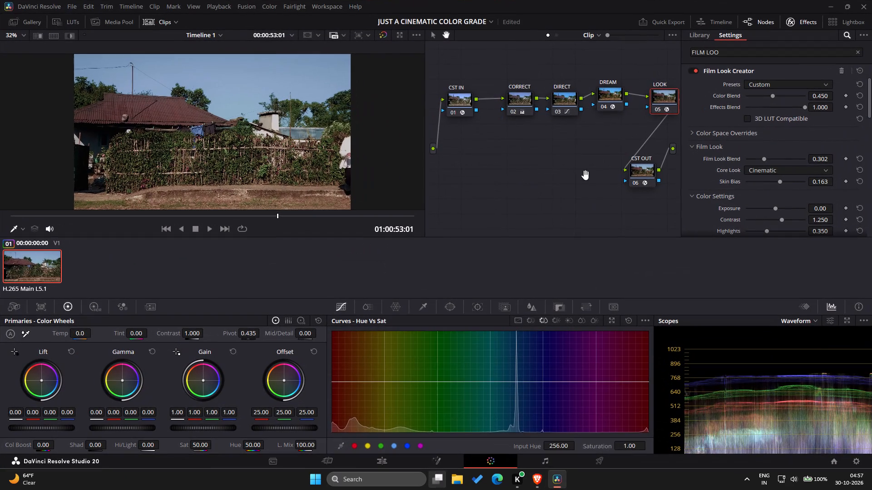
{"action": "left_click_drag", "start_coordinate": [762, 159], "coordinate": [732, 160]}
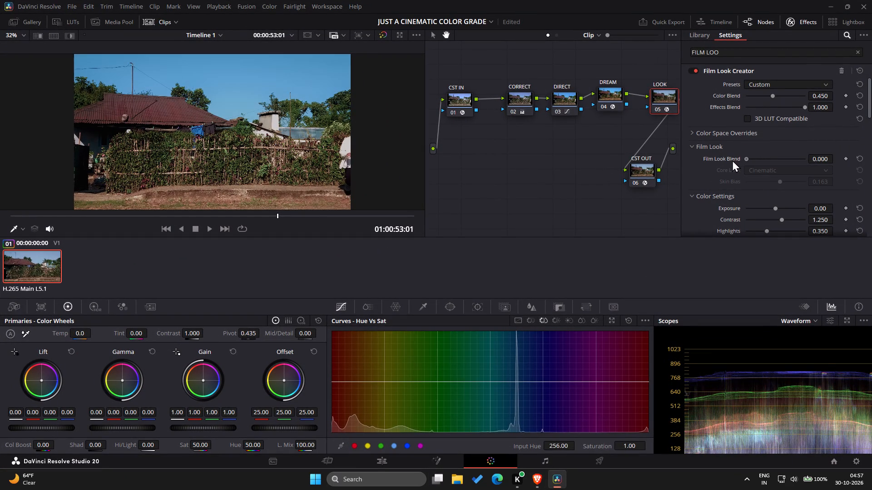
{"action": "left_click_drag", "start_coordinate": [732, 160], "coordinate": [760, 159]}
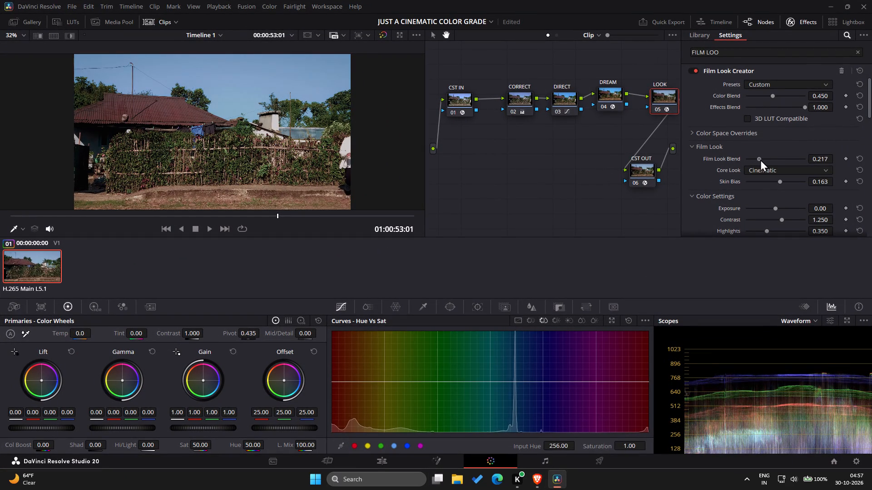
{"action": "left_click_drag", "start_coordinate": [760, 159], "coordinate": [765, 161]}
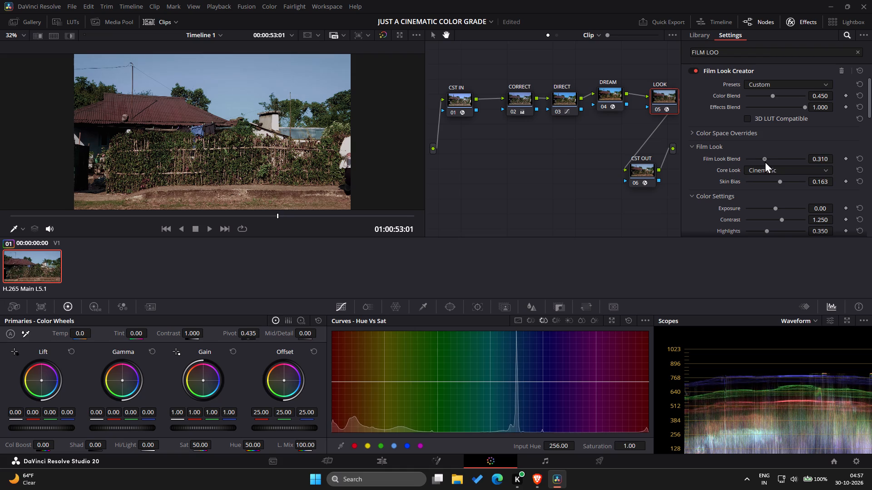
{"action": "left_click_drag", "start_coordinate": [765, 161], "coordinate": [767, 162]}
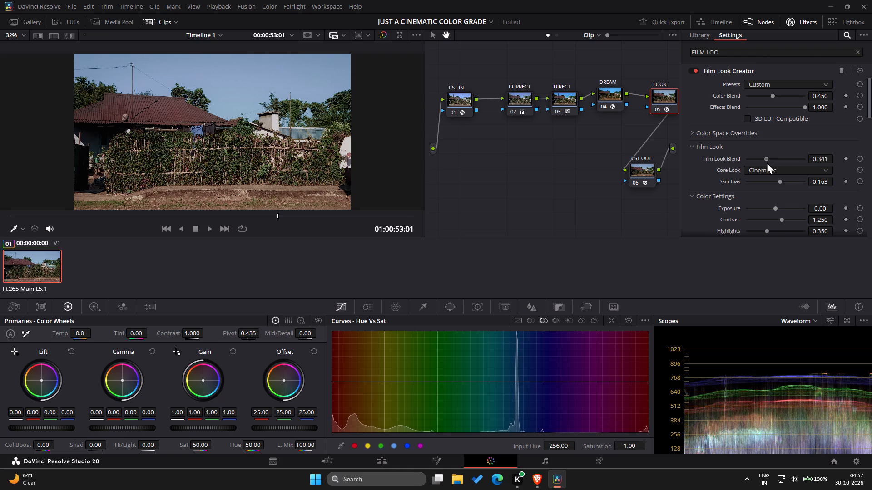
{"action": "left_click_drag", "start_coordinate": [767, 162], "coordinate": [764, 162]}
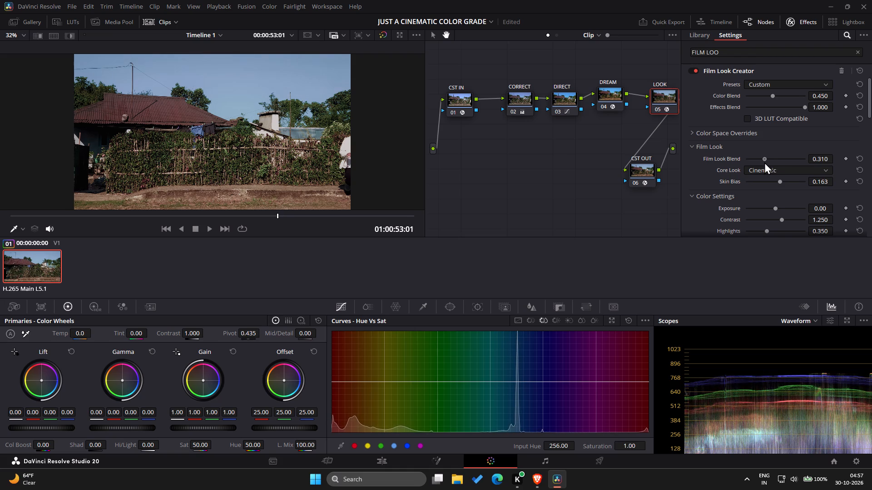
Fine-tune the LOOK node's Film Look Blend to about 0.333.
{"action": "left_click_drag", "start_coordinate": [764, 162], "coordinate": [765, 162]}
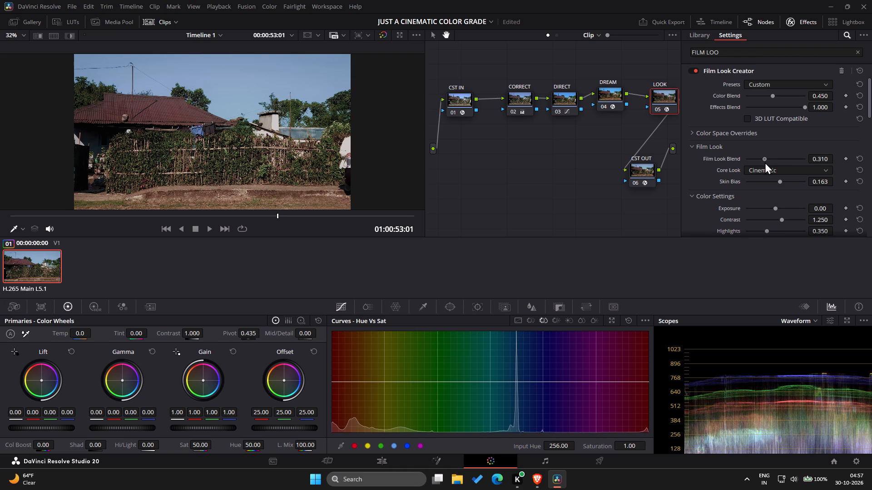
{"action": "left_click_drag", "start_coordinate": [765, 162], "coordinate": [766, 162]}
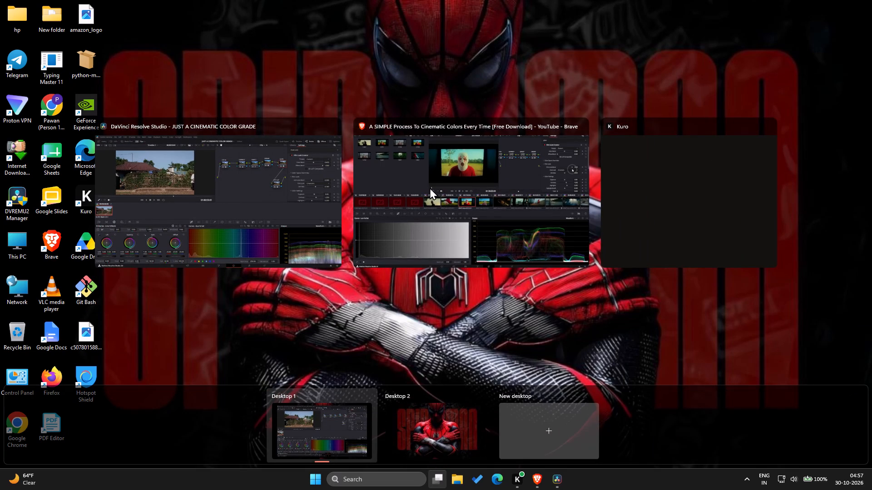
{"action": "left_click", "coordinate": [259, 177]}
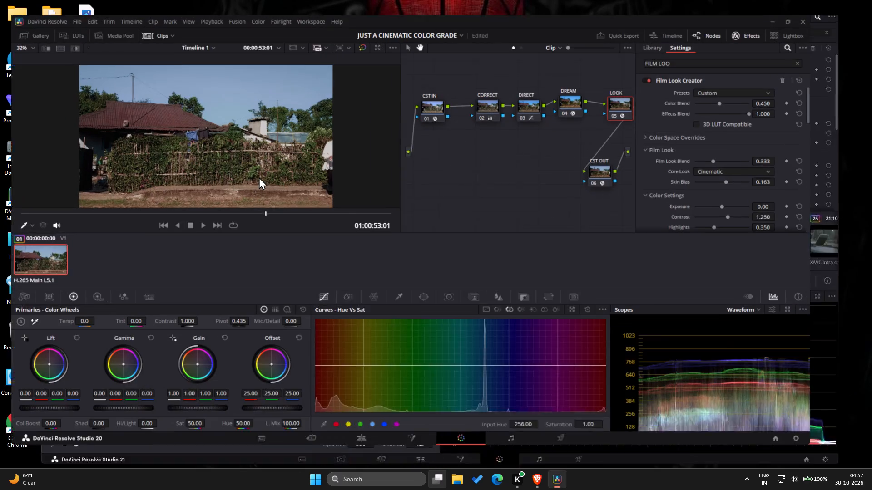
Preview the DREAM node's Glow effect as Glow Alone, and switch back to Final Result.
{"action": "left_click", "coordinate": [609, 100]}
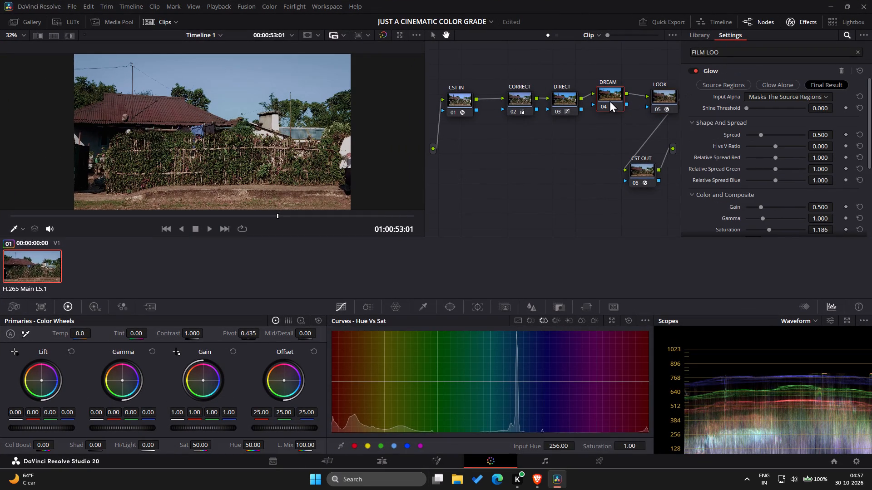
{"action": "scroll", "coordinate": [728, 122], "scroll_direction": "up", "scroll_amount": 1}
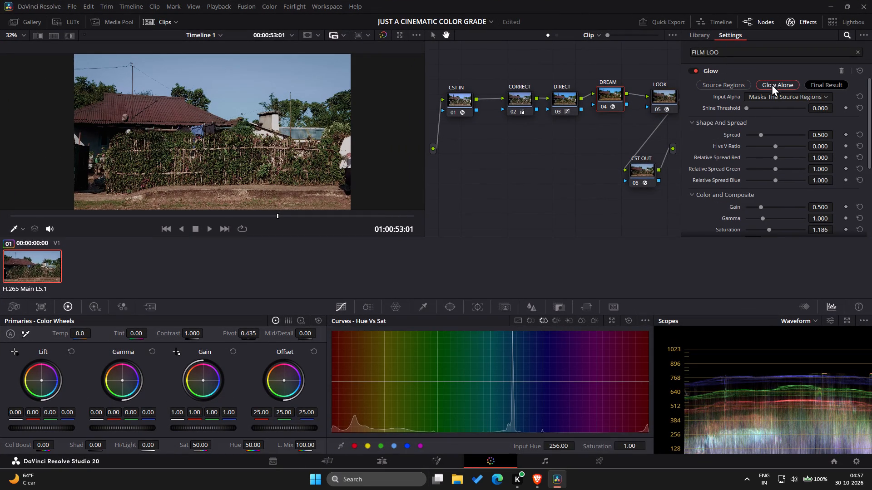
{"action": "left_click", "coordinate": [774, 83]}
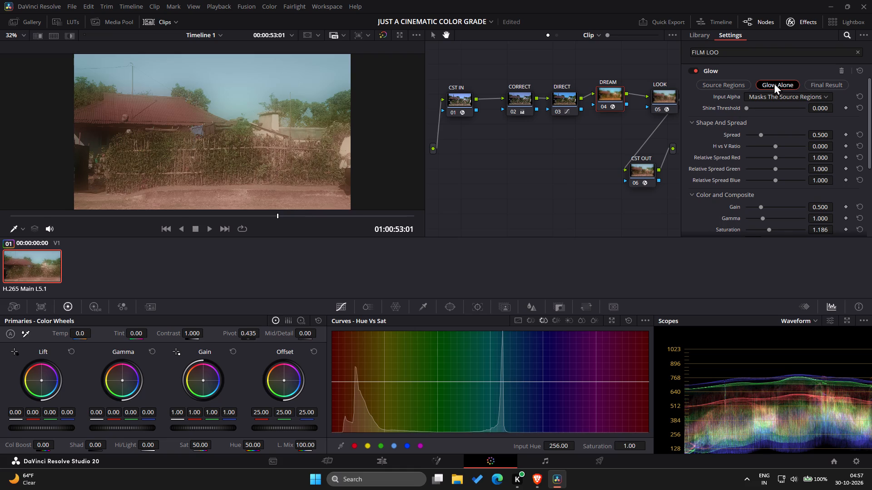
{"action": "left_click", "coordinate": [820, 82]}
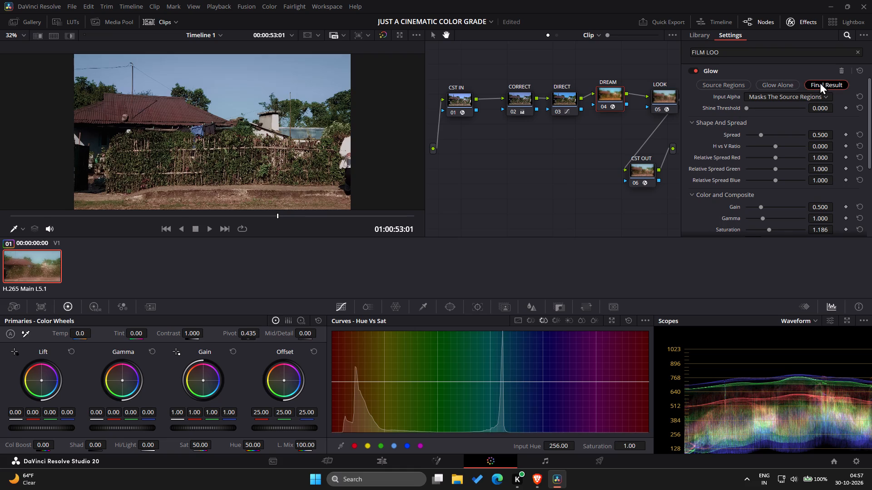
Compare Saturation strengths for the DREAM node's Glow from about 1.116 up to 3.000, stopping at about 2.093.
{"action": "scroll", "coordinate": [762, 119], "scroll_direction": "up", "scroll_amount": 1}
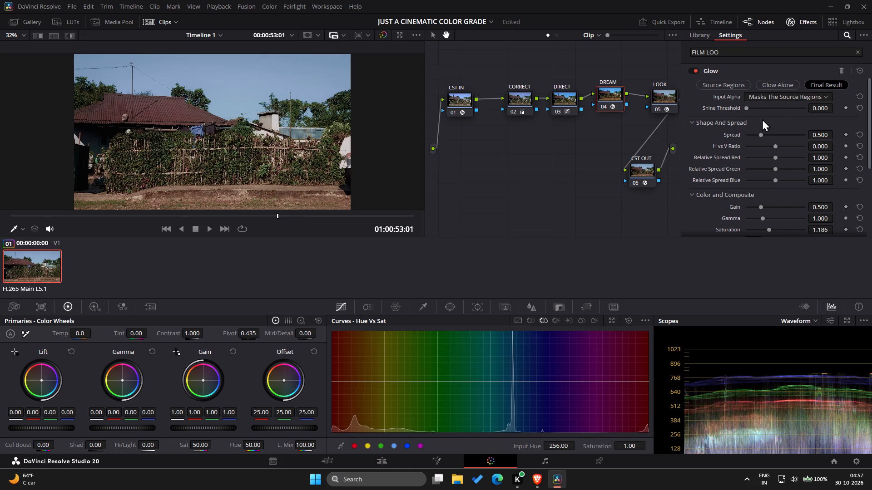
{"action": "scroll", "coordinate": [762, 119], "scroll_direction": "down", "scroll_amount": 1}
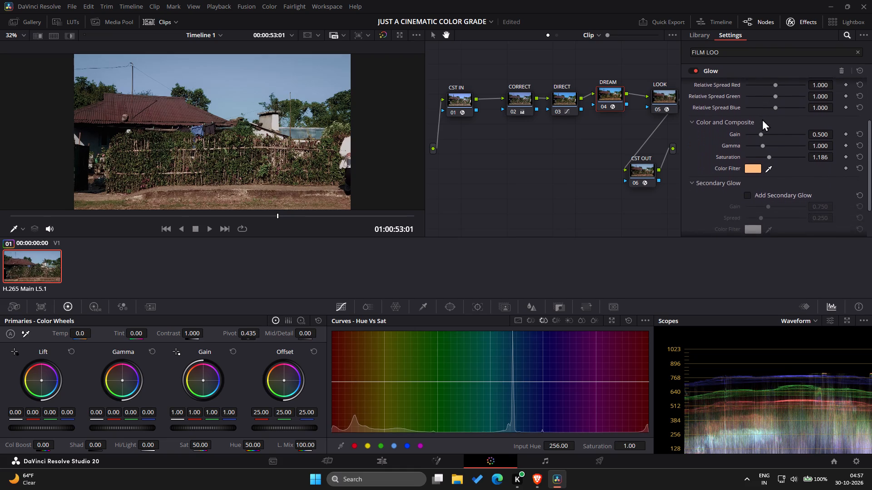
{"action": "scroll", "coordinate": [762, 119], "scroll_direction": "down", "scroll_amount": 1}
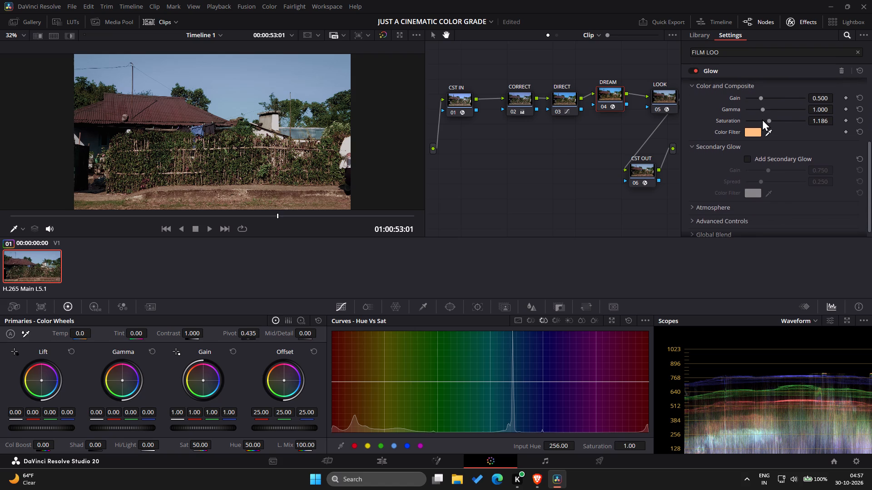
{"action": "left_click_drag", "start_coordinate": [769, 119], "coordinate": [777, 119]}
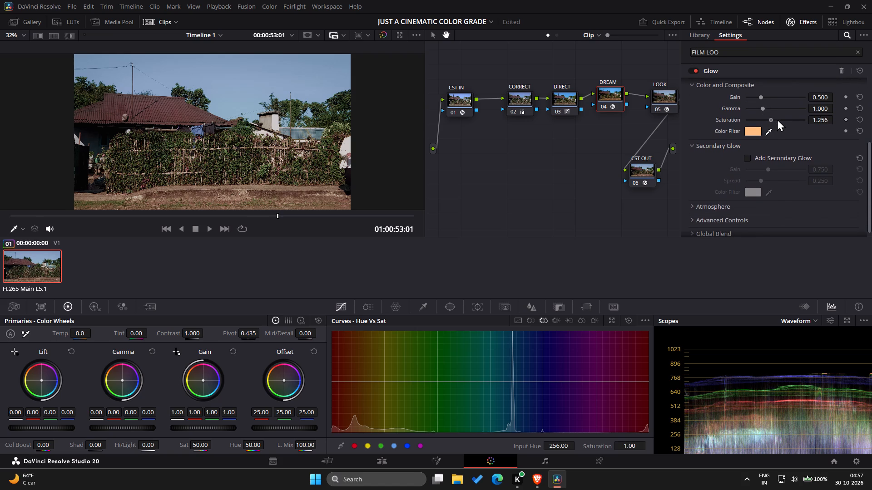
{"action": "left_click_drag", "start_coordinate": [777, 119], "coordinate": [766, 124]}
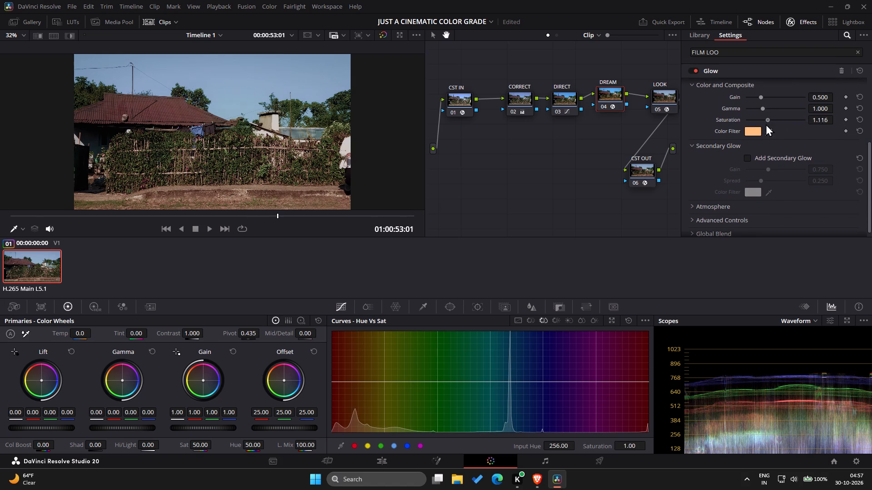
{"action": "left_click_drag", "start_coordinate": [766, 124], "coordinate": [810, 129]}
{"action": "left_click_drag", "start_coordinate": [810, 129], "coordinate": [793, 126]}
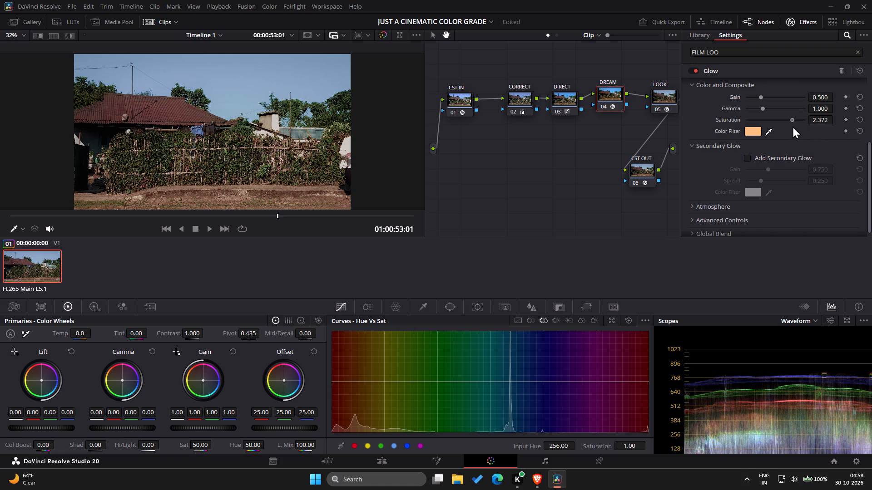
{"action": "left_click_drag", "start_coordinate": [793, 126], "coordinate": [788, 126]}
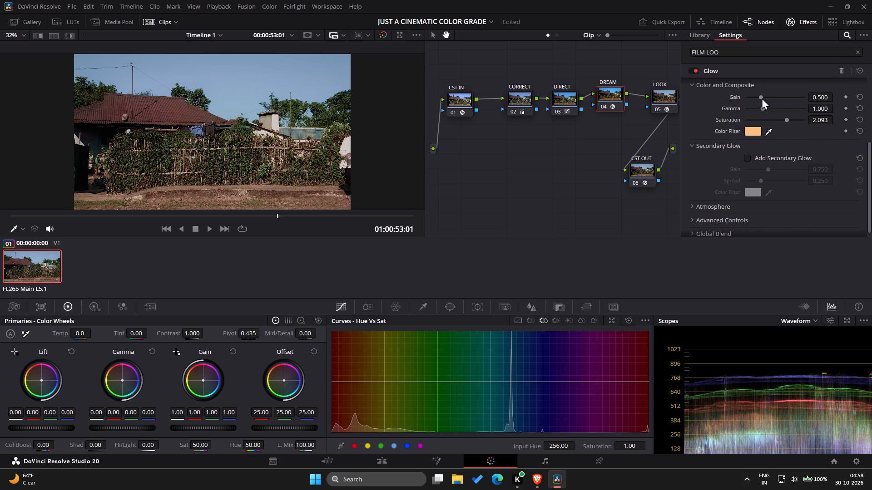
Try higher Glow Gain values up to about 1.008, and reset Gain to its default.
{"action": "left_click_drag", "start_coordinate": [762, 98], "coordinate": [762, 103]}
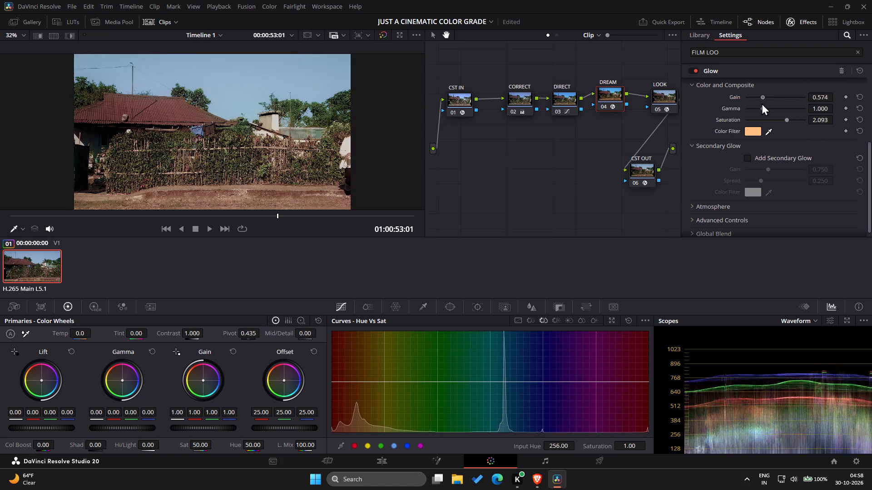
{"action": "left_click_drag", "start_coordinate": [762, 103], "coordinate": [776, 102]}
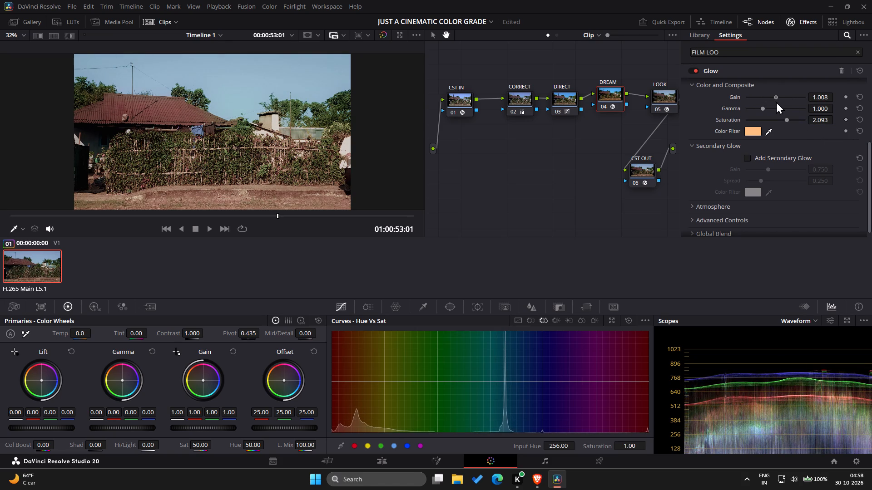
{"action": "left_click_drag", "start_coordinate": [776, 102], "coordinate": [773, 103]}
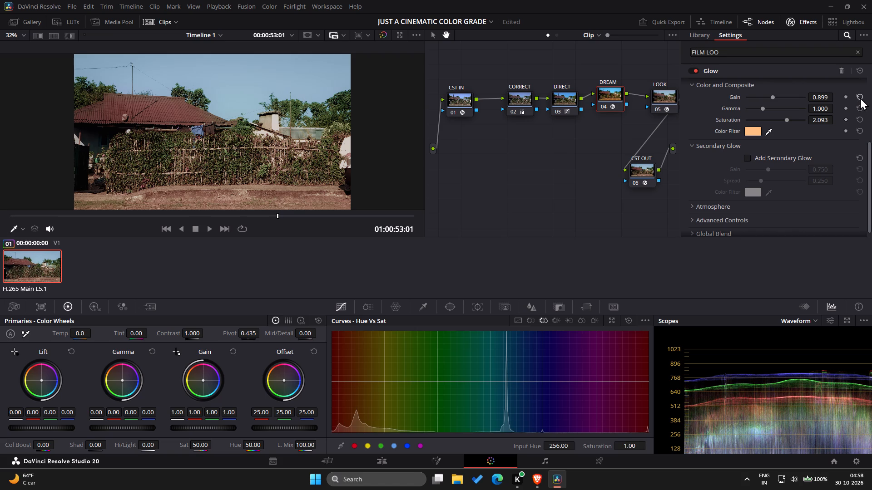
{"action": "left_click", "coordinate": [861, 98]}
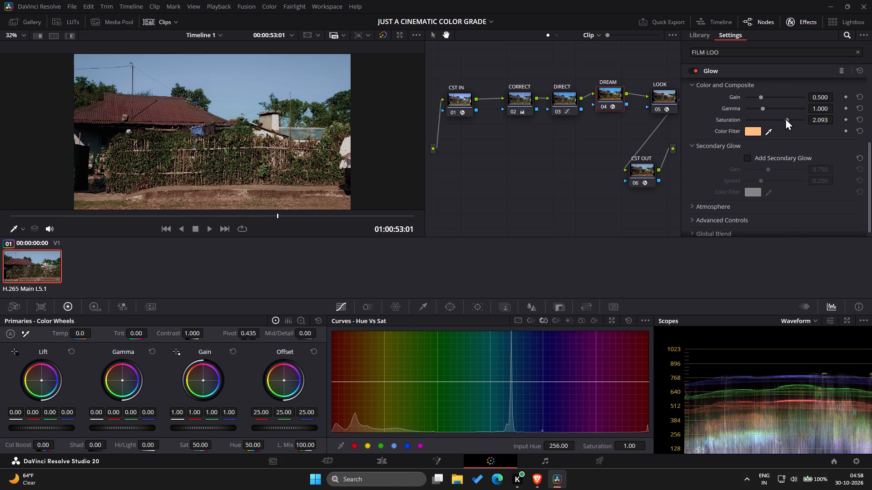
Refine the Glow's Saturation, comparing about 1.744 and 1.930 and stopping at about 1.977.
{"action": "left_click_drag", "start_coordinate": [786, 118], "coordinate": [781, 128]}
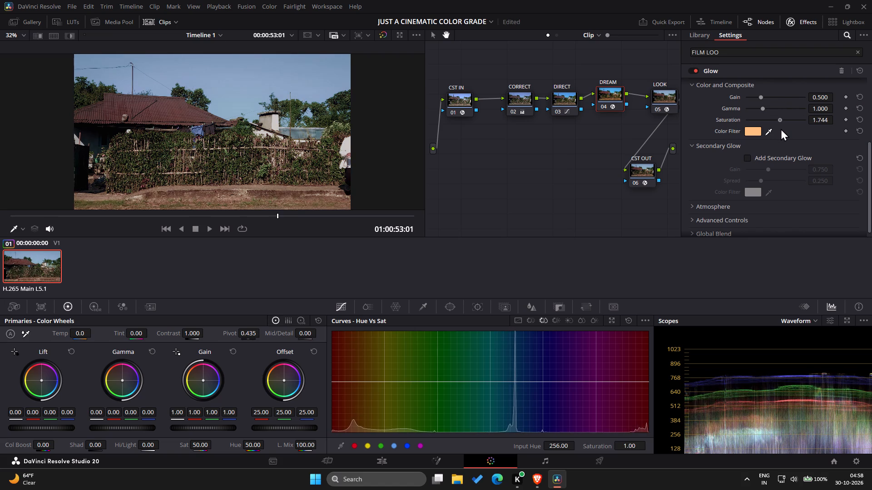
{"action": "left_click_drag", "start_coordinate": [781, 128], "coordinate": [787, 129]}
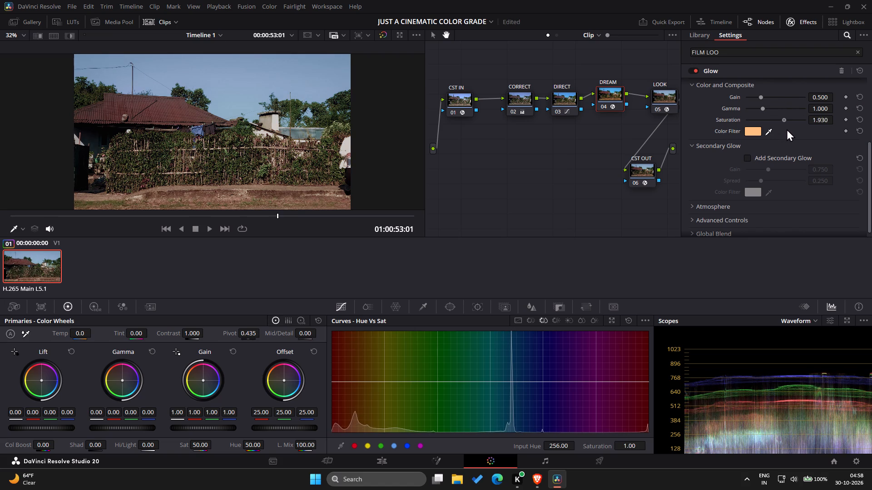
{"action": "left_click_drag", "start_coordinate": [787, 129], "coordinate": [785, 129]}
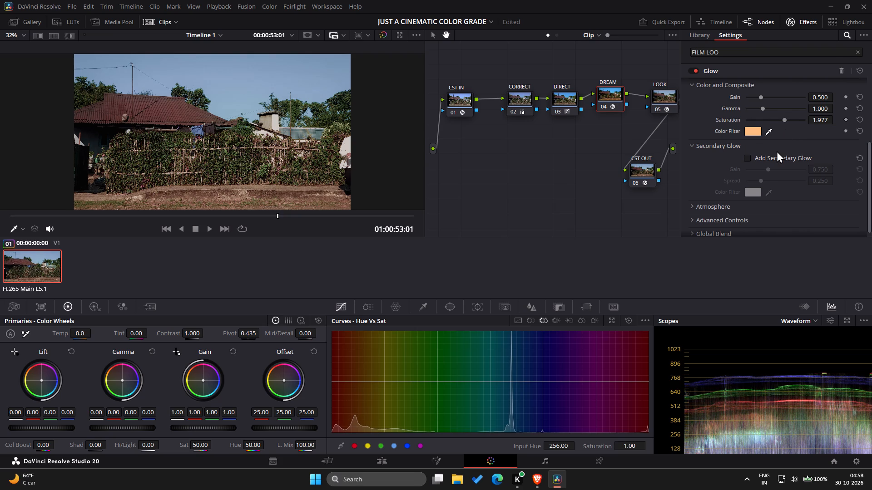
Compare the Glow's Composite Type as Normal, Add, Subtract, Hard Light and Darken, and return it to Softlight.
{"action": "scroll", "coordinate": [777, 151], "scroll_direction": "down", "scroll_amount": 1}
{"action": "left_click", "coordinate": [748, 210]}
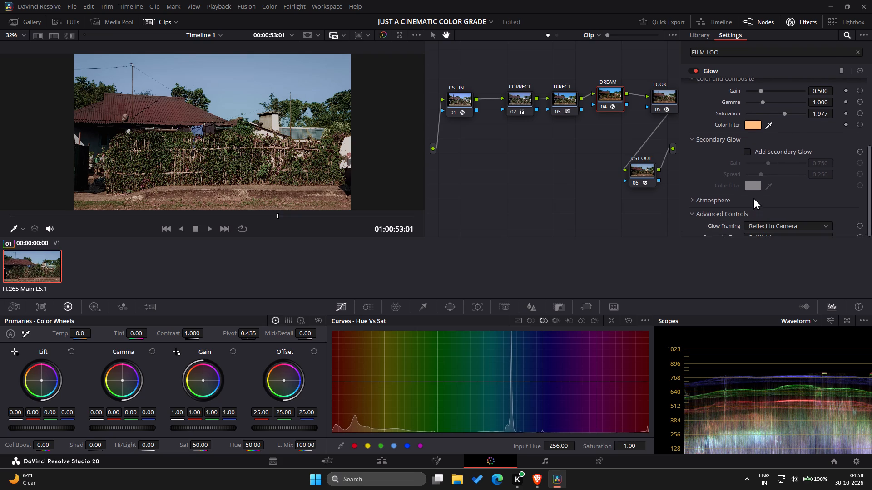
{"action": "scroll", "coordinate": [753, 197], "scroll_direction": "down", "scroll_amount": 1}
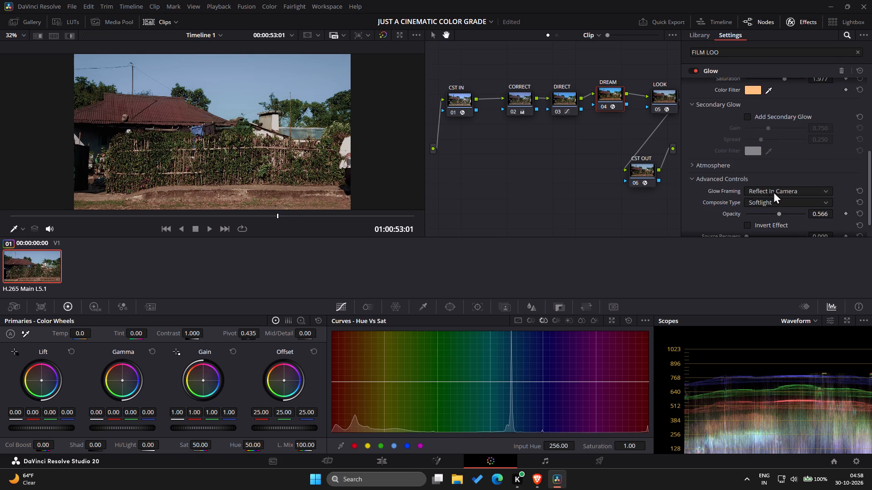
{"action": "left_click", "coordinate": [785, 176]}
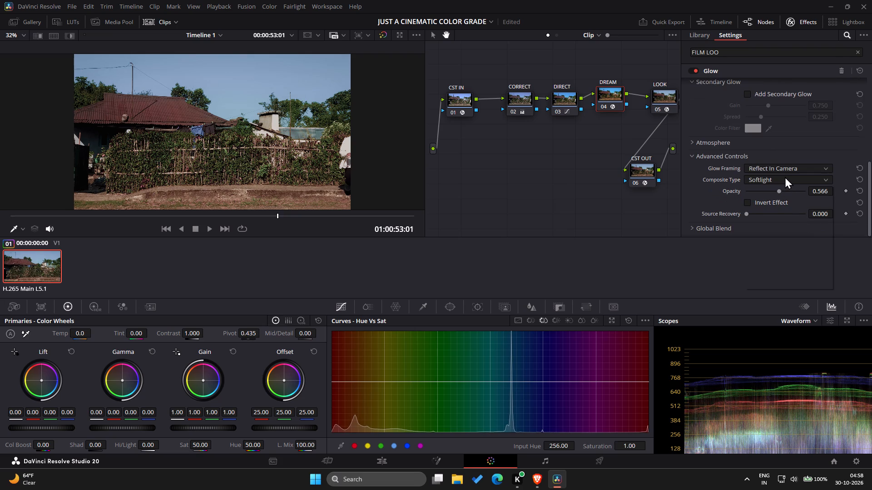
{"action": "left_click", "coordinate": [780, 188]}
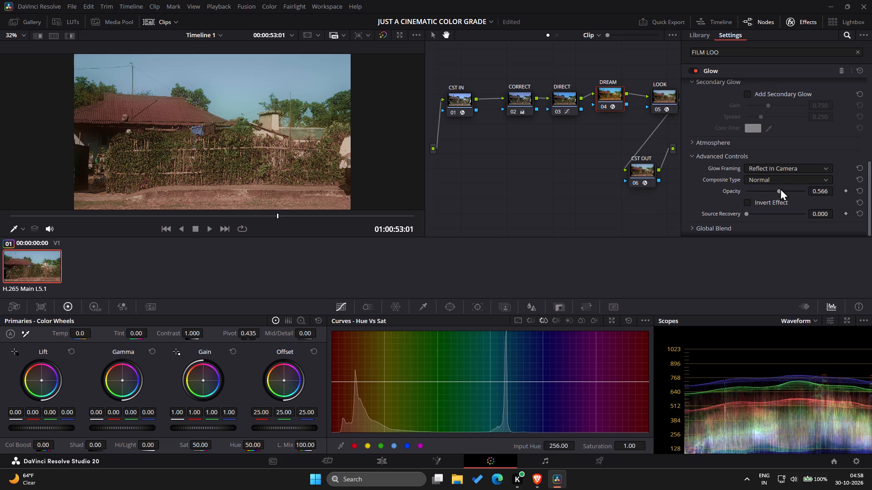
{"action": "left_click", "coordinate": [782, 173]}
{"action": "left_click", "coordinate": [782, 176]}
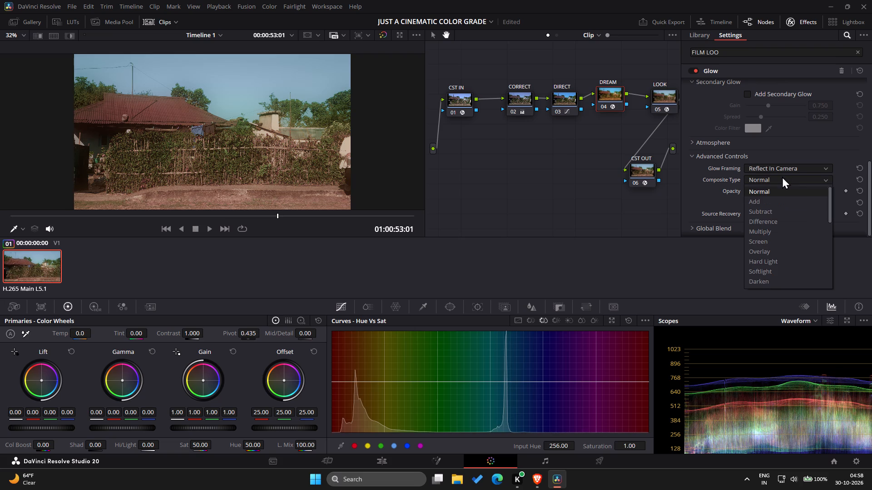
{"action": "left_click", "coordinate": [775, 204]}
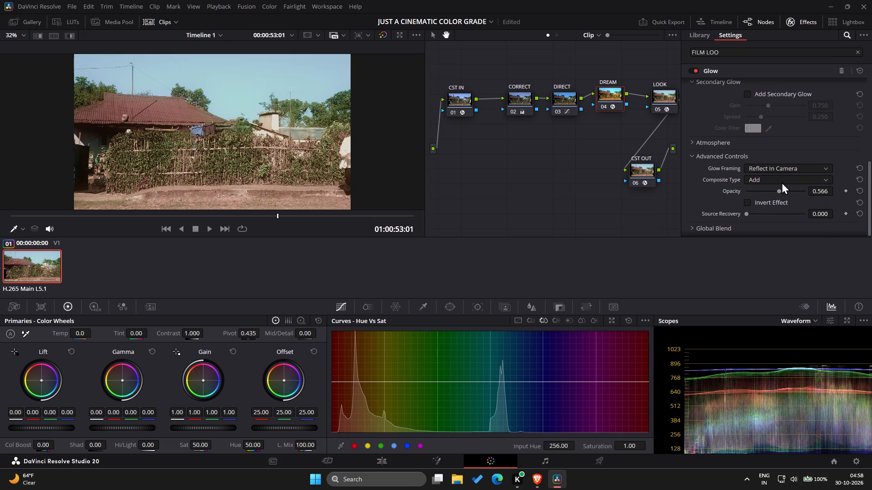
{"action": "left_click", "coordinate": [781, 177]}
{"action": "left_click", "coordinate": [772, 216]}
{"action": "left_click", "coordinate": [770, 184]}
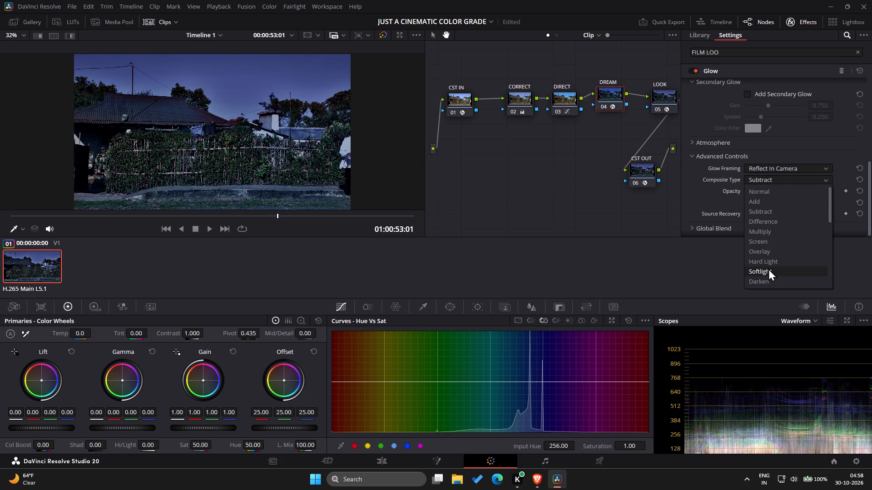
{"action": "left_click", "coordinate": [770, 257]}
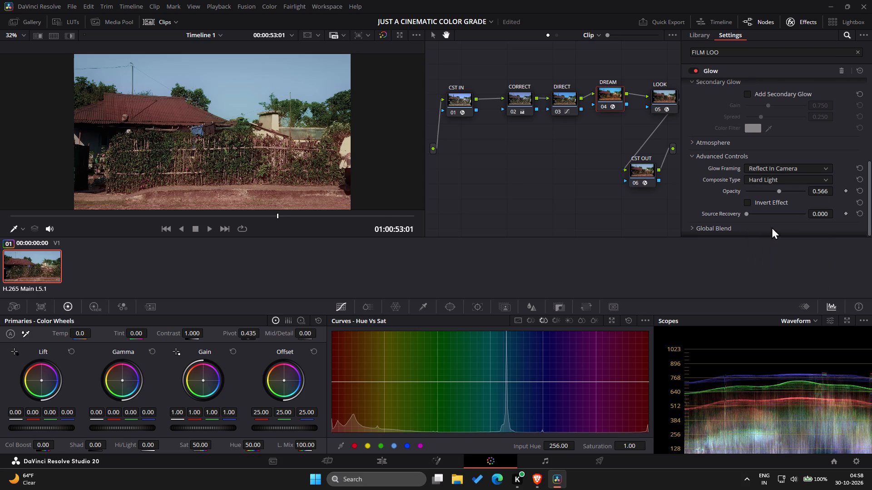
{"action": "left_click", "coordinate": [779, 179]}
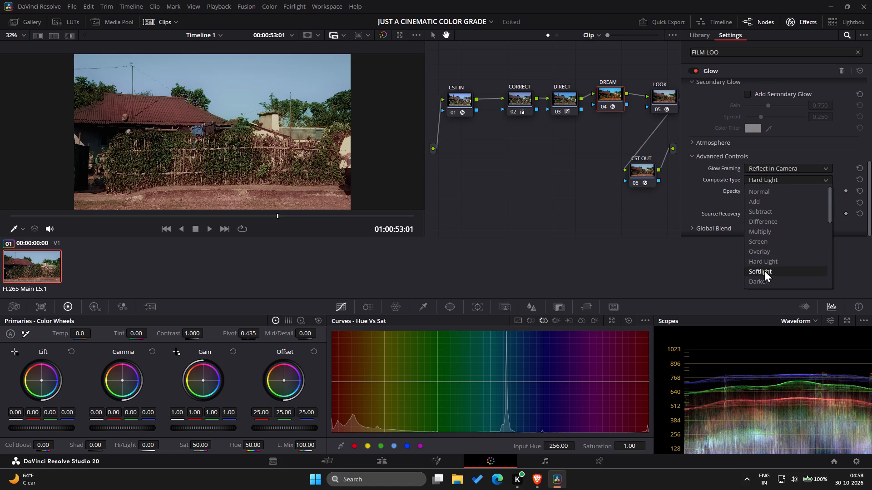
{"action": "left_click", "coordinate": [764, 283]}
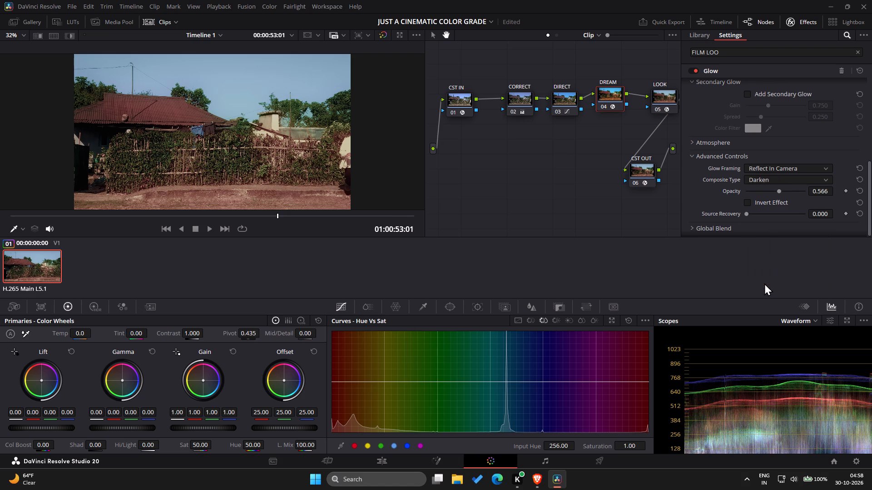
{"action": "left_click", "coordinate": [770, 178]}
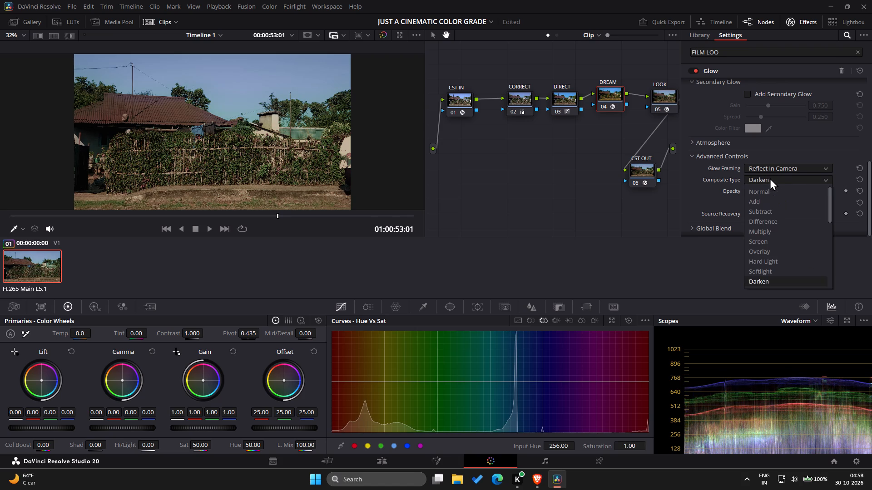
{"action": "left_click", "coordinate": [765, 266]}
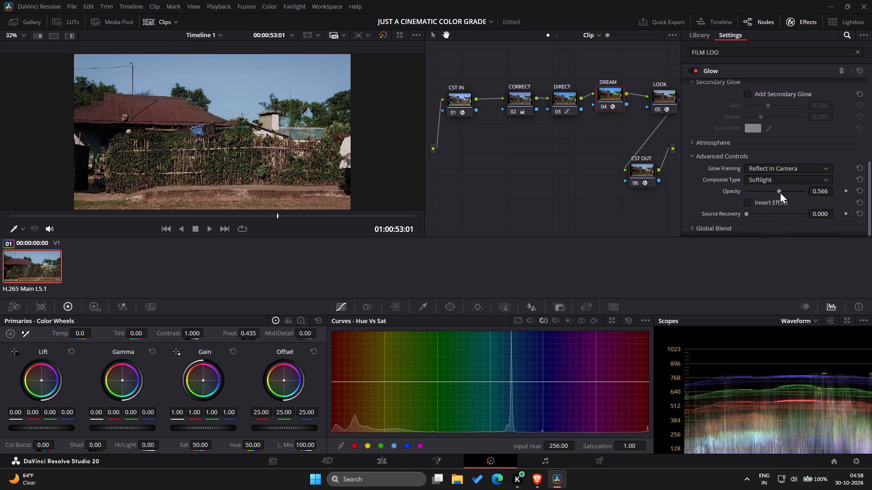
Compare Opacity strengths from about 0.008 to 1.000 for the DREAM node's Glow, stopping at about 0.713.
{"action": "left_click_drag", "start_coordinate": [778, 191], "coordinate": [817, 181]}
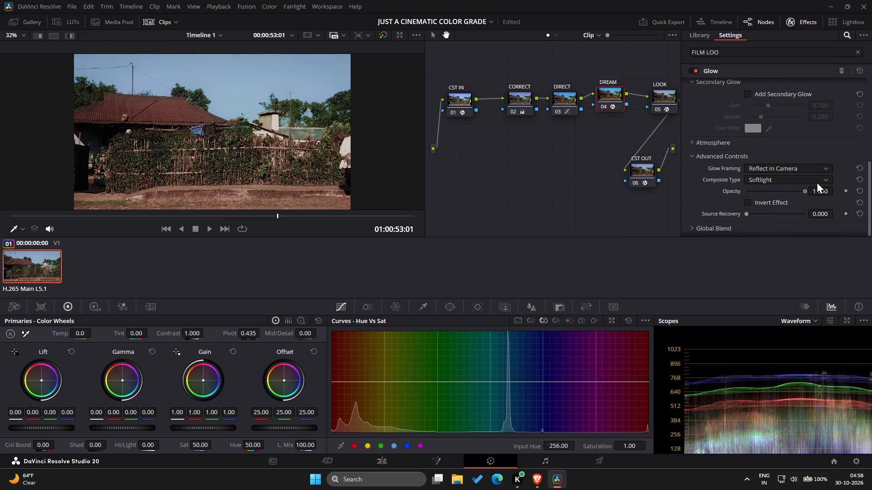
{"action": "left_click_drag", "start_coordinate": [817, 181], "coordinate": [833, 178]}
{"action": "left_click_drag", "start_coordinate": [833, 178], "coordinate": [745, 200]}
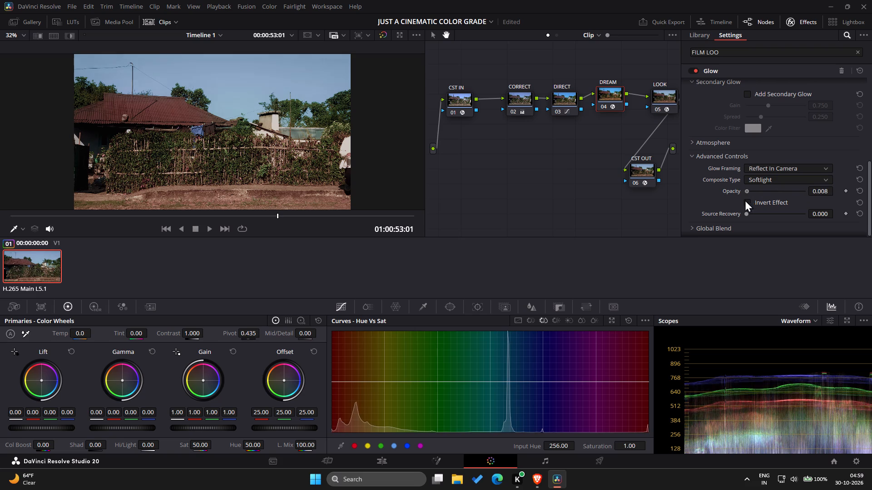
{"action": "left_click_drag", "start_coordinate": [745, 200], "coordinate": [769, 202]}
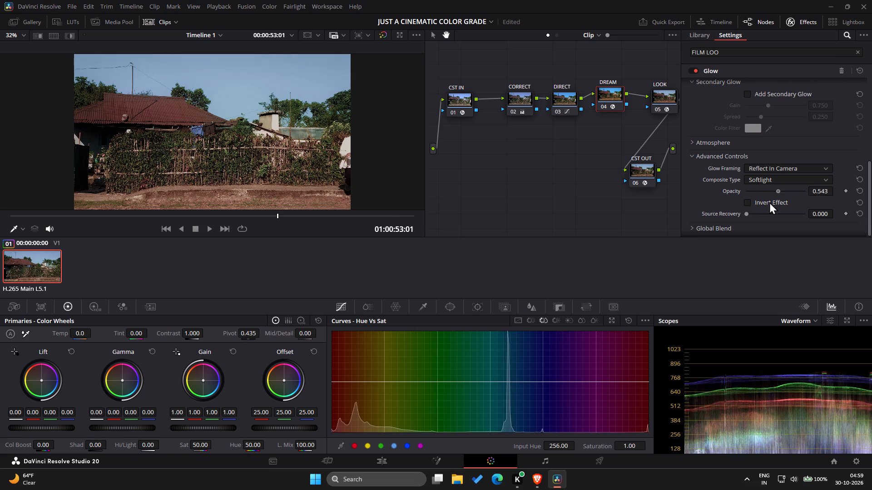
{"action": "left_click_drag", "start_coordinate": [769, 202], "coordinate": [775, 204]}
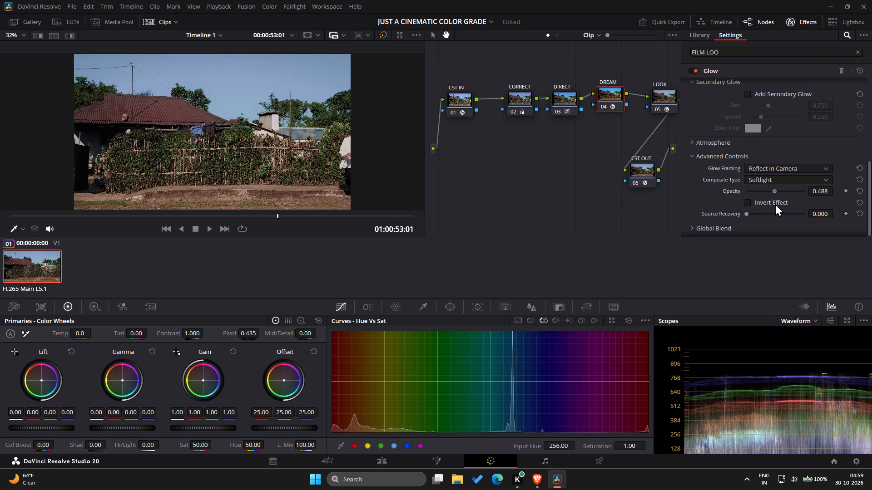
{"action": "left_click_drag", "start_coordinate": [775, 204], "coordinate": [787, 208]}
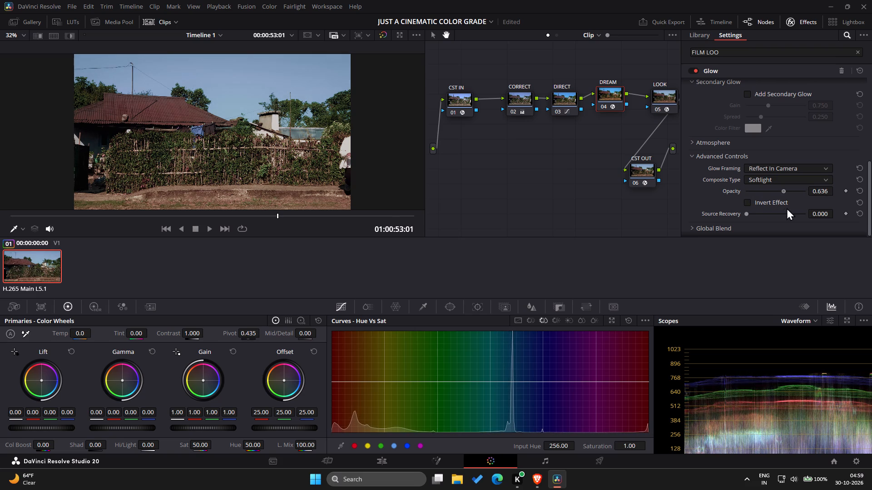
{"action": "left_click_drag", "start_coordinate": [787, 208], "coordinate": [764, 215]}
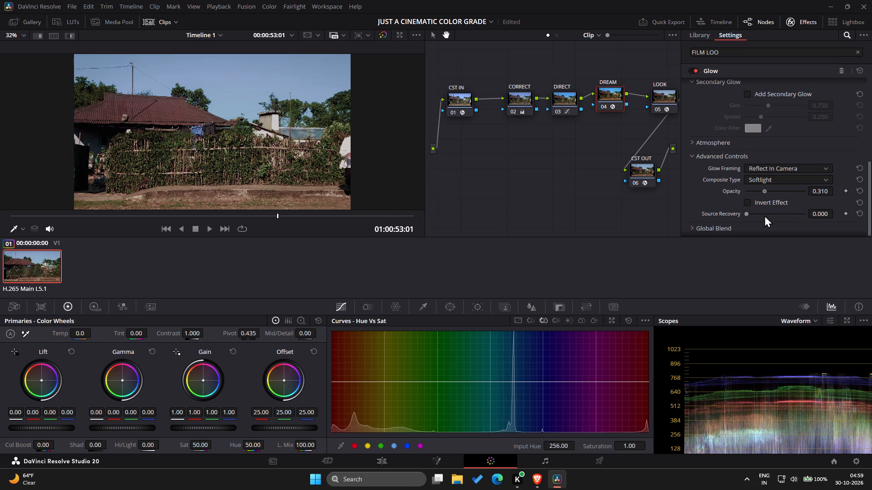
{"action": "left_click_drag", "start_coordinate": [764, 215], "coordinate": [807, 210]}
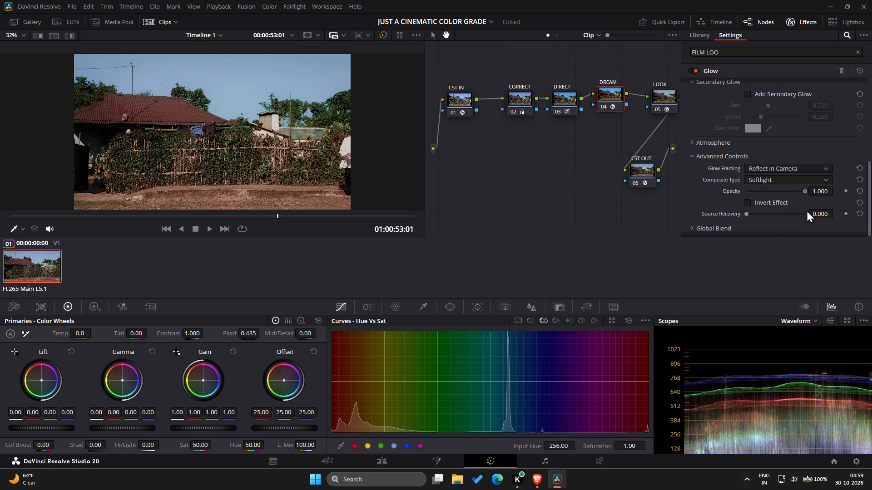
{"action": "left_click_drag", "start_coordinate": [807, 210], "coordinate": [778, 217]}
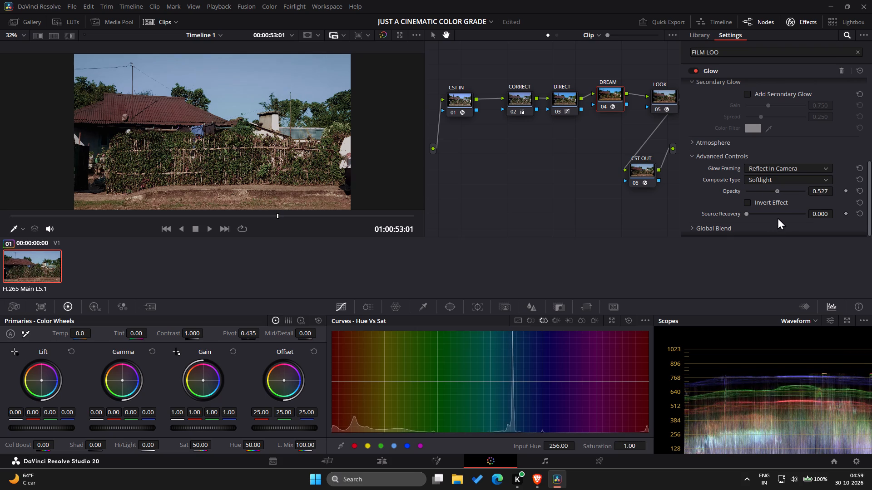
{"action": "left_click_drag", "start_coordinate": [778, 217], "coordinate": [788, 216]}
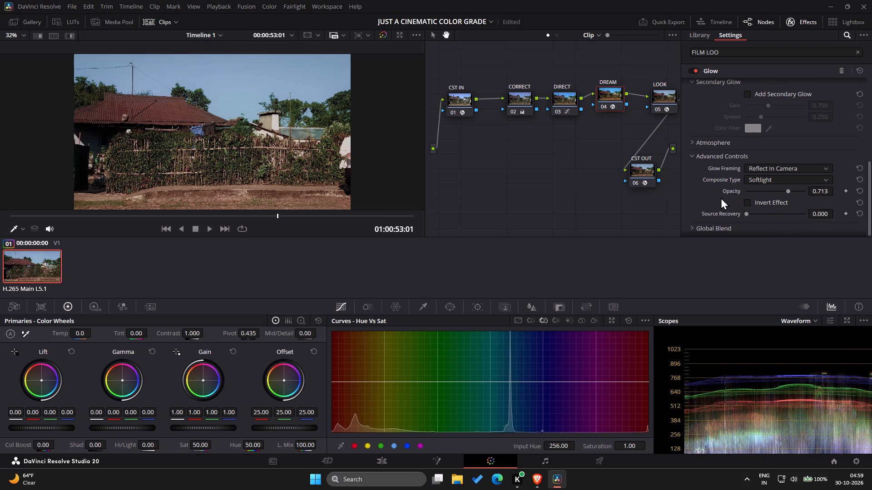
{"action": "scroll", "coordinate": [721, 197], "scroll_direction": "down", "scroll_amount": 1}
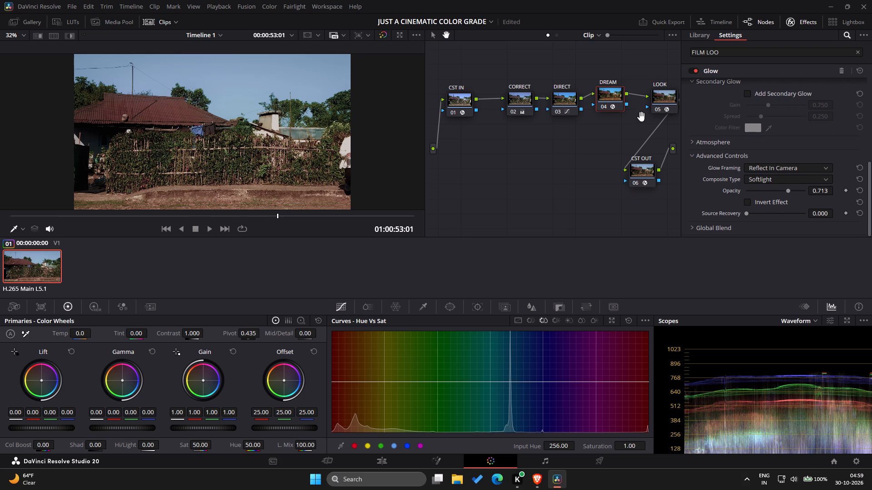
Add a serial node after the LOOK node and place it below the row, just before CST OUT.
{"action": "left_click", "coordinate": [664, 107]}
{"action": "left_click", "coordinate": [664, 107]}
{"action": "left_click", "coordinate": [664, 107]}
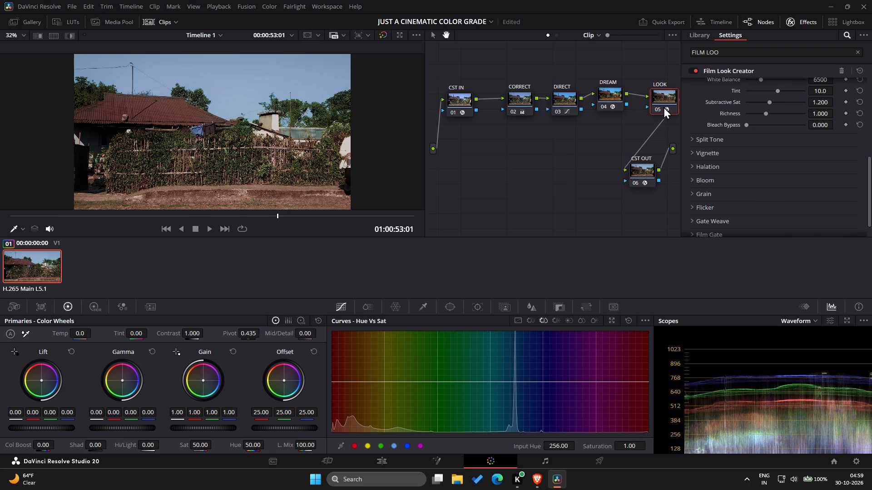
{"action": "right_click", "coordinate": [664, 107]}
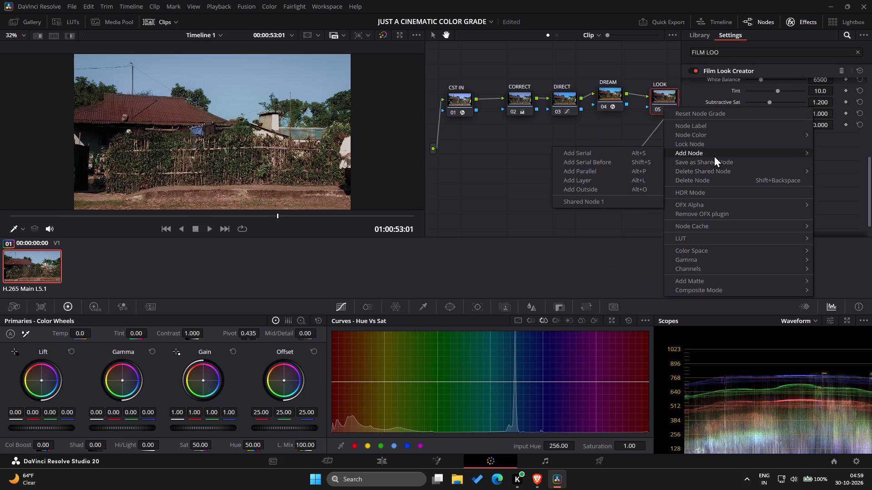
{"action": "left_click", "coordinate": [634, 153]}
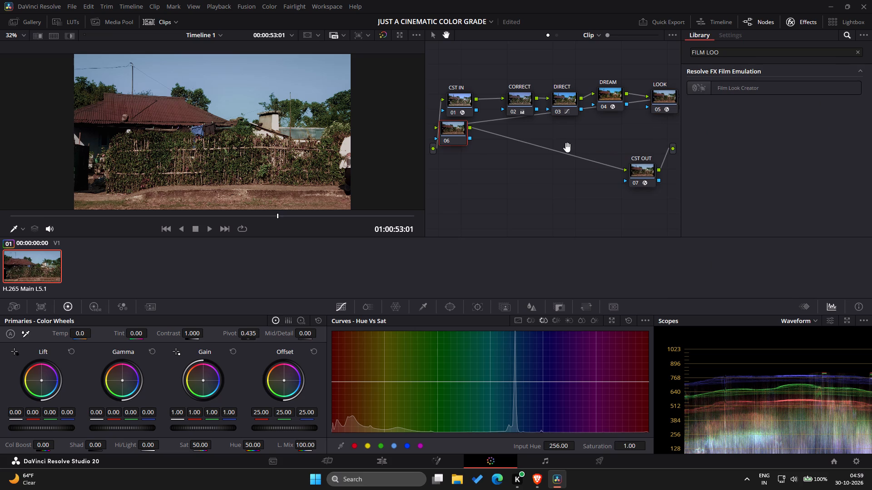
{"action": "left_click_drag", "start_coordinate": [454, 141], "coordinate": [579, 158]}
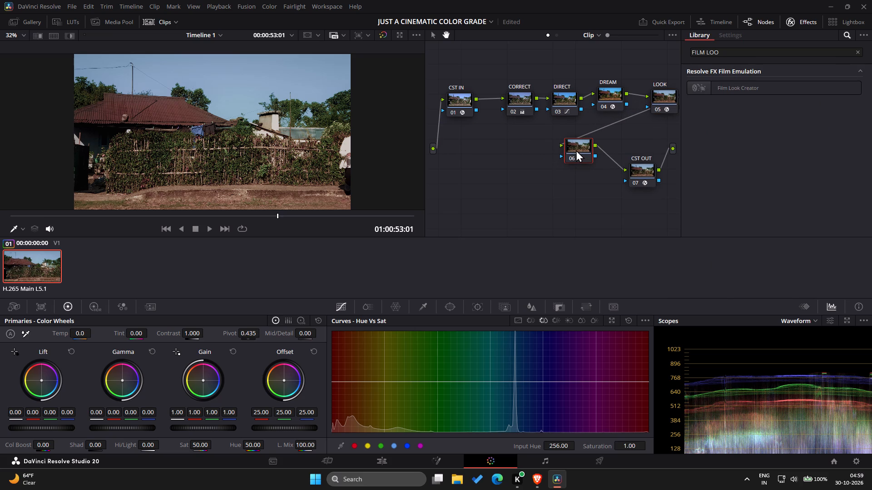
Check the tutorial in Brave, return to DaVinci Resolve, and label the new node between LOOK and CST OUT as TONE.
{"action": "right_click", "coordinate": [576, 150]}
{"action": "left_click", "coordinate": [599, 166]}
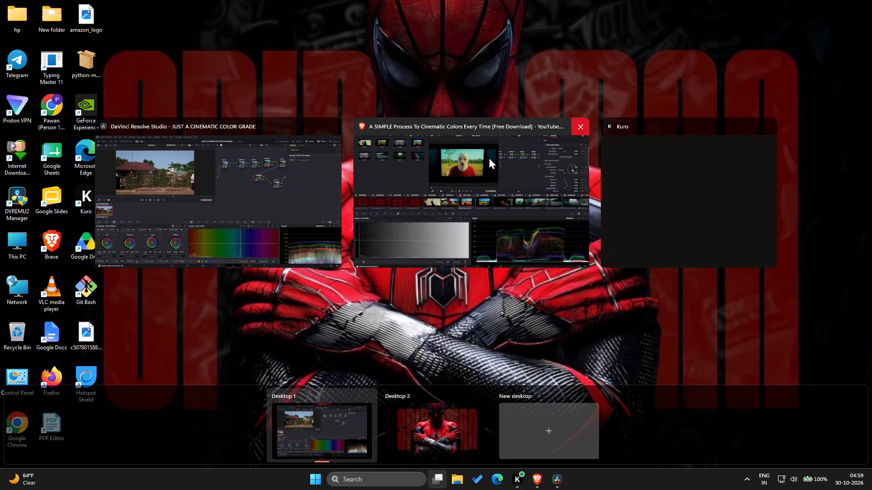
{"action": "left_click", "coordinate": [476, 163]}
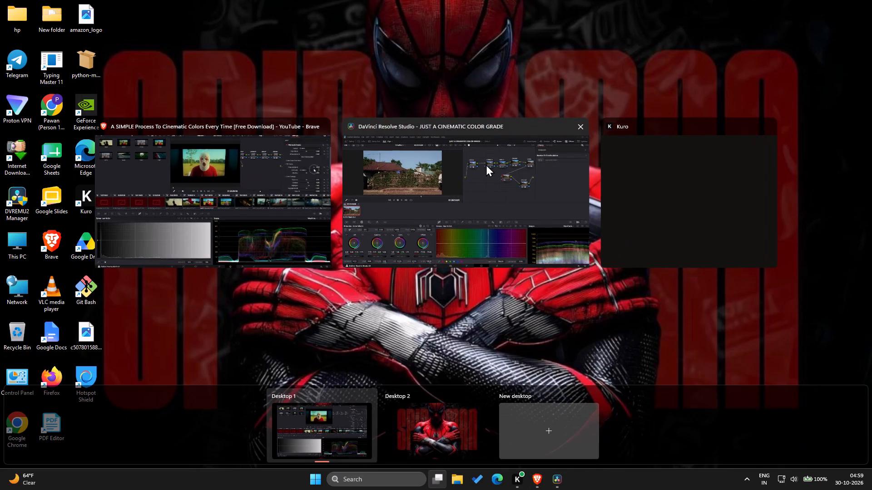
{"action": "left_click", "coordinate": [486, 164]}
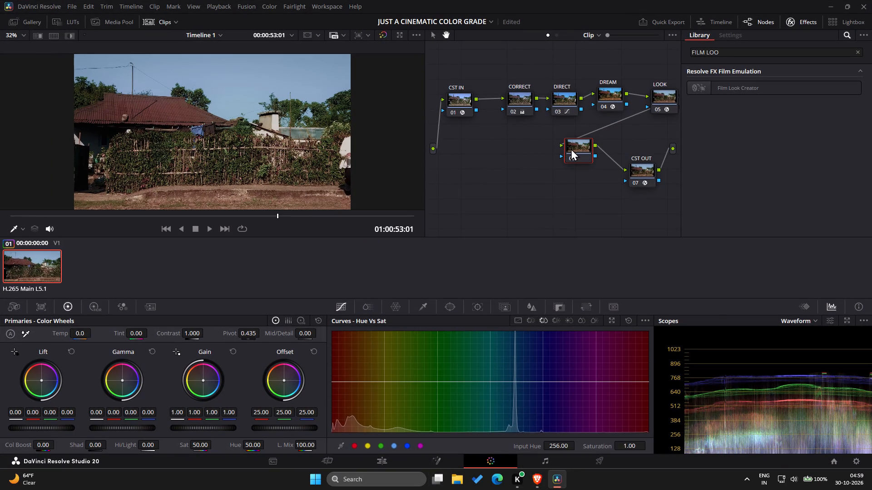
{"action": "right_click", "coordinate": [571, 148]}
{"action": "left_click", "coordinate": [604, 165]}
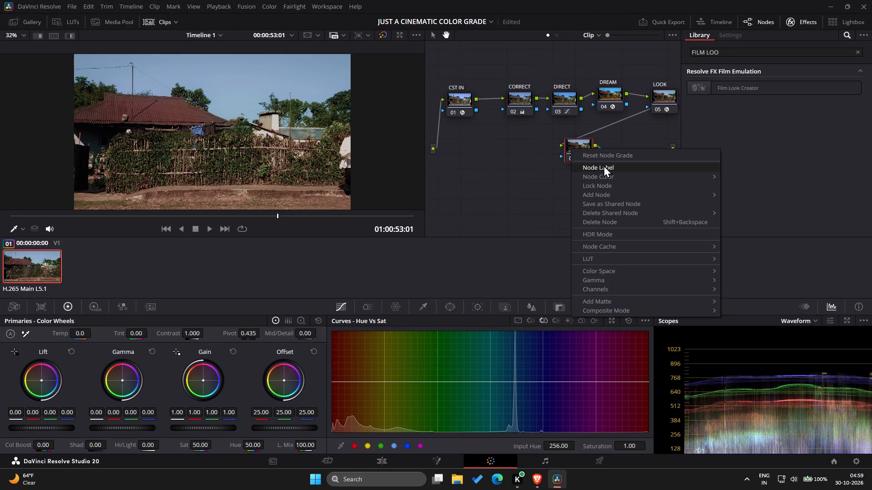
{"action": "type", "text": "TONR"}
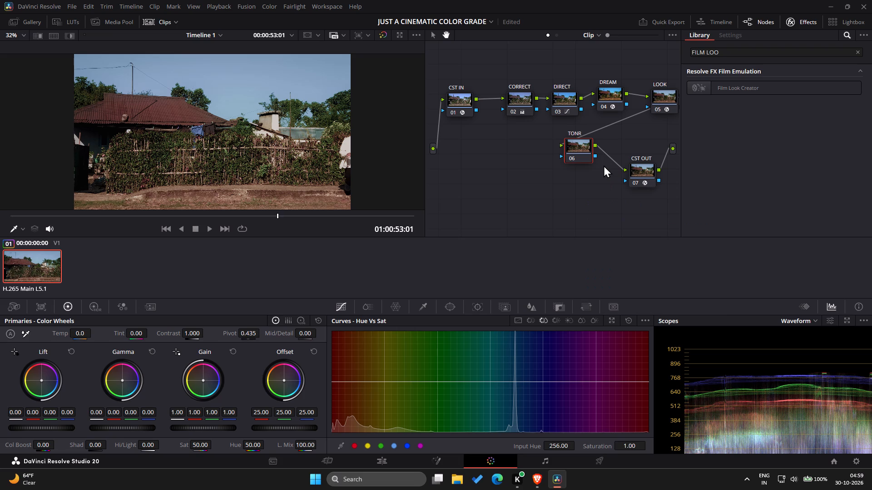
{"action": "key", "text": "BackSpace"}
{"action": "key", "text": "e"}
{"action": "key", "text": "Return"}
Switch to Brave, watch the next part of the cinematic colors tutorial, pause it, and return to DaVinci Resolve.
{"action": "left_click", "coordinate": [518, 195]}
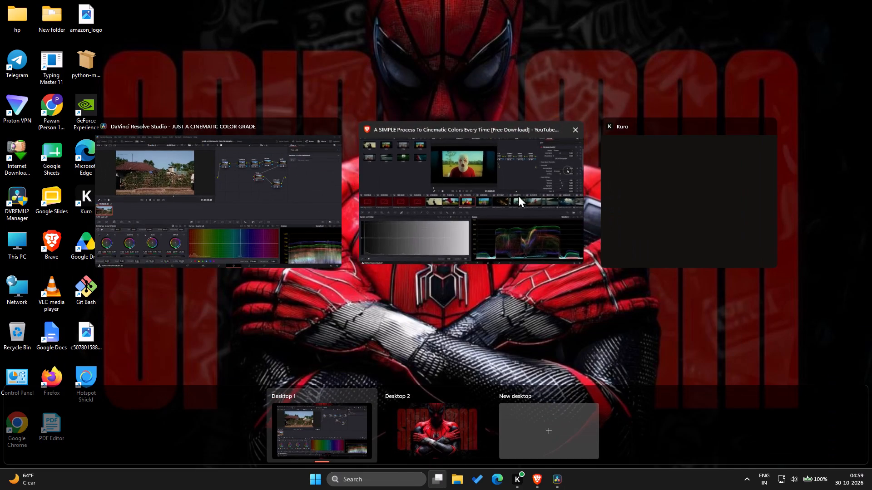
{"action": "key", "text": "space"}
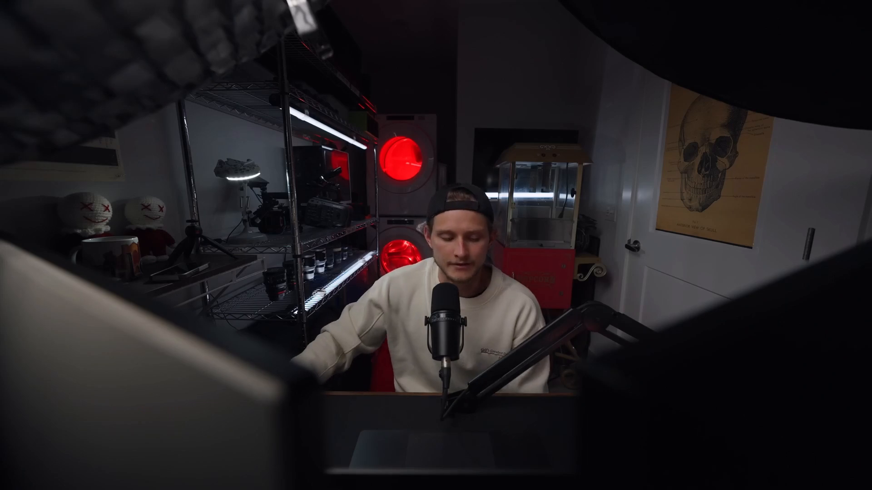
{"action": "key", "text": "space"}
{"action": "left_click", "coordinate": [492, 169]}
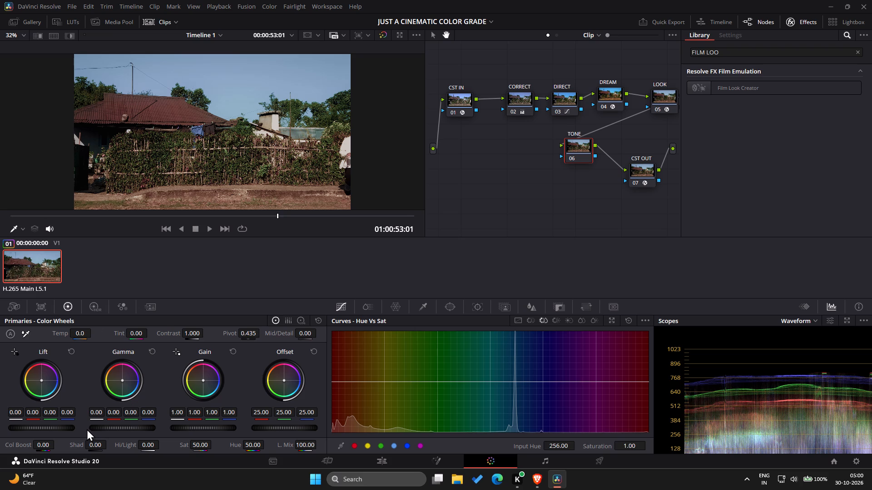
Using the Log Wheels on the TONE node, compare Shadow red values from about -0.49 to 0.24, stopping at about -0.23.
{"action": "left_click", "coordinate": [282, 319]}
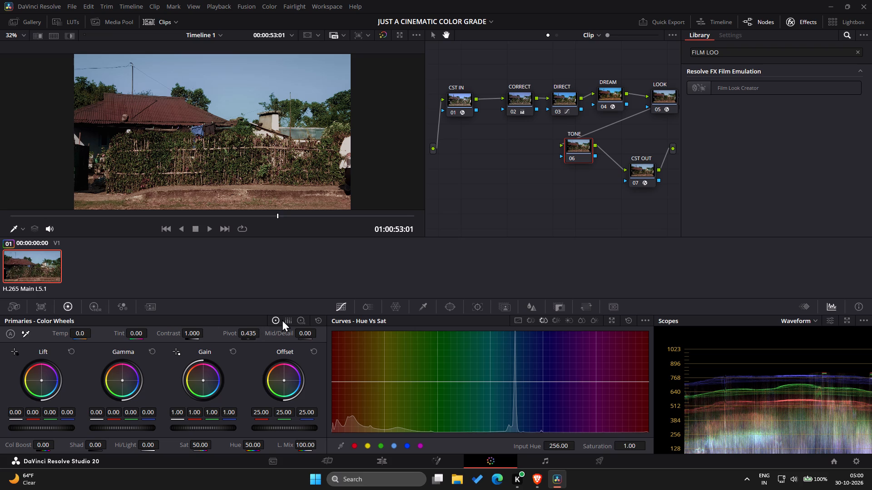
{"action": "left_click", "coordinate": [290, 319]}
{"action": "left_click", "coordinate": [305, 320]}
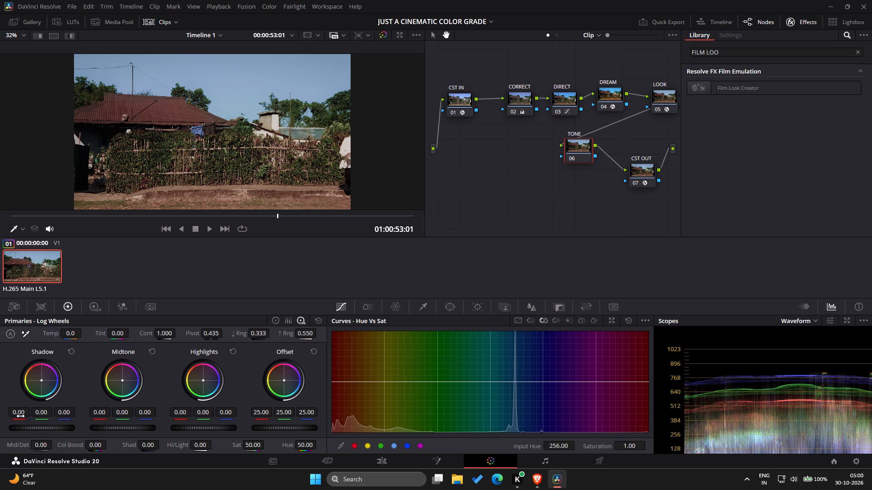
{"action": "left_click_drag", "start_coordinate": [20, 416], "coordinate": [428, 245]}
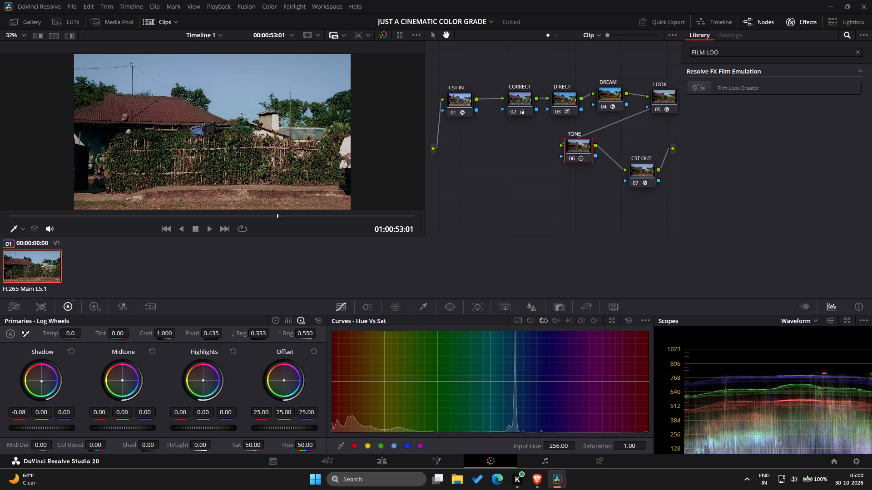
{"action": "left_click_drag", "start_coordinate": [428, 245], "coordinate": [417, 246]}
{"action": "left_click_drag", "start_coordinate": [417, 246], "coordinate": [392, 248]}
{"action": "left_click_drag", "start_coordinate": [392, 248], "coordinate": [513, 262]}
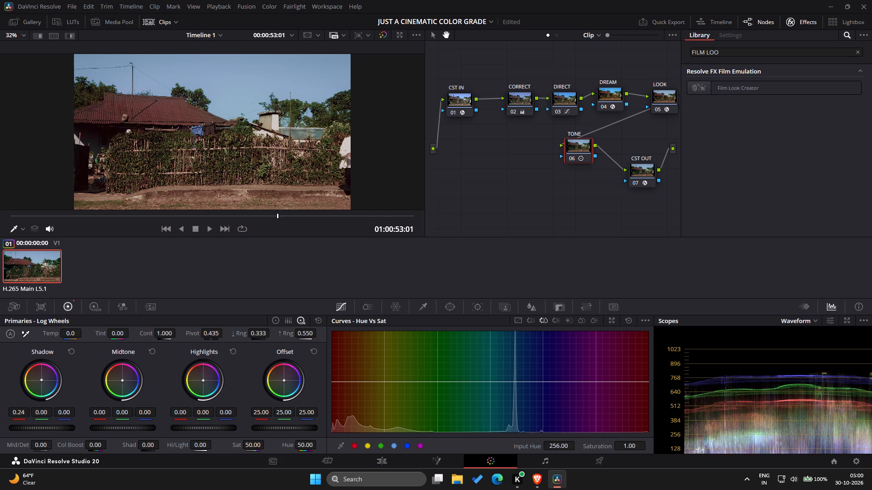
{"action": "left_click_drag", "start_coordinate": [513, 262], "coordinate": [323, 249]}
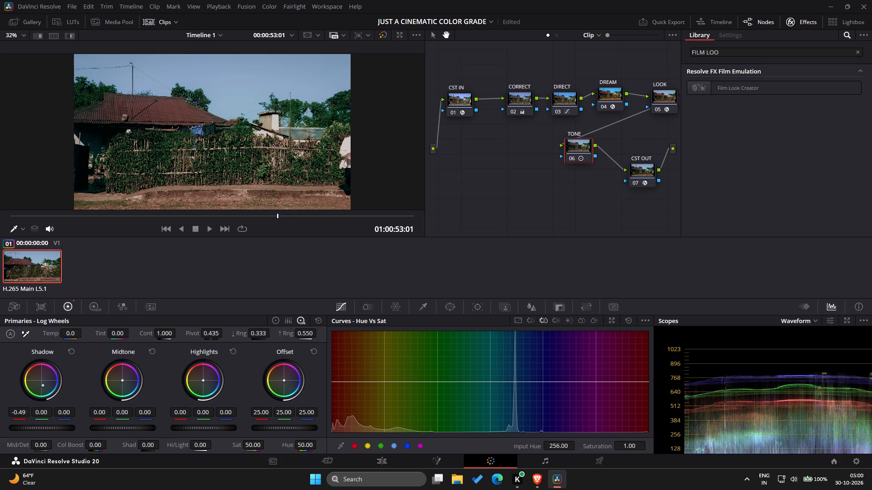
{"action": "left_click_drag", "start_coordinate": [323, 249], "coordinate": [390, 241]}
Raise the TONE node's Shadow blue, comparing about 0.26 and 0.17 and easing it slightly lower.
{"action": "left_click_drag", "start_coordinate": [61, 411], "coordinate": [127, 409]}
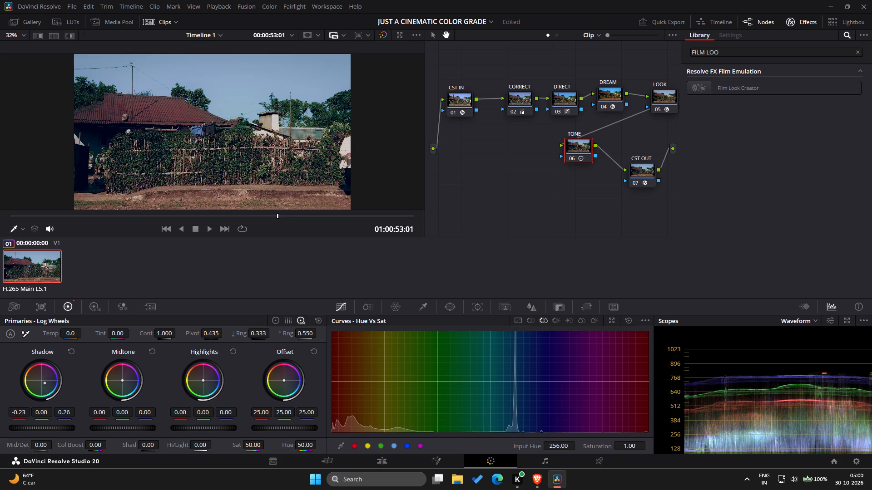
{"action": "left_click_drag", "start_coordinate": [127, 409], "coordinate": [104, 409]}
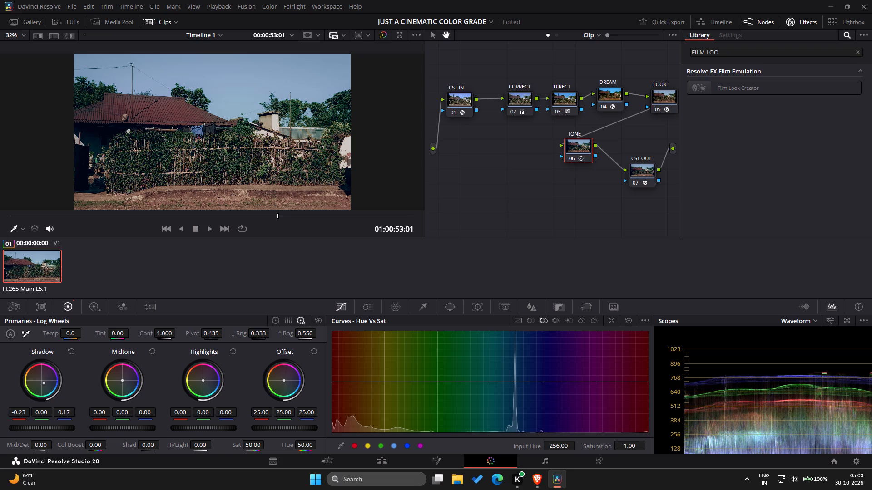
{"action": "left_click_drag", "start_coordinate": [104, 409], "coordinate": [94, 409]}
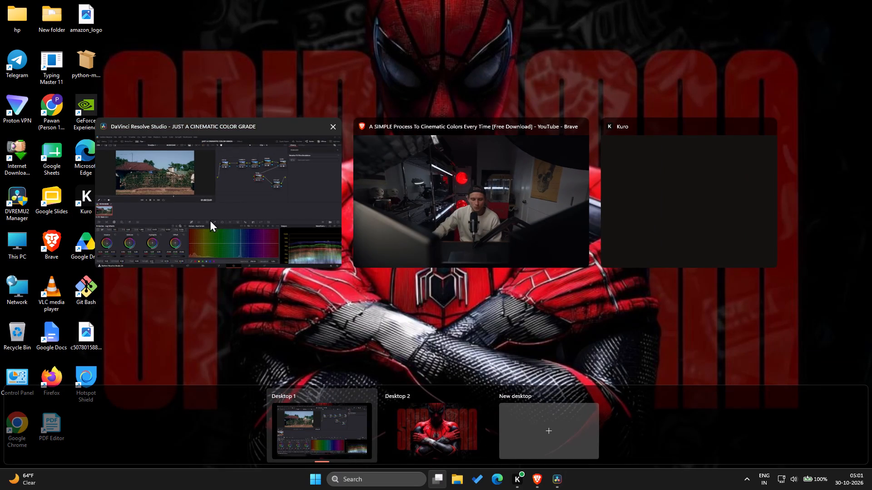
Switch to Brave, rewind the tutorial slightly to check its Shadow values on the TONE node, pause it, and return to DaVinci Resolve.
{"action": "left_click", "coordinate": [434, 162]}
{"action": "left_click", "coordinate": [434, 162]}
{"action": "key", "text": "Left"}
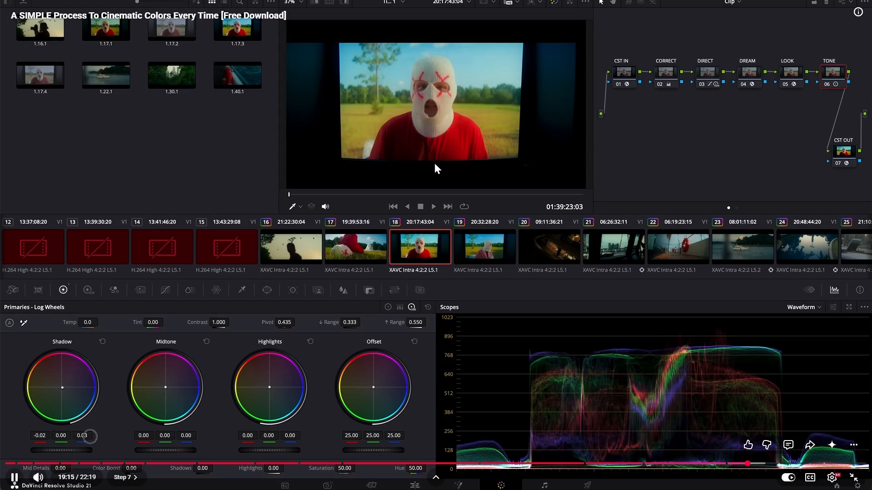
{"action": "key", "text": "space"}
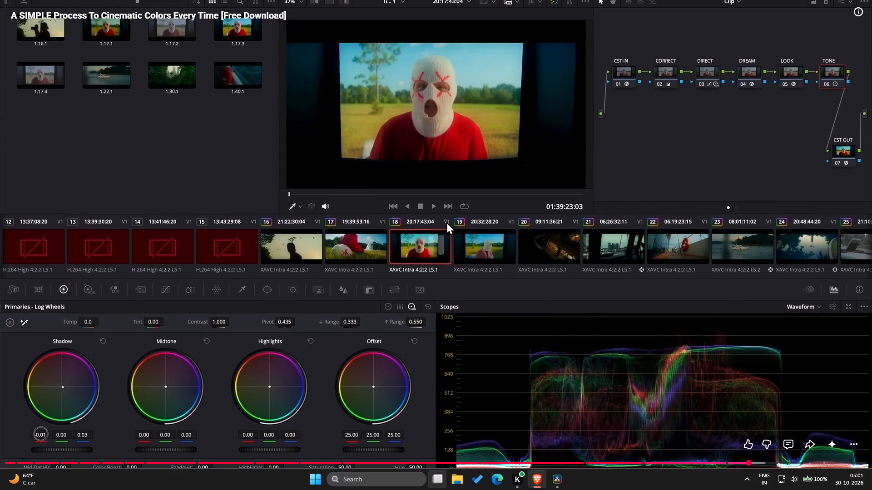
{"action": "left_click", "coordinate": [419, 192]}
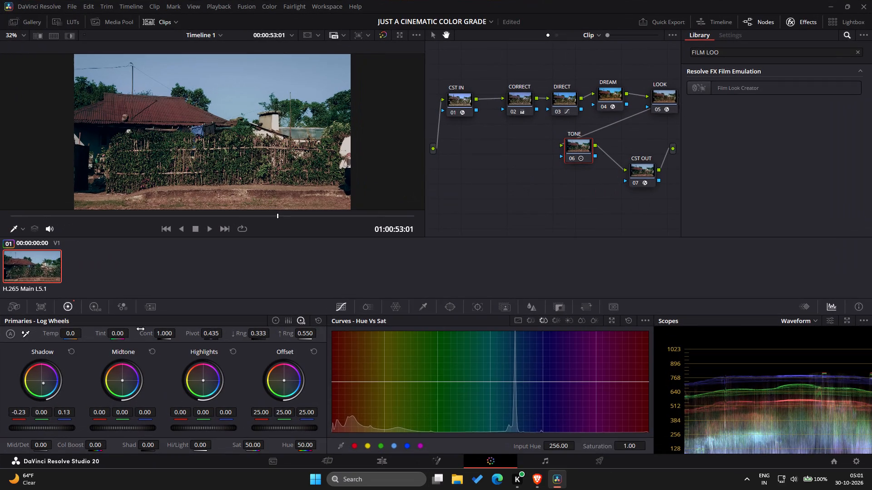
Set the TONE node's Shadow red to -0.03 with the Log Wheels.
{"action": "left_click", "coordinate": [16, 413]}
{"action": "left_click_drag", "start_coordinate": [16, 413], "coordinate": [40, 412]}
{"action": "left_click_drag", "start_coordinate": [40, 412], "coordinate": [22, 415]}
{"action": "left_click_drag", "start_coordinate": [22, 415], "coordinate": [12, 416]}
{"action": "left_click_drag", "start_coordinate": [12, 387], "coordinate": [19, 409]}
{"action": "left_click_drag", "start_coordinate": [19, 409], "coordinate": [20, 411]}
{"action": "left_click_drag", "start_coordinate": [20, 411], "coordinate": [500, 239]}
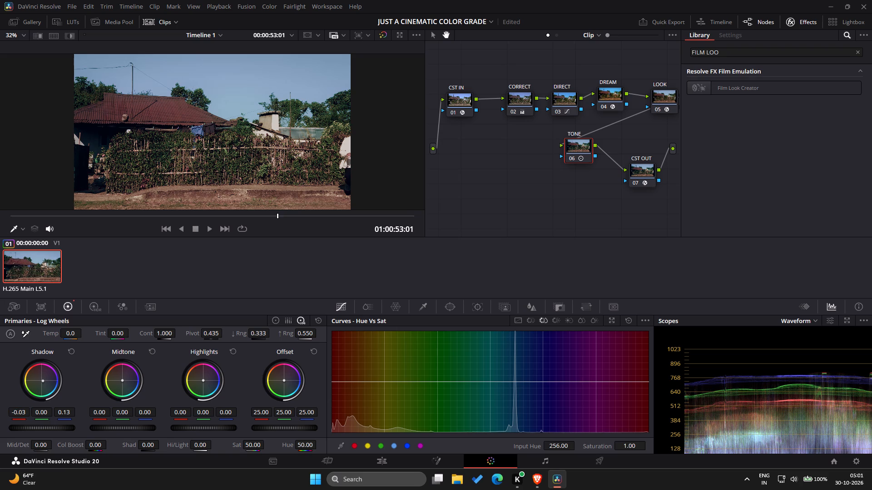
{"action": "left_click_drag", "start_coordinate": [500, 239], "coordinate": [500, 240]}
{"action": "left_click_drag", "start_coordinate": [500, 240], "coordinate": [502, 240]}
{"action": "left_click_drag", "start_coordinate": [502, 240], "coordinate": [502, 240]}
{"action": "left_click_drag", "start_coordinate": [502, 240], "coordinate": [500, 240]}
Adjust the TONE node's Shadow blue, comparing about 0.22 and 0.05, and settle on 0.03.
{"action": "left_click_drag", "start_coordinate": [64, 412], "coordinate": [85, 411]}
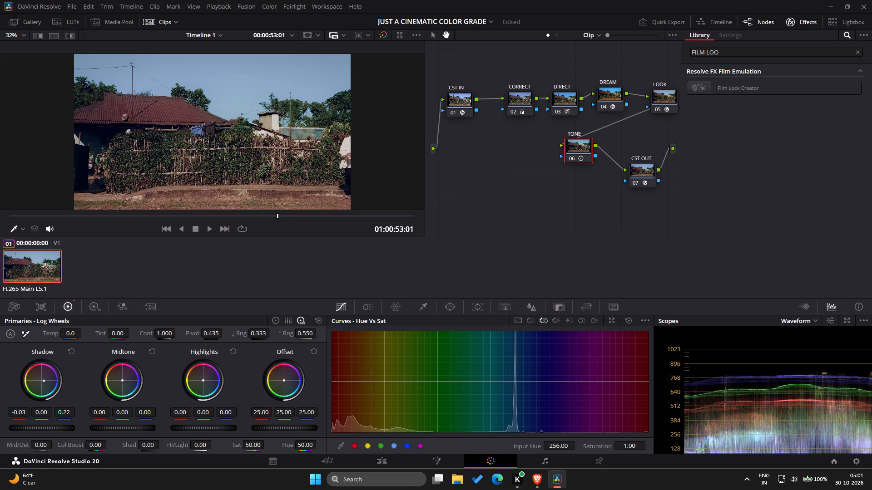
{"action": "left_click_drag", "start_coordinate": [85, 411], "coordinate": [43, 407]}
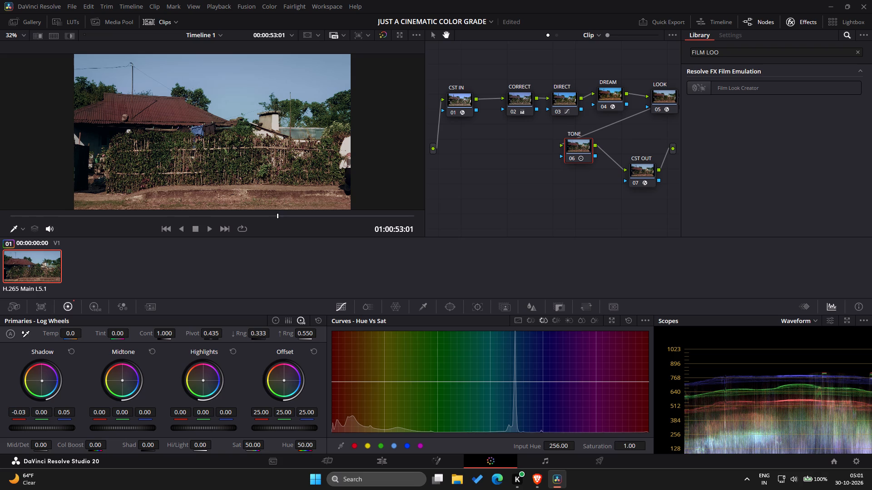
{"action": "left_click_drag", "start_coordinate": [43, 407], "coordinate": [38, 405]}
{"action": "left_click_drag", "start_coordinate": [38, 405], "coordinate": [37, 404]}
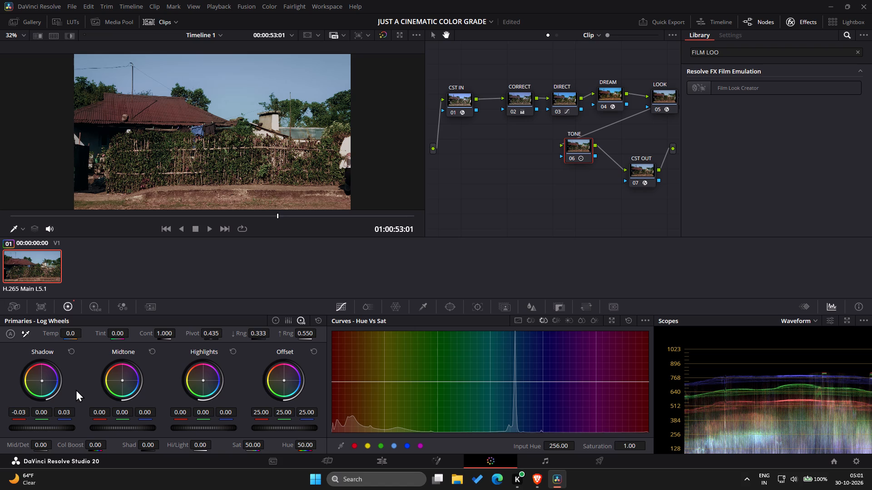
{"action": "left_click", "coordinate": [76, 383]}
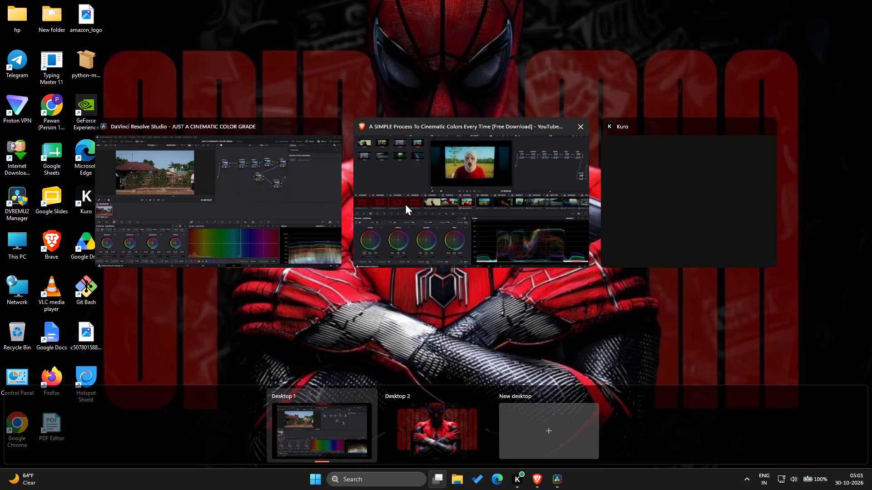
Switch to Brave, watch the tutorial's Offset adjustment on the TONE node, pause it, and return to DaVinci Resolve.
{"action": "left_click", "coordinate": [405, 203]}
{"action": "key", "text": "space"}
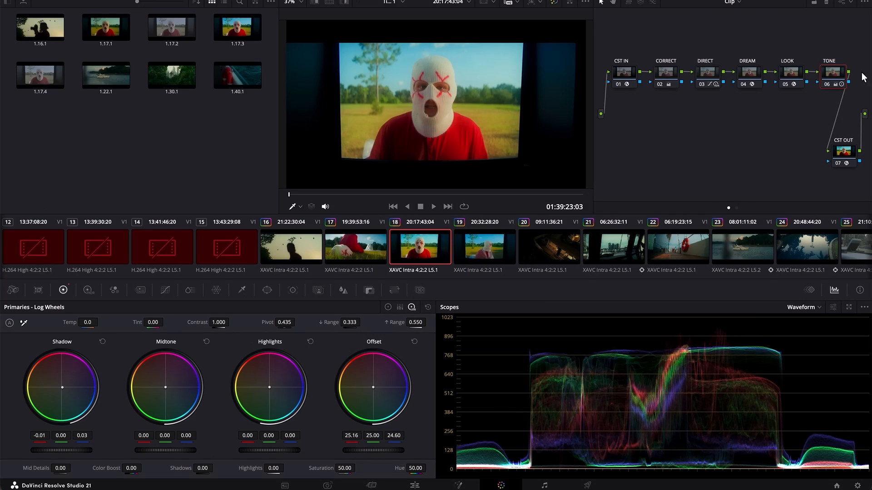
{"action": "key", "text": "space"}
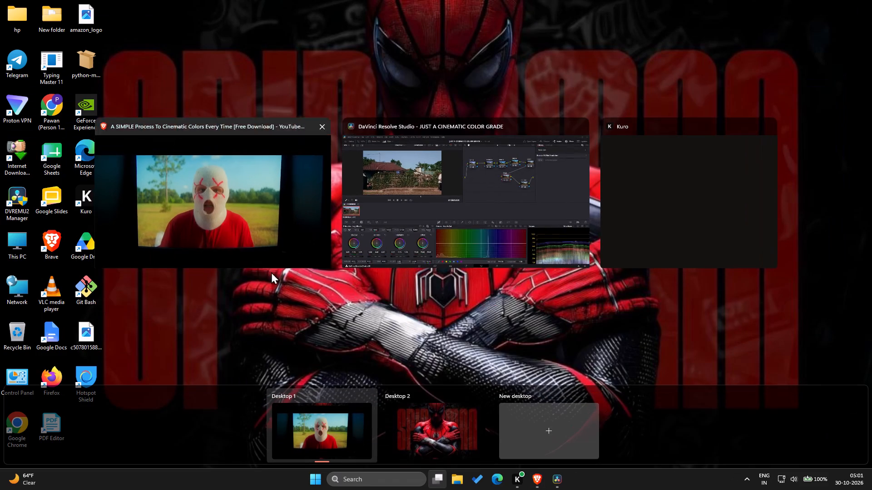
{"action": "left_click", "coordinate": [403, 219]}
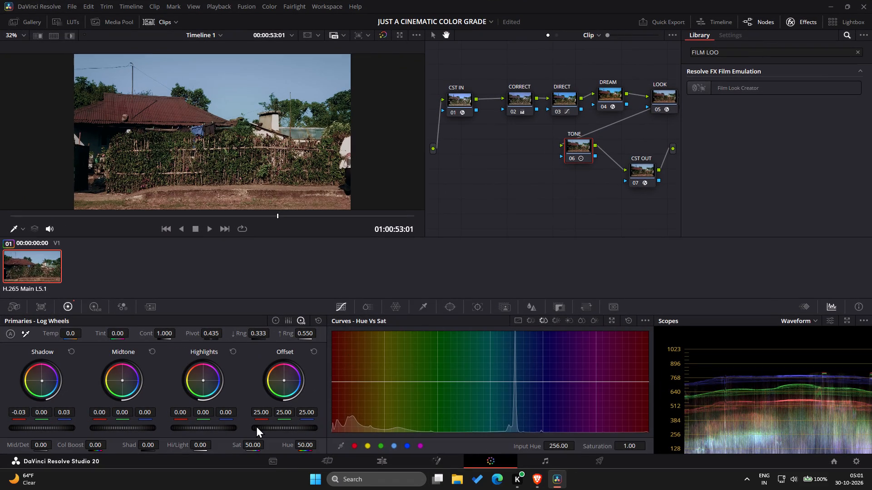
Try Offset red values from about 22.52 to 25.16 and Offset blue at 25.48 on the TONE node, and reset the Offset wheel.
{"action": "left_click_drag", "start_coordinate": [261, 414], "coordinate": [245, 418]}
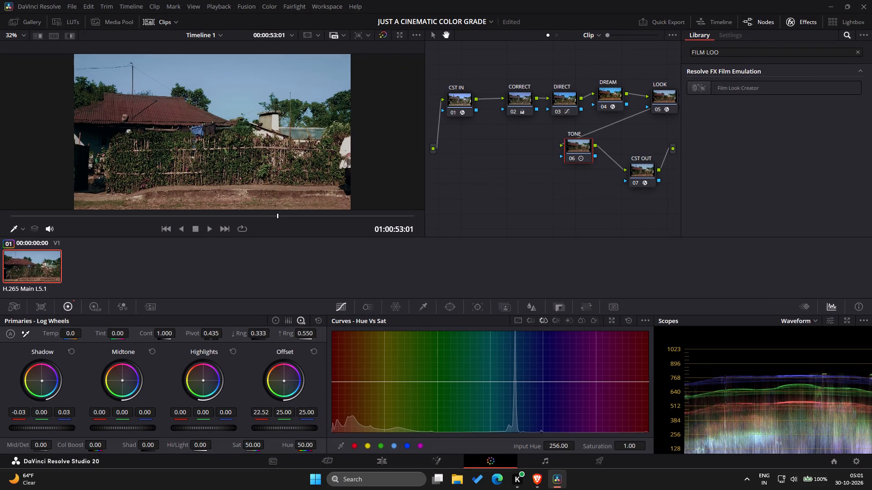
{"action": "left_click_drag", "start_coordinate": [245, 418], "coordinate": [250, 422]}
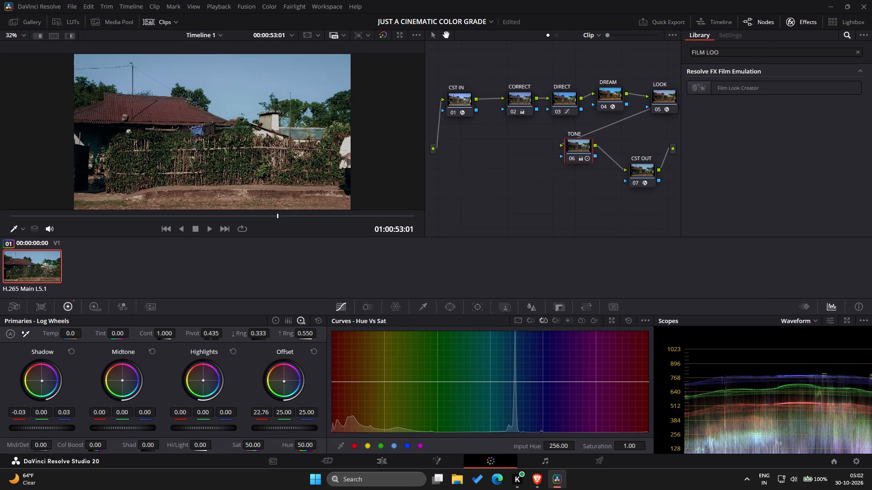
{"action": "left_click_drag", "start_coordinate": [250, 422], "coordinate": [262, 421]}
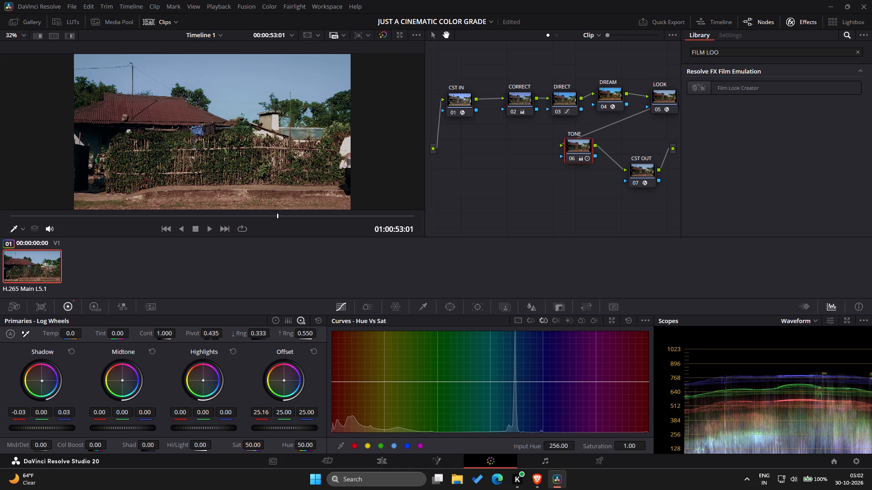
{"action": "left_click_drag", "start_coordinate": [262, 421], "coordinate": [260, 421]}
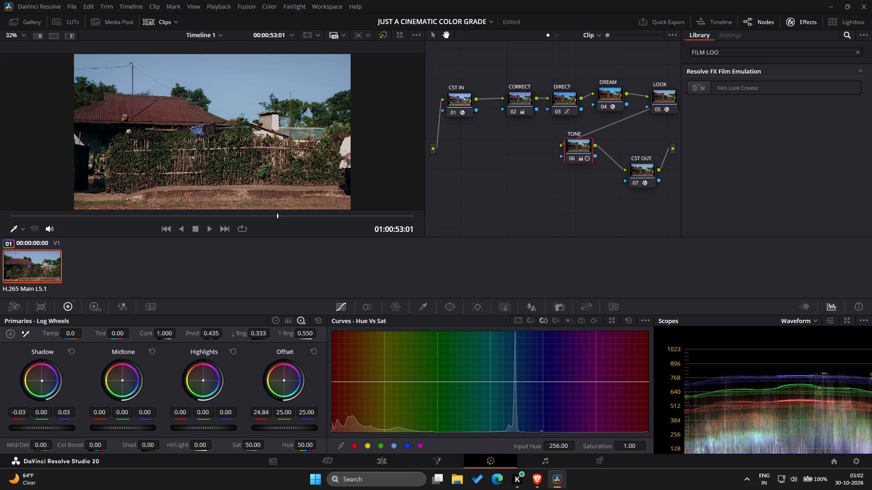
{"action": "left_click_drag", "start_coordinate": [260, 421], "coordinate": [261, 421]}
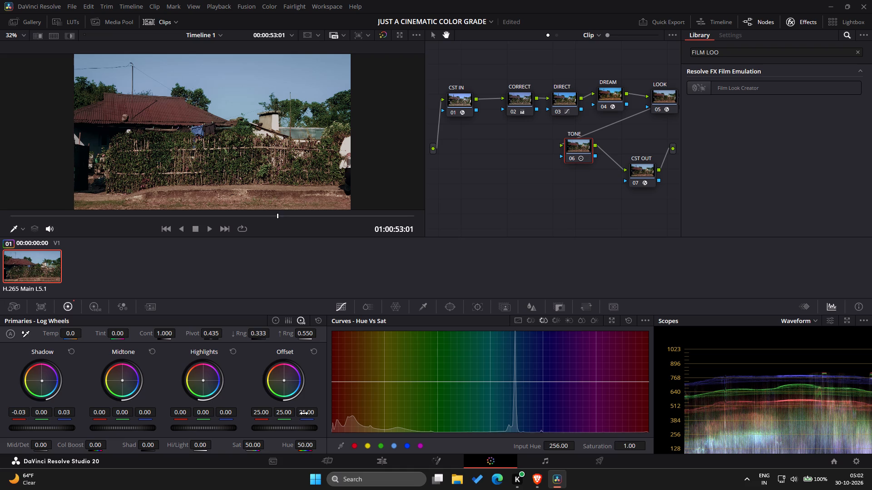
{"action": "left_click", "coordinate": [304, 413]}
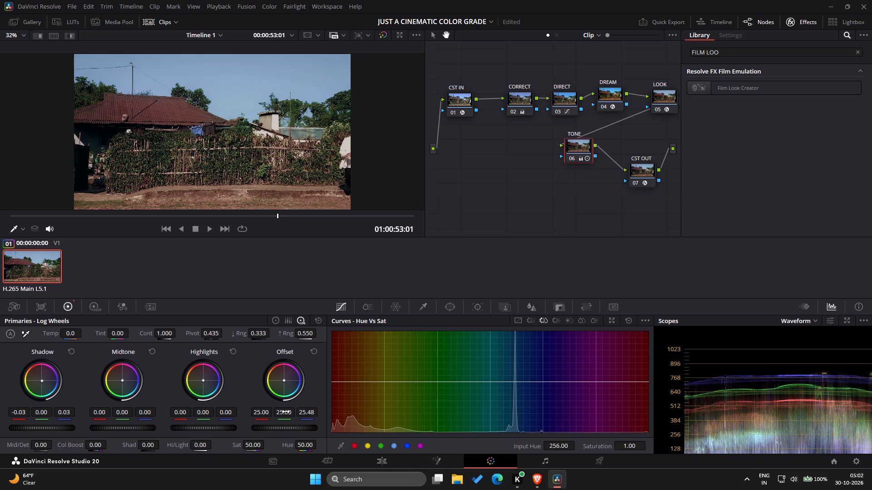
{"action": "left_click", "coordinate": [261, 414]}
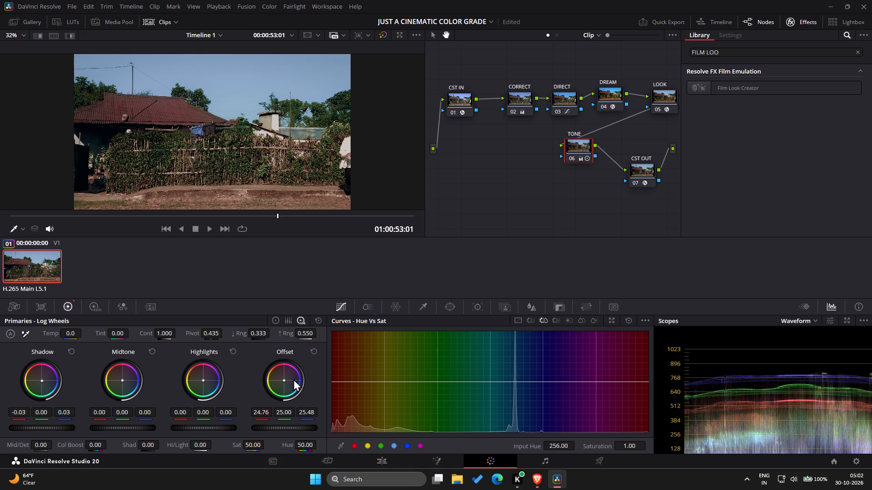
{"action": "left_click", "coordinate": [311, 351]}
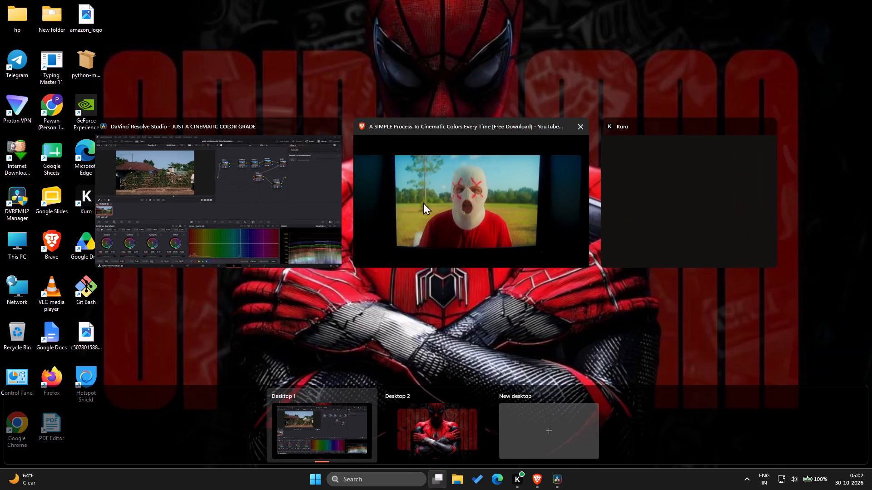
Switch to Brave, watch the closing part of the cinematic colors tutorial, replaying short passages, pause it, and return to DaVinci Resolve.
{"action": "left_click", "coordinate": [431, 196]}
{"action": "key", "text": "space"}
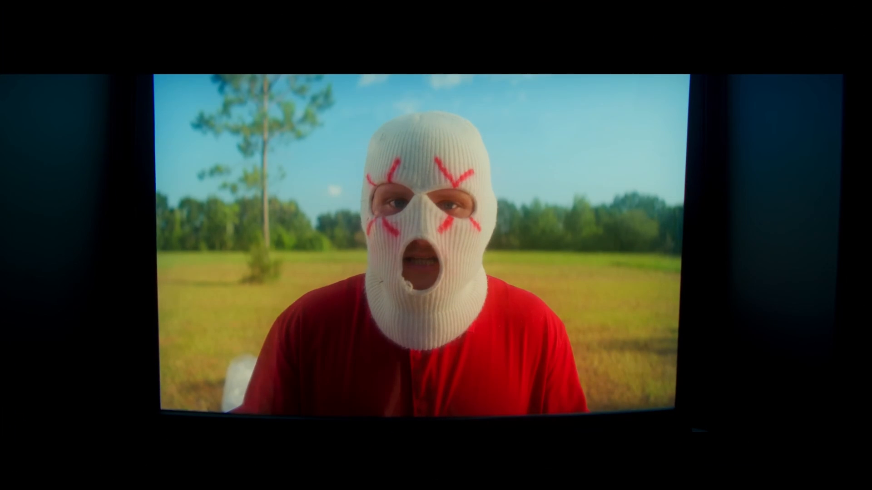
{"action": "key", "text": "space"}
{"action": "key", "text": "space"}
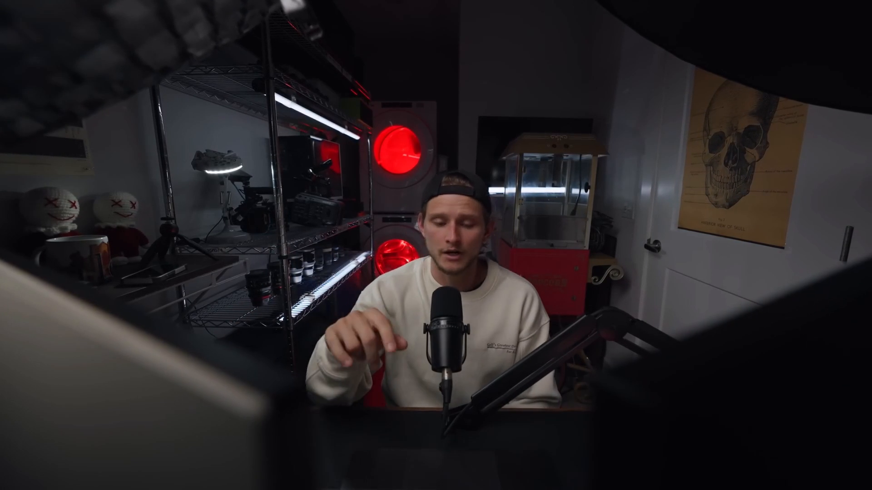
{"action": "key", "text": "Left"}
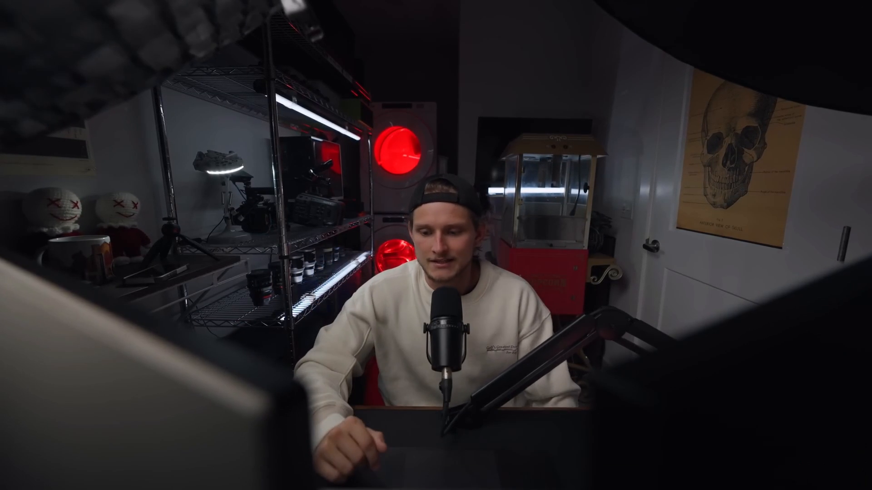
{"action": "key", "text": "Left"}
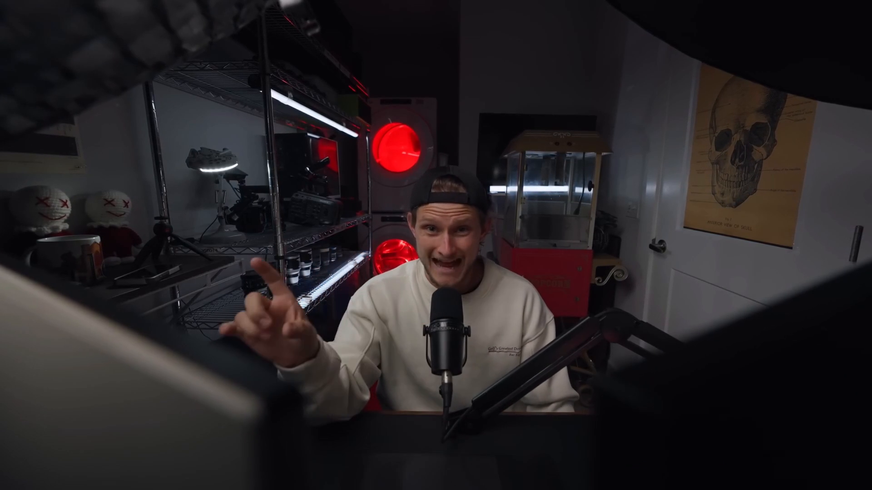
{"action": "key", "text": "space"}
{"action": "scroll", "coordinate": [431, 196], "scroll_direction": "down", "scroll_amount": 1}
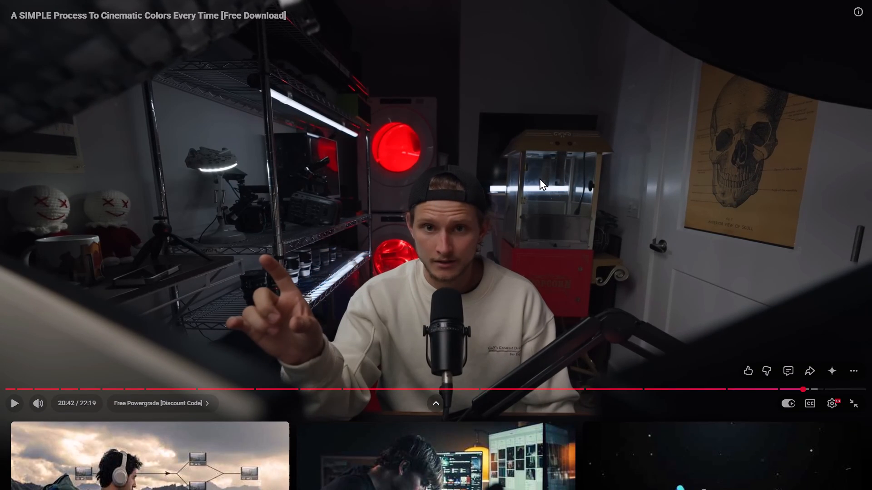
{"action": "scroll", "coordinate": [540, 178], "scroll_direction": "down", "scroll_amount": 3}
{"action": "left_click", "coordinate": [556, 185]}
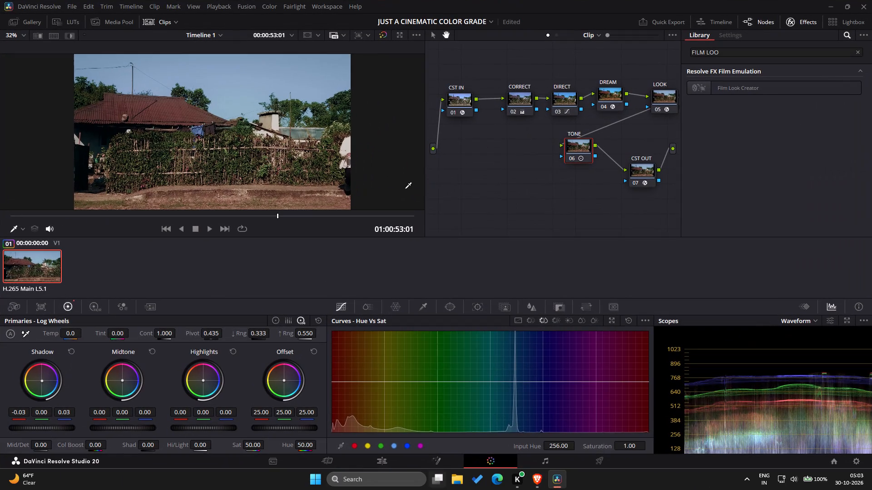
Delete the CST IN node from the start of the node graph.
{"action": "right_click", "coordinate": [456, 111]}
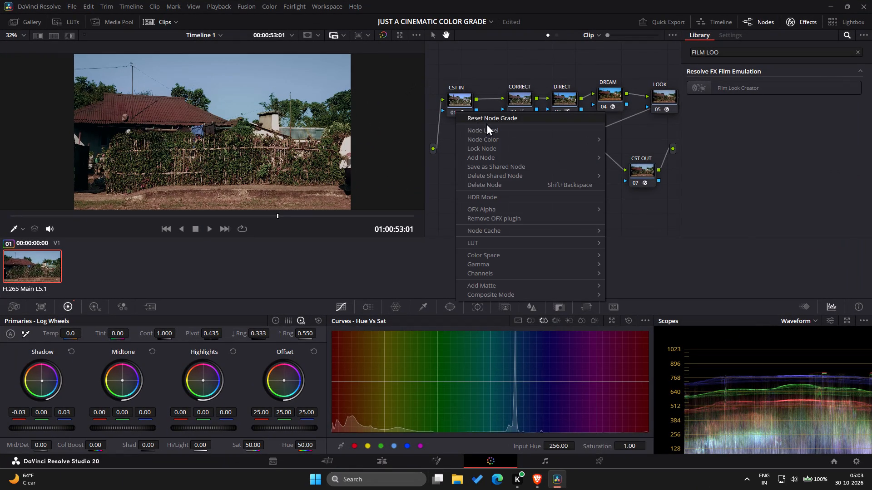
{"action": "left_click", "coordinate": [526, 181]}
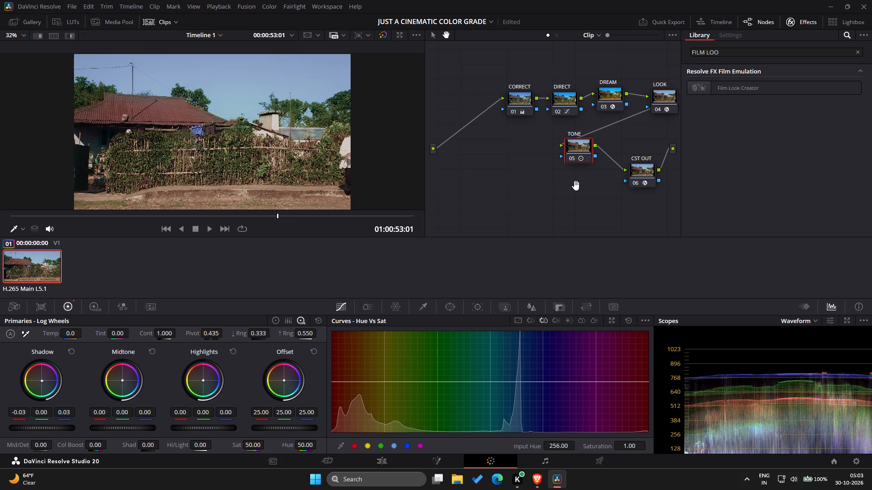
Delete the CST OUT node from the end of the node graph.
{"action": "left_click", "coordinate": [643, 175]}
{"action": "right_click", "coordinate": [643, 175]}
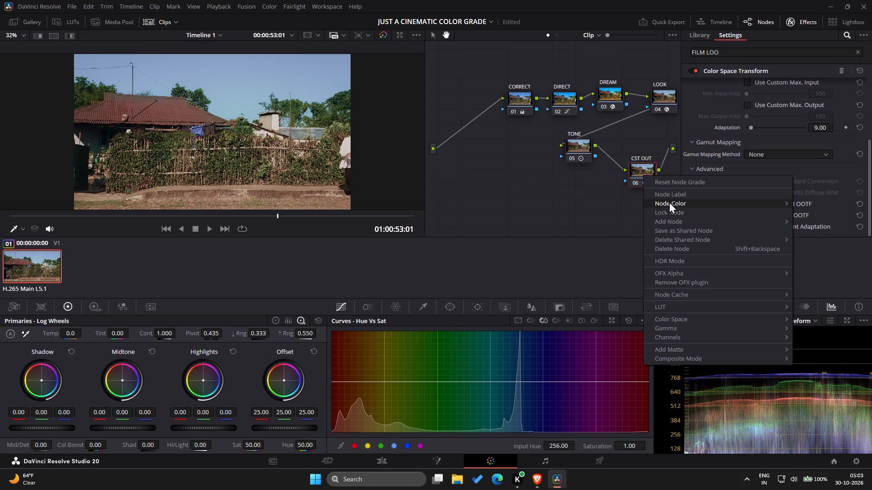
{"action": "left_click", "coordinate": [690, 247]}
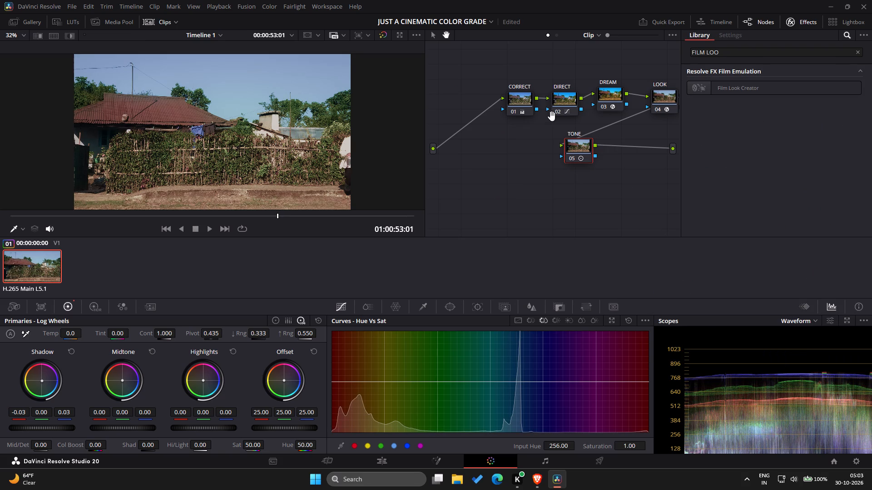
Rearrange the CORRECT, DIRECT, DREAM, LOOK and TONE nodes into one tidy row across the node graph.
{"action": "left_click_drag", "start_coordinate": [579, 152], "coordinate": [610, 149]}
{"action": "left_click_drag", "start_coordinate": [518, 100], "coordinate": [469, 91]}
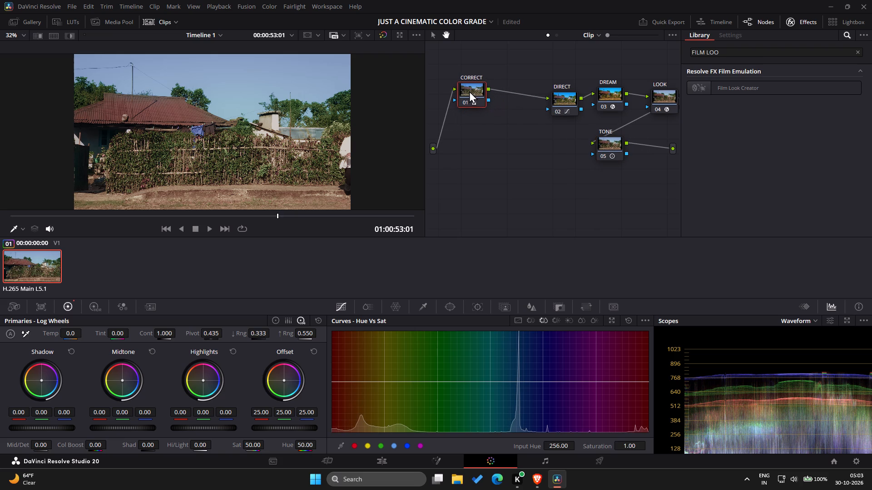
{"action": "left_click_drag", "start_coordinate": [469, 91], "coordinate": [467, 90]}
{"action": "left_click_drag", "start_coordinate": [559, 96], "coordinate": [515, 90]}
{"action": "left_click_drag", "start_coordinate": [610, 94], "coordinate": [567, 95]}
{"action": "left_click_drag", "start_coordinate": [668, 95], "coordinate": [607, 95]}
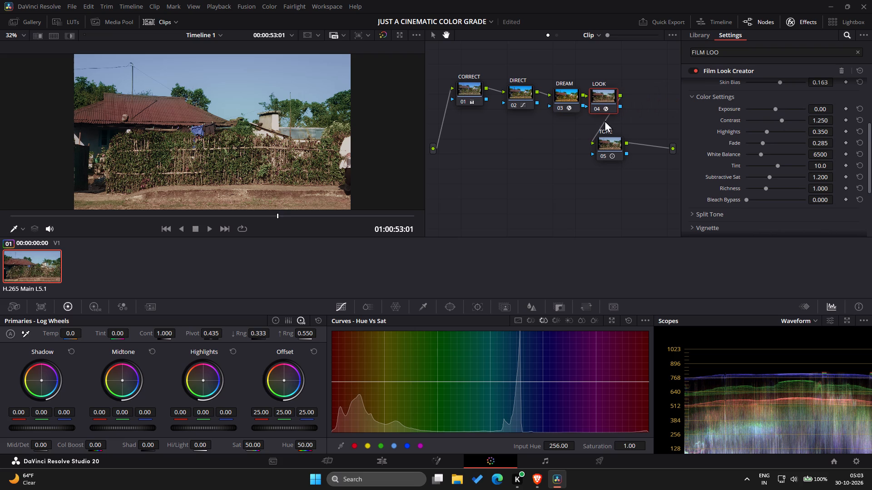
{"action": "left_click_drag", "start_coordinate": [606, 142], "coordinate": [653, 103]}
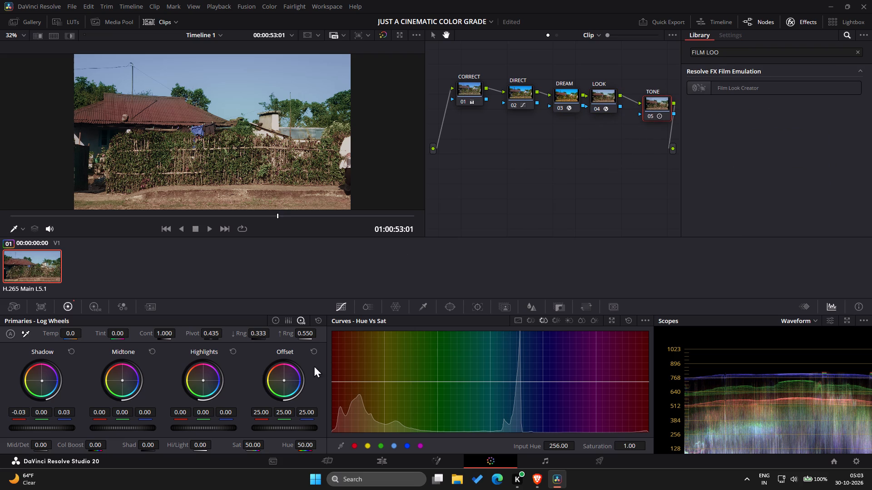
Add yellow, green and cyan points to the TONE node's Hue Vs Sat curve, with green saturation at 1.02 and cyan at 1.01.
{"action": "left_click", "coordinate": [441, 379]}
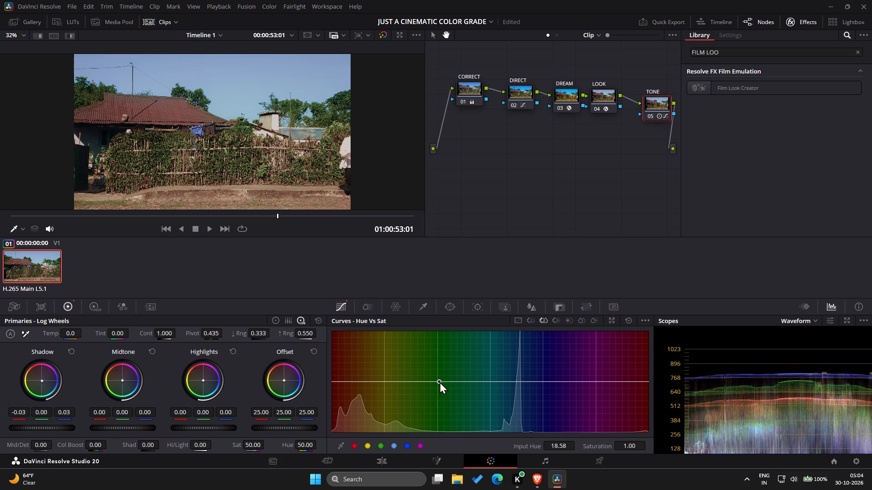
{"action": "left_click", "coordinate": [383, 382]}
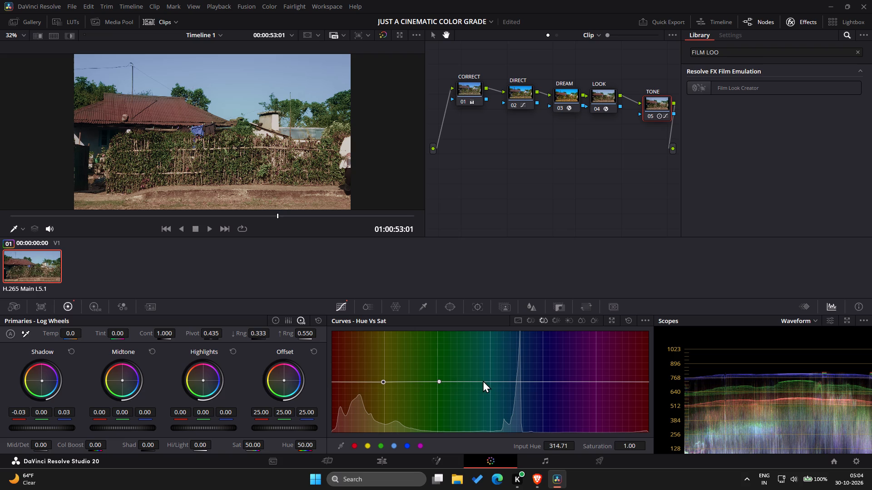
{"action": "left_click", "coordinate": [490, 381]}
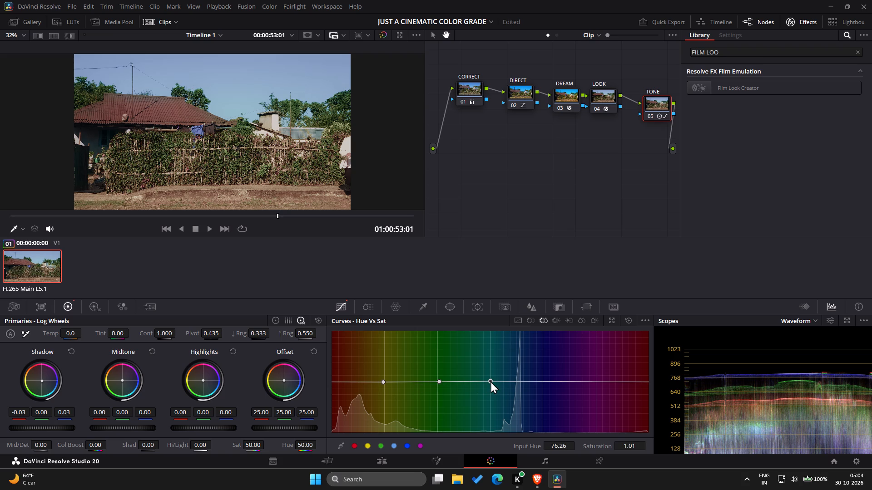
{"action": "left_click", "coordinate": [438, 381]}
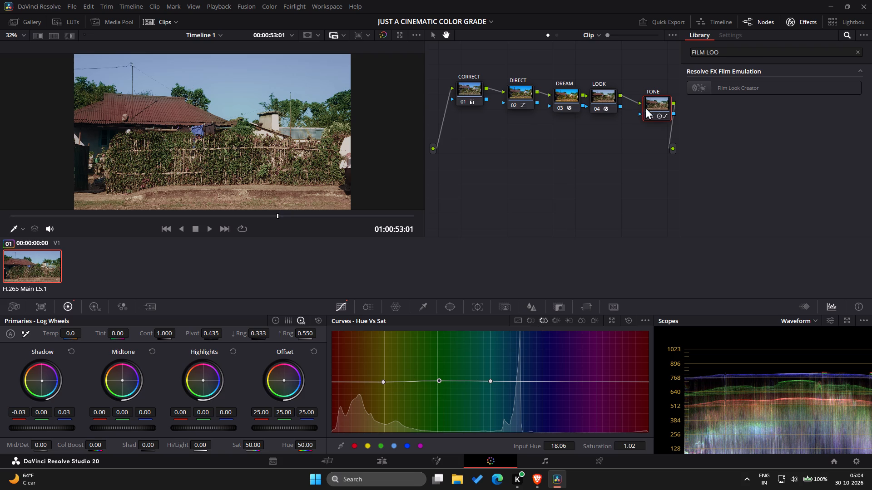
Set the Film Look Blend of the LOOK node's Film Look Creator to 0.380.
{"action": "left_click", "coordinate": [602, 98]}
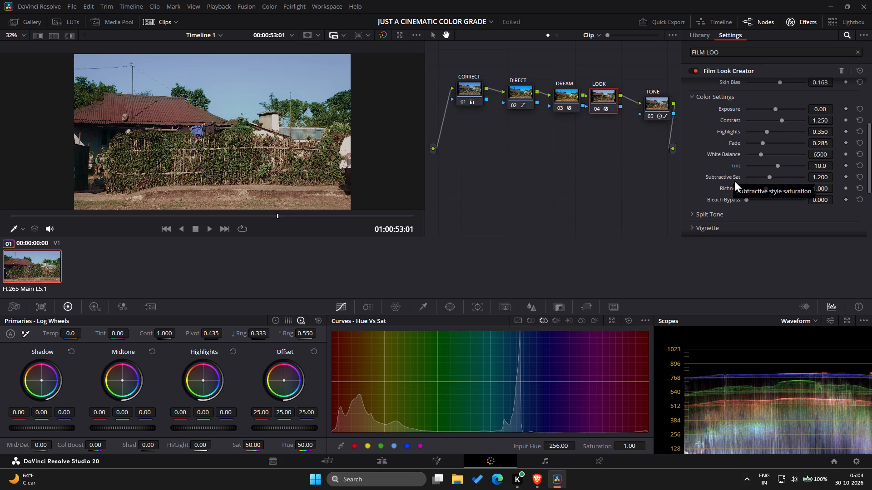
{"action": "scroll", "coordinate": [705, 128], "scroll_direction": "up", "scroll_amount": 2}
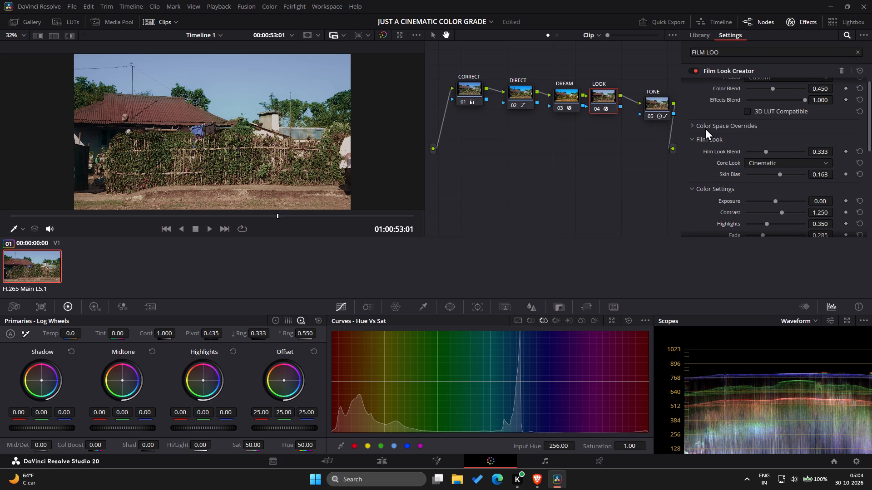
{"action": "left_click", "coordinate": [766, 159]}
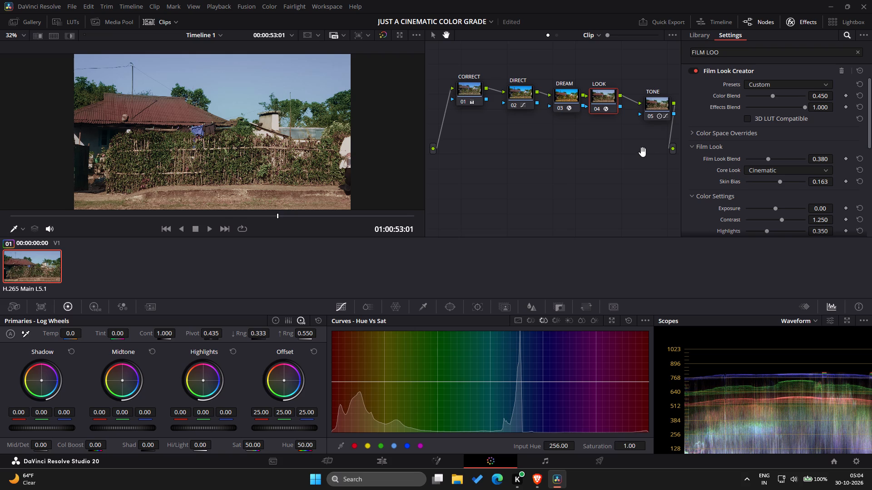
Look through the CORRECT node's Hue Vs Hue, Hue Vs Lum, Lum Vs Sat and Sat Vs Sat curves, ending on Hue Vs Lum.
{"action": "left_click", "coordinate": [468, 93]}
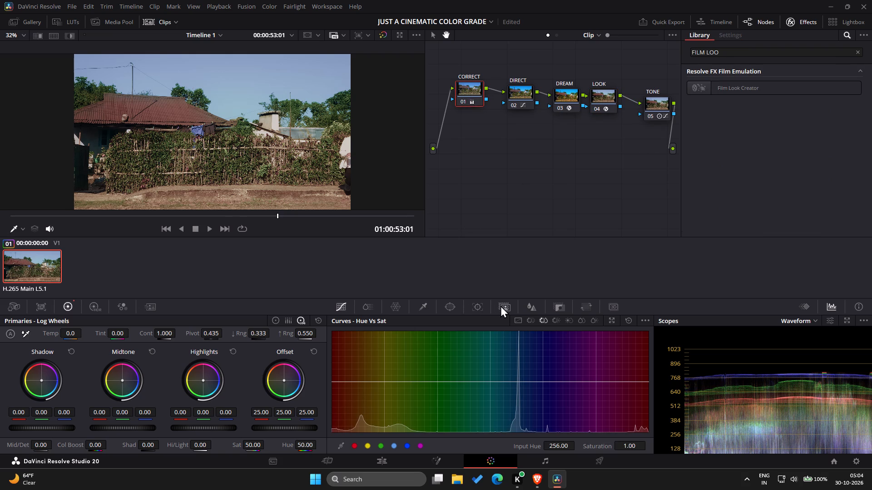
{"action": "left_click", "coordinate": [538, 320]}
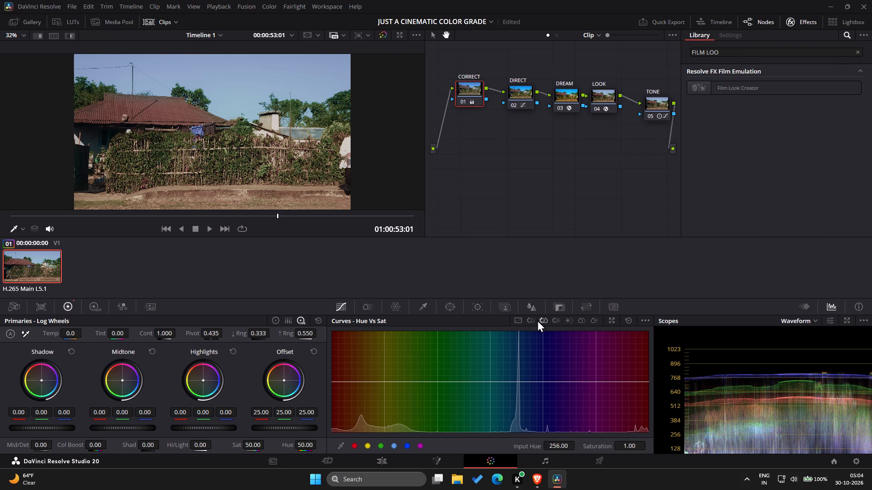
{"action": "left_click", "coordinate": [531, 320]}
{"action": "left_click", "coordinate": [535, 319]}
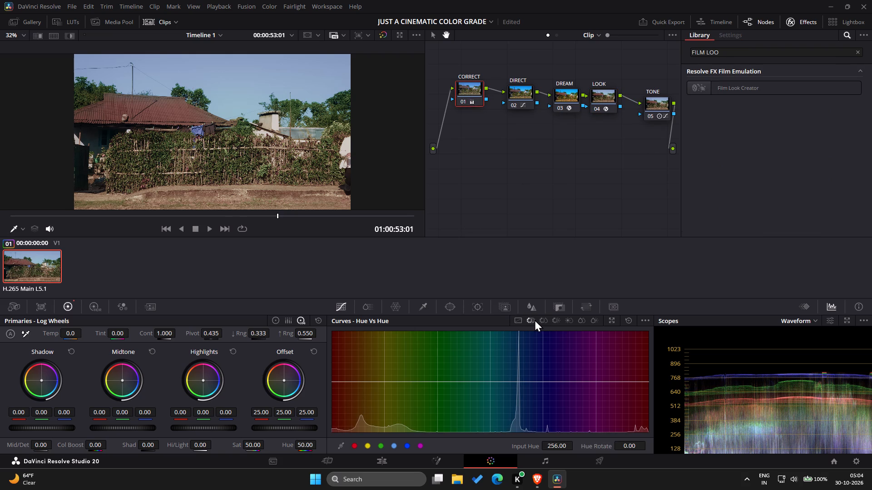
{"action": "left_click", "coordinate": [546, 319]}
{"action": "left_click", "coordinate": [557, 319]}
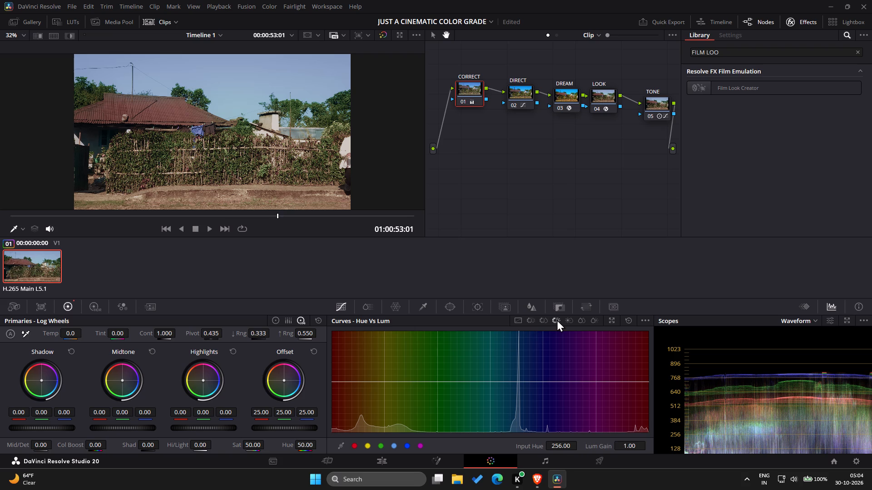
{"action": "left_click", "coordinate": [570, 318]}
{"action": "left_click", "coordinate": [581, 318]}
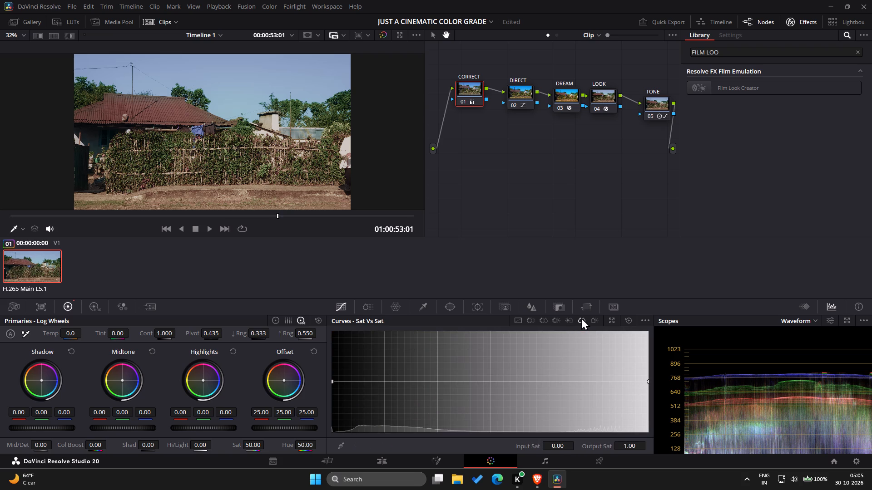
{"action": "left_click", "coordinate": [568, 318]}
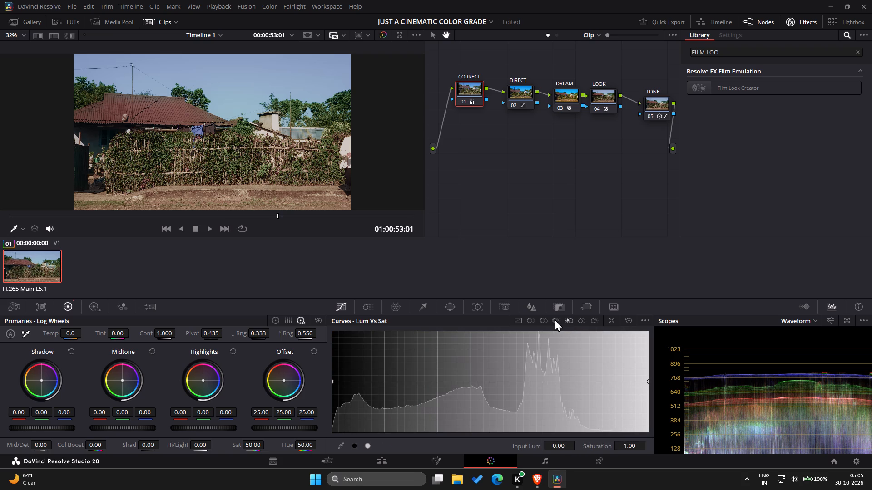
{"action": "left_click", "coordinate": [555, 319]}
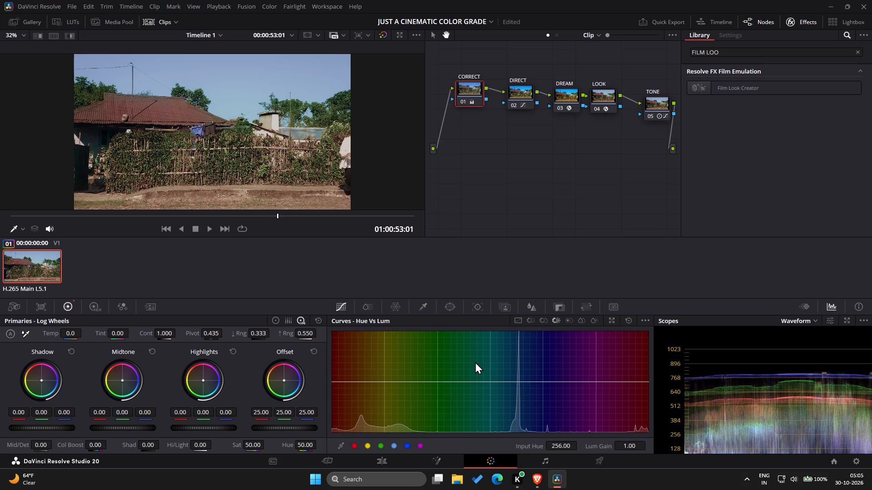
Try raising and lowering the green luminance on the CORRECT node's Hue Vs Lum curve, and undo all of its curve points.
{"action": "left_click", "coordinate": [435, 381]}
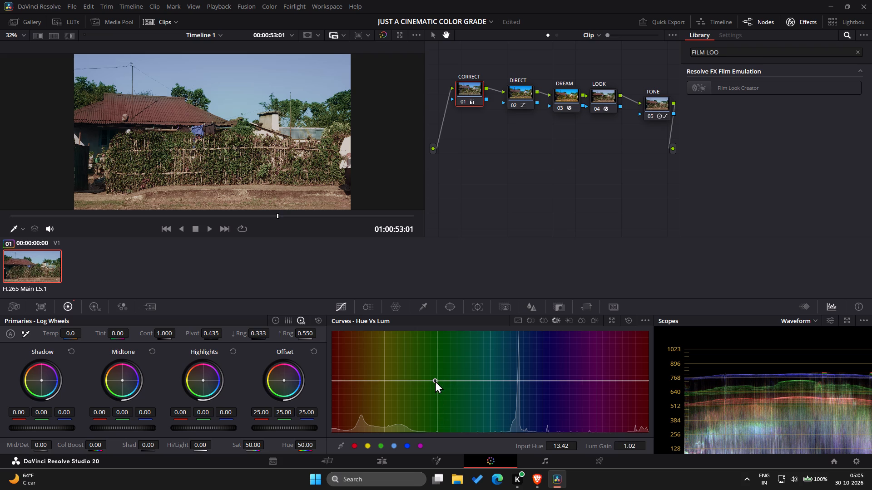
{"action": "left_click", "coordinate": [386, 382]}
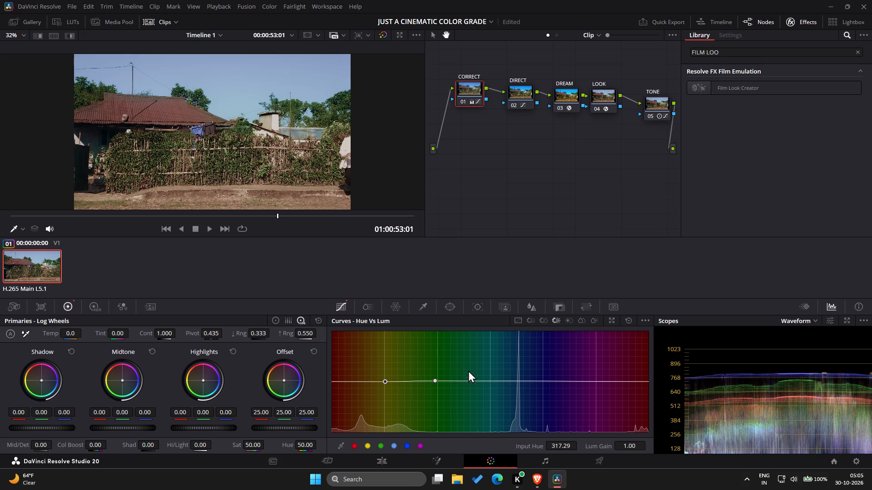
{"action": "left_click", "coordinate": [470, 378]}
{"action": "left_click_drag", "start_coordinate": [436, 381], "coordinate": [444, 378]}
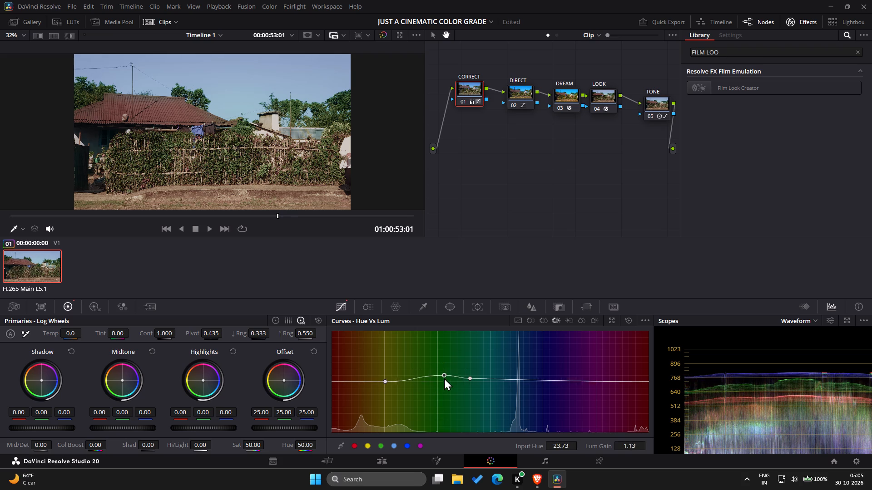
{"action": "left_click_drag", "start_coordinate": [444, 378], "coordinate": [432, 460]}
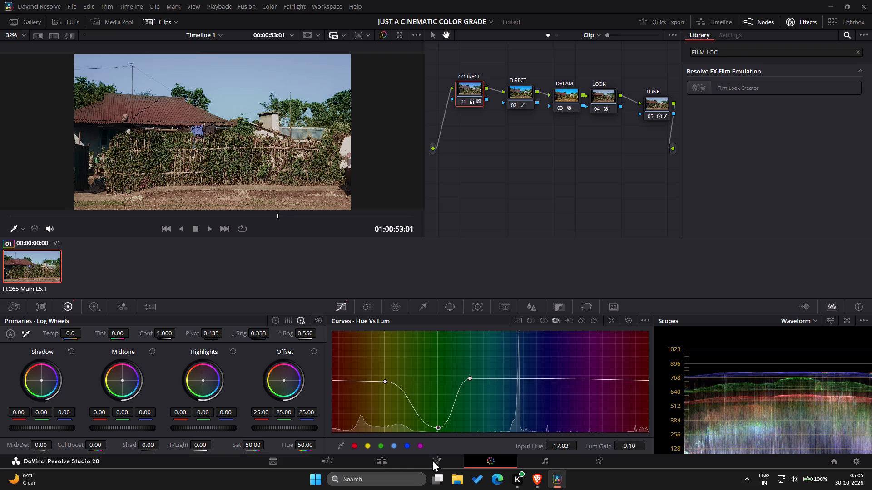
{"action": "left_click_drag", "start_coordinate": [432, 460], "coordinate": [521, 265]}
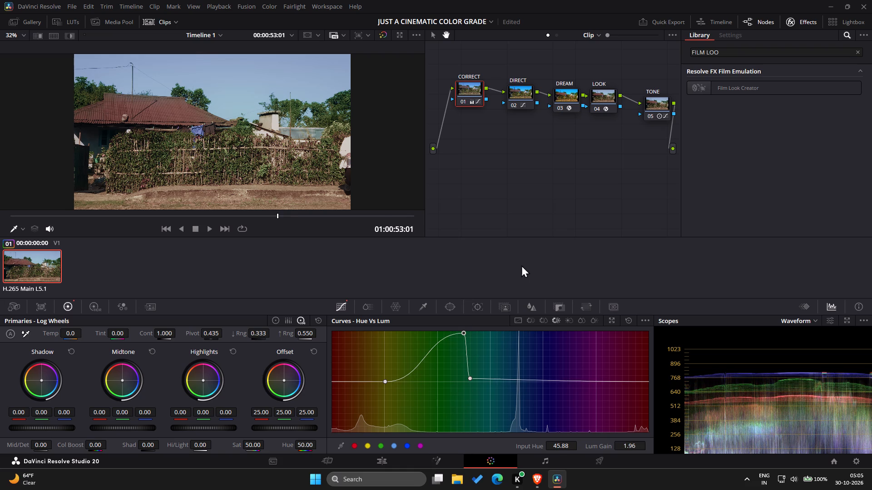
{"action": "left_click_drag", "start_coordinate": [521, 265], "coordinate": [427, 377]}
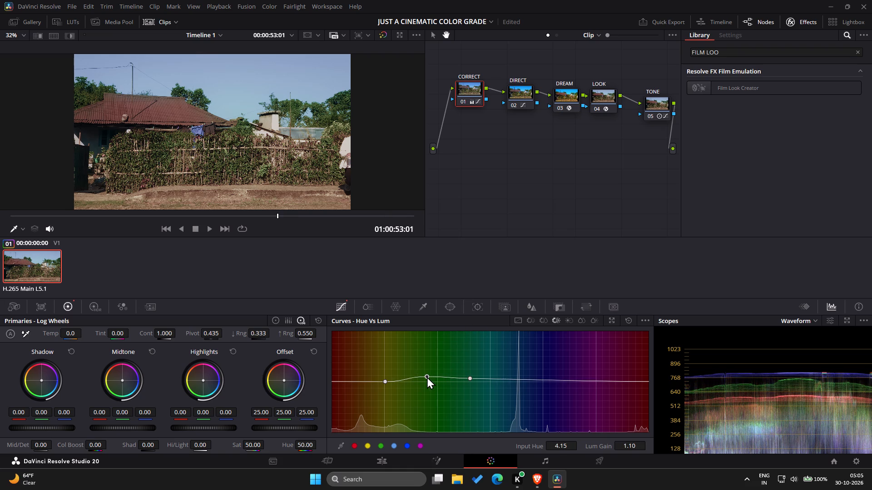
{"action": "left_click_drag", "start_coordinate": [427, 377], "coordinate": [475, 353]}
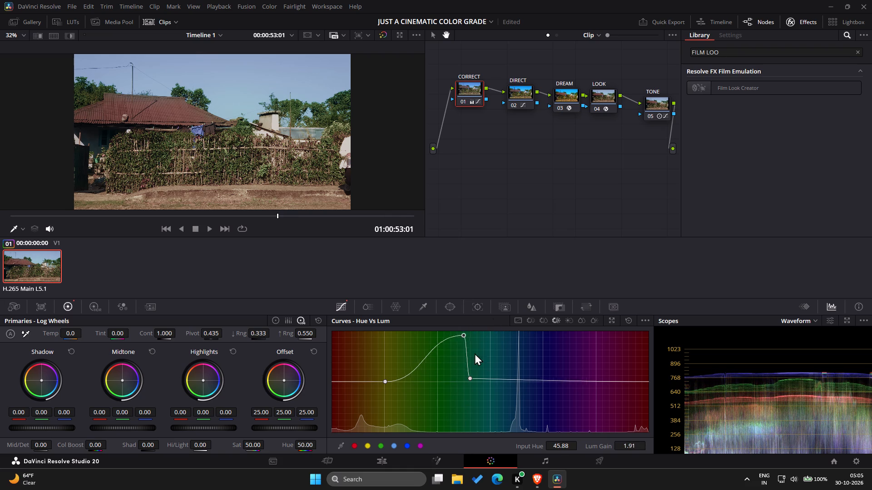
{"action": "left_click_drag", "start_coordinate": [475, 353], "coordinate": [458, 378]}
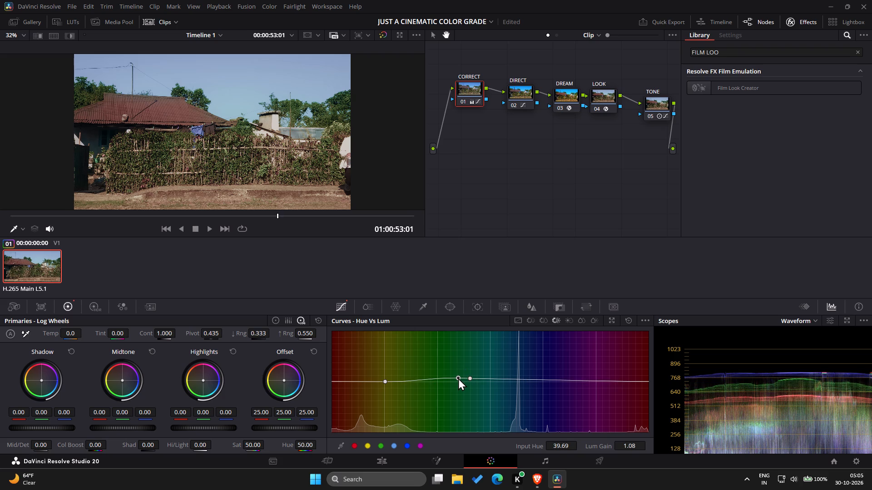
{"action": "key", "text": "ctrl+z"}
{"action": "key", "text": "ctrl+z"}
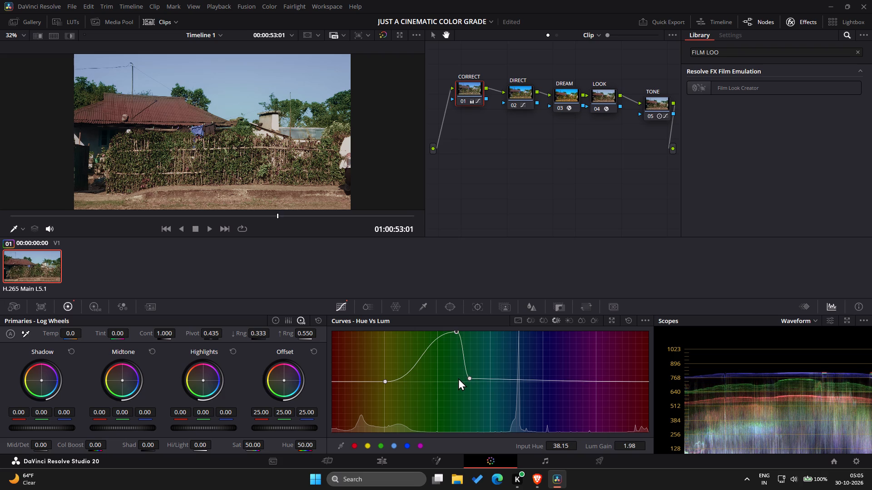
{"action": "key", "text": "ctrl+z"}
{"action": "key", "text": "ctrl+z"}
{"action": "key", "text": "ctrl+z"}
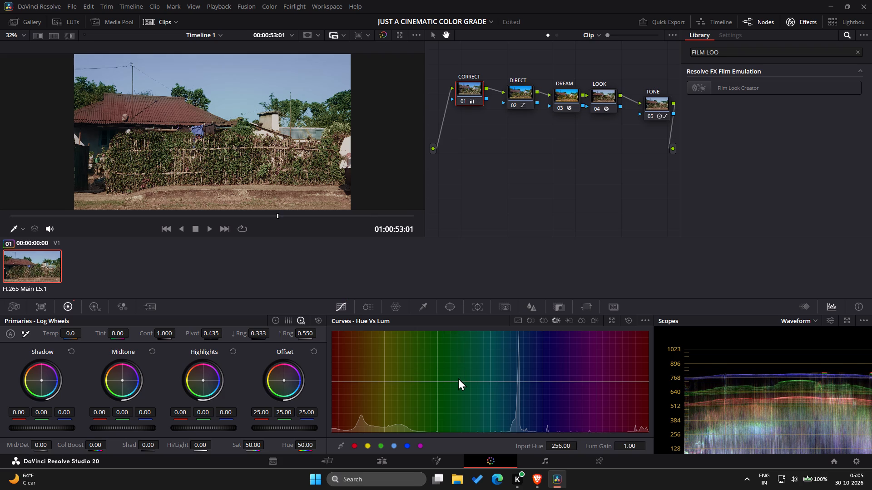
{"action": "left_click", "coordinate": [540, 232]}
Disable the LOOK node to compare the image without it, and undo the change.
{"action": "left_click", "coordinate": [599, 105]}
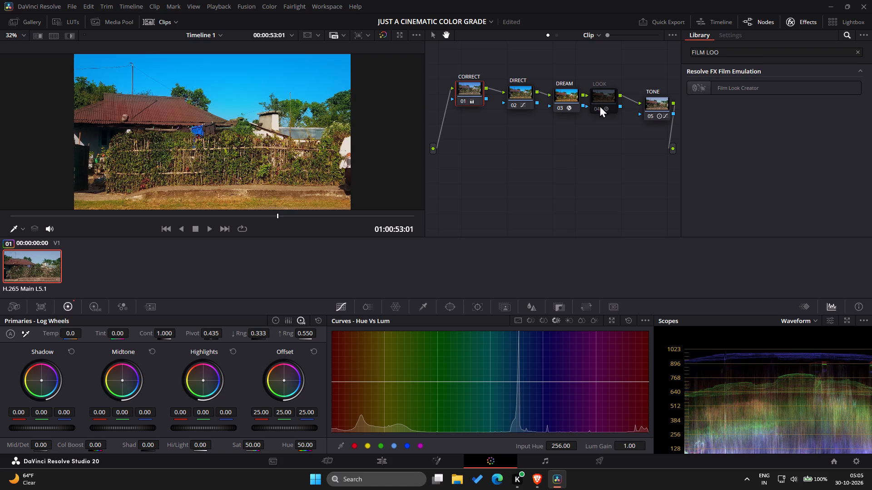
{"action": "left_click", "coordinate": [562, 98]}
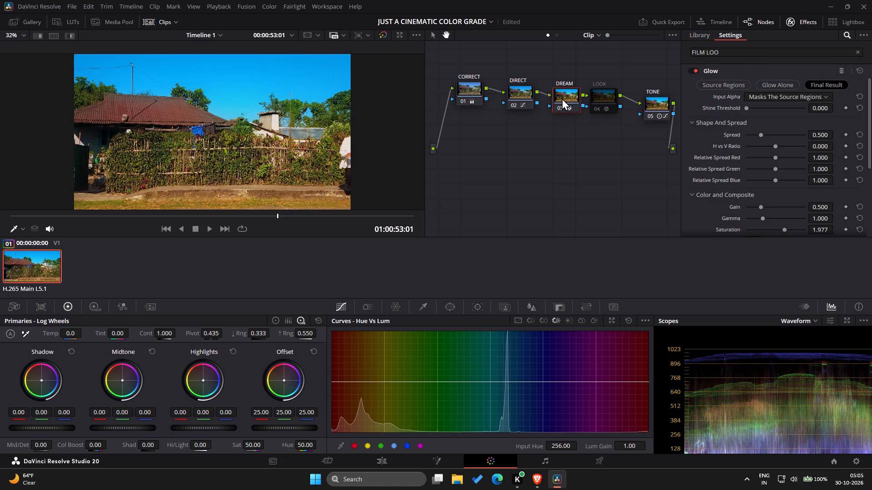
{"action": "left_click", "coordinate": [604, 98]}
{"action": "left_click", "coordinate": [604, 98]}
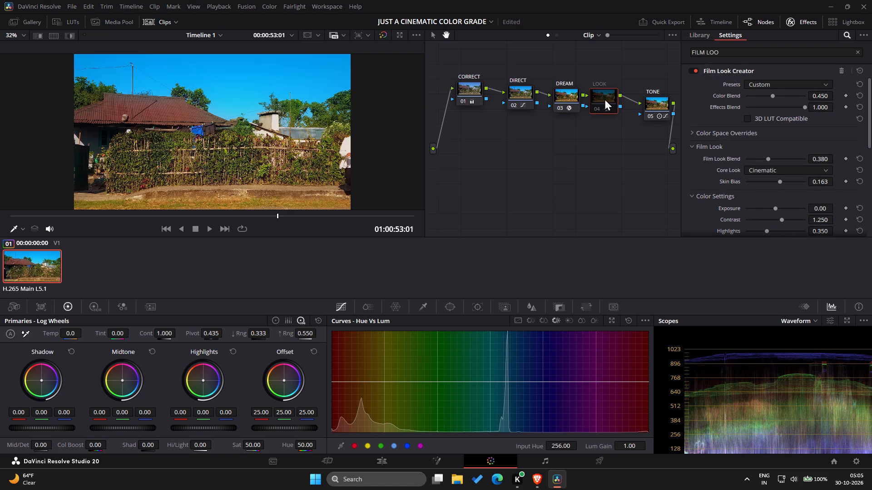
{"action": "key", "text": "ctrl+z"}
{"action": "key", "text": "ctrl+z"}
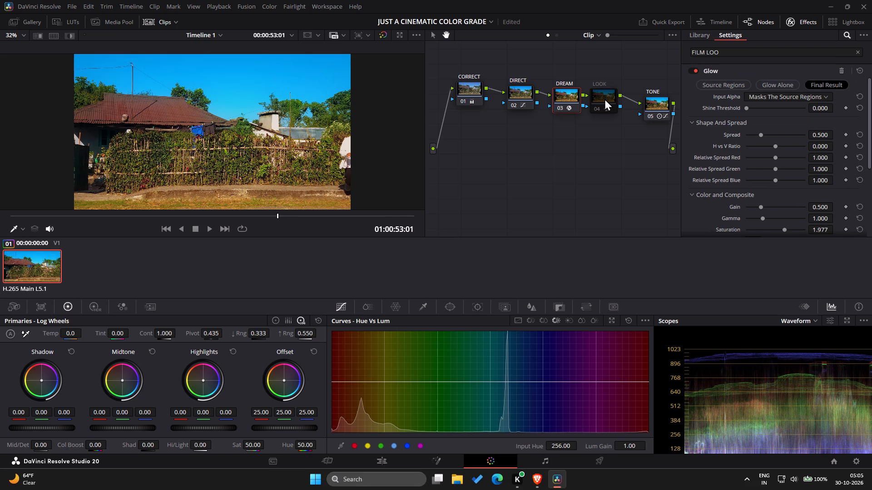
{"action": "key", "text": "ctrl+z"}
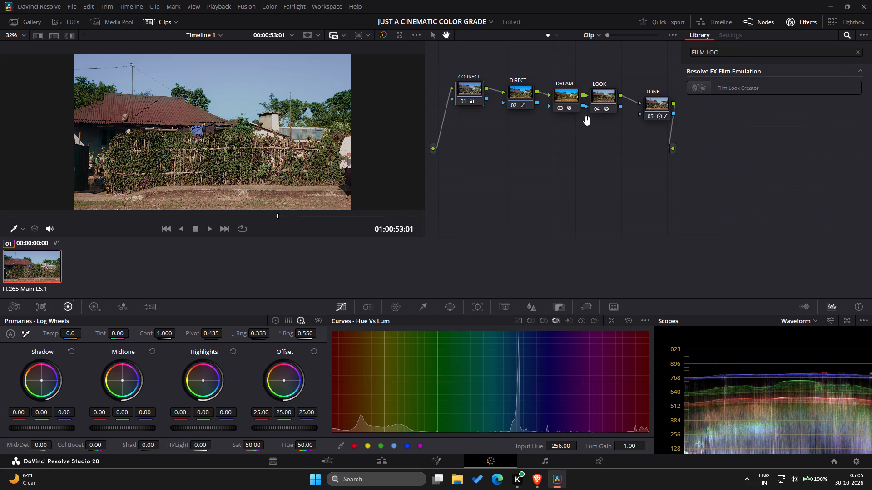
Set the LOOK node's Film Look Creator to the Rochester core look with a Skin Bias of 0.101.
{"action": "left_click", "coordinate": [566, 107]}
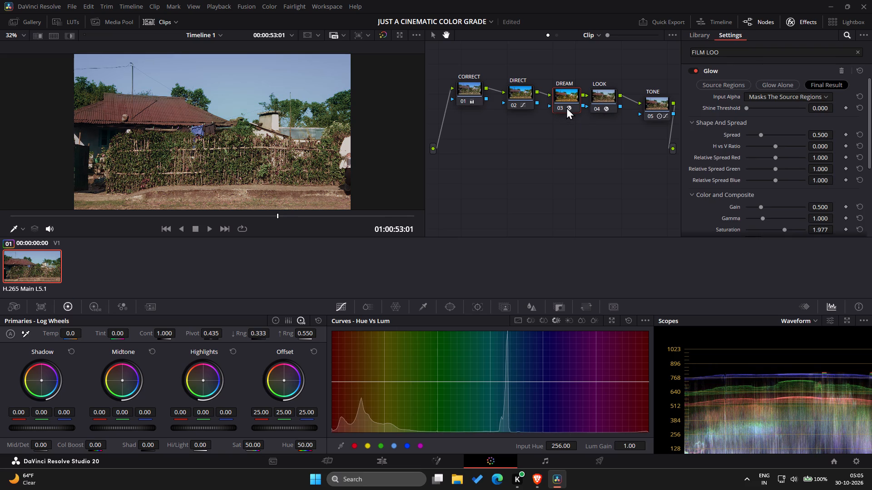
{"action": "left_click", "coordinate": [607, 108]}
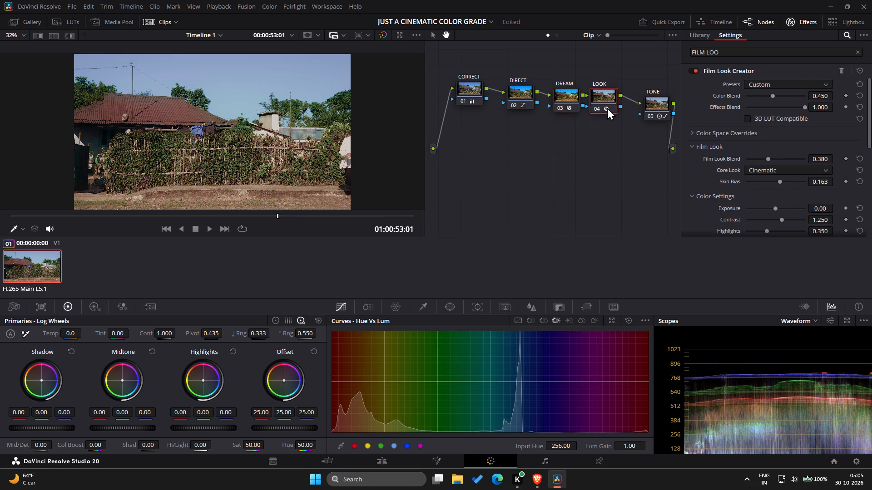
{"action": "left_click", "coordinate": [555, 195]}
{"action": "left_click", "coordinate": [479, 250]}
{"action": "left_click", "coordinate": [755, 170]}
{"action": "left_click", "coordinate": [759, 188]}
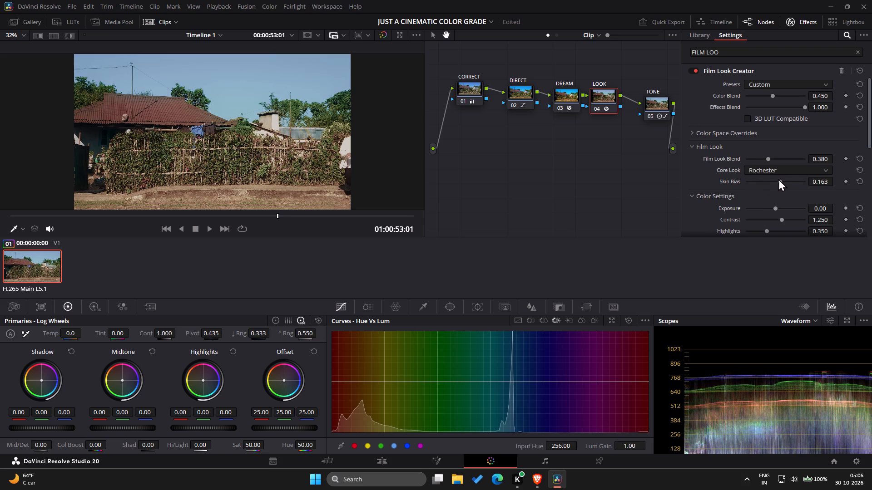
{"action": "left_click_drag", "start_coordinate": [778, 179], "coordinate": [781, 183]}
{"action": "left_click_drag", "start_coordinate": [781, 183], "coordinate": [771, 182]}
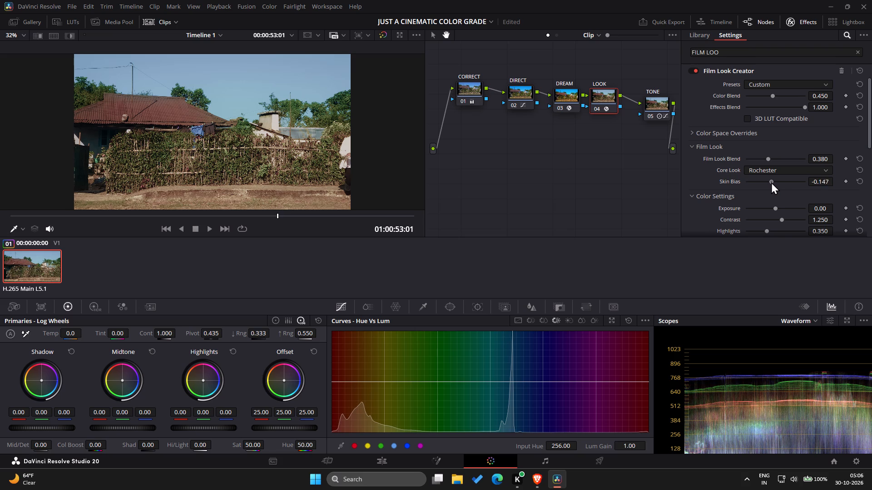
{"action": "left_click_drag", "start_coordinate": [771, 182], "coordinate": [778, 183]}
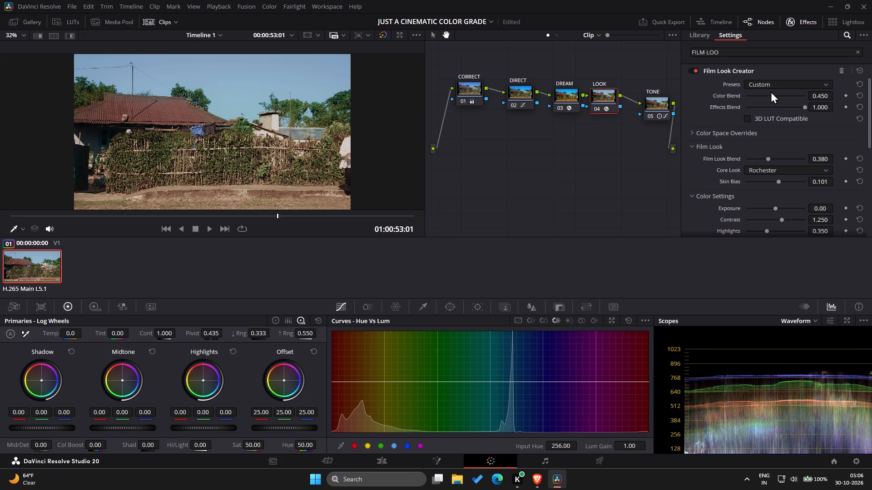
Try full Color Blend on the LOOK node's Film Look Creator and settle it at 0.302.
{"action": "left_click_drag", "start_coordinate": [772, 96], "coordinate": [805, 95]}
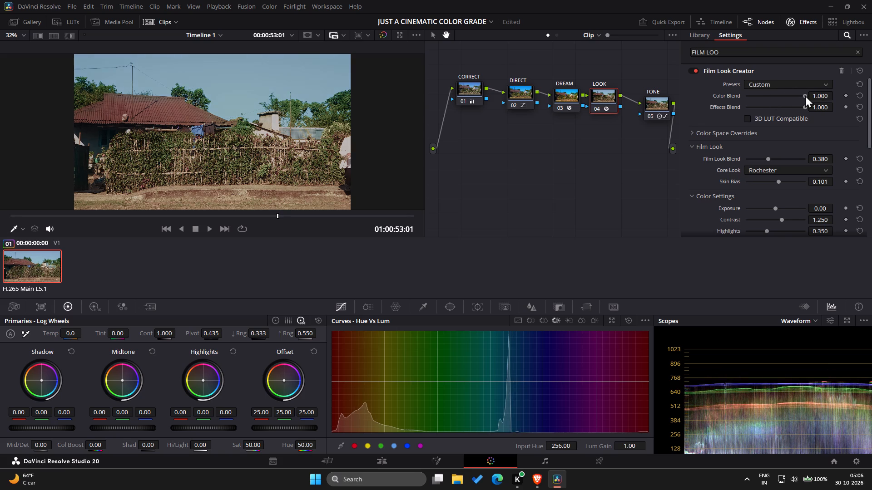
{"action": "left_click_drag", "start_coordinate": [805, 95], "coordinate": [752, 102]}
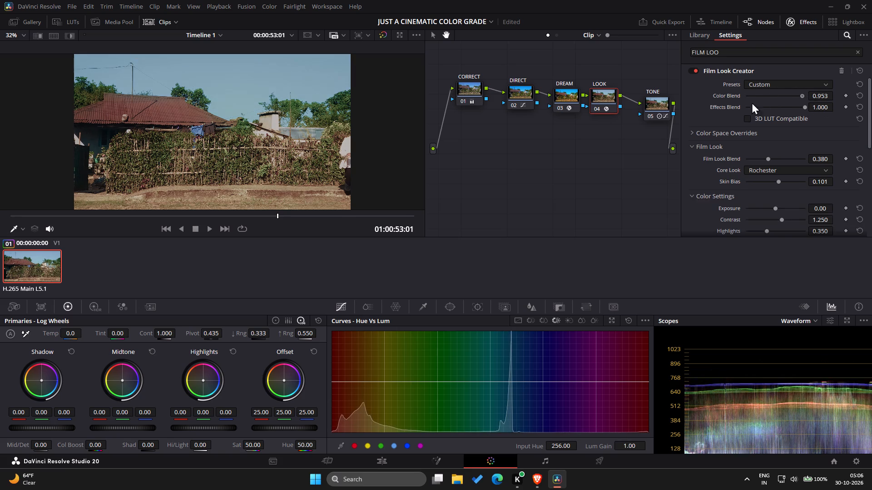
{"action": "left_click_drag", "start_coordinate": [752, 102], "coordinate": [764, 109]}
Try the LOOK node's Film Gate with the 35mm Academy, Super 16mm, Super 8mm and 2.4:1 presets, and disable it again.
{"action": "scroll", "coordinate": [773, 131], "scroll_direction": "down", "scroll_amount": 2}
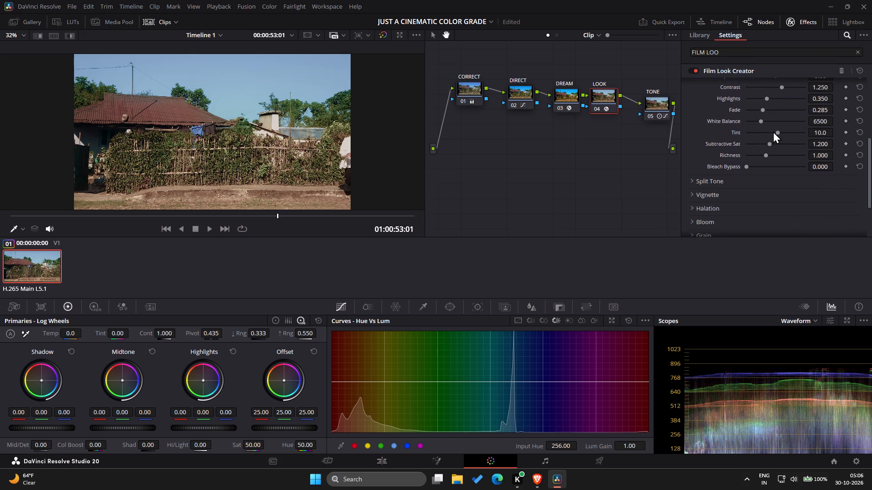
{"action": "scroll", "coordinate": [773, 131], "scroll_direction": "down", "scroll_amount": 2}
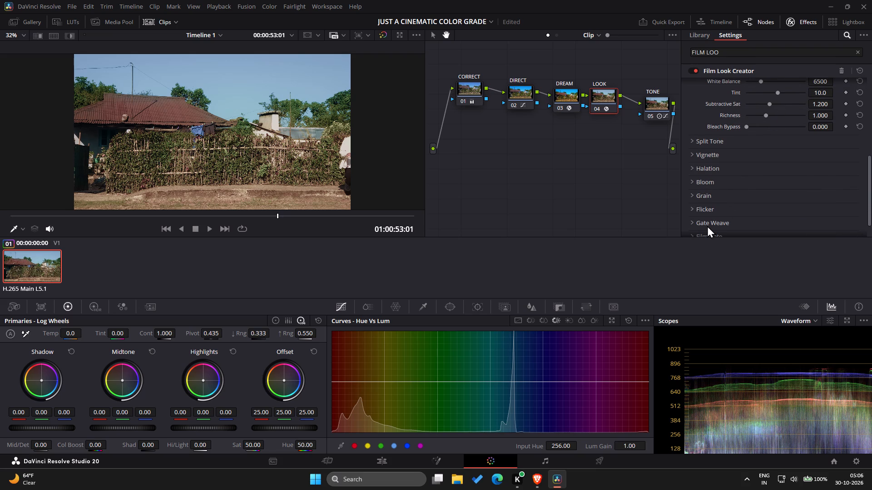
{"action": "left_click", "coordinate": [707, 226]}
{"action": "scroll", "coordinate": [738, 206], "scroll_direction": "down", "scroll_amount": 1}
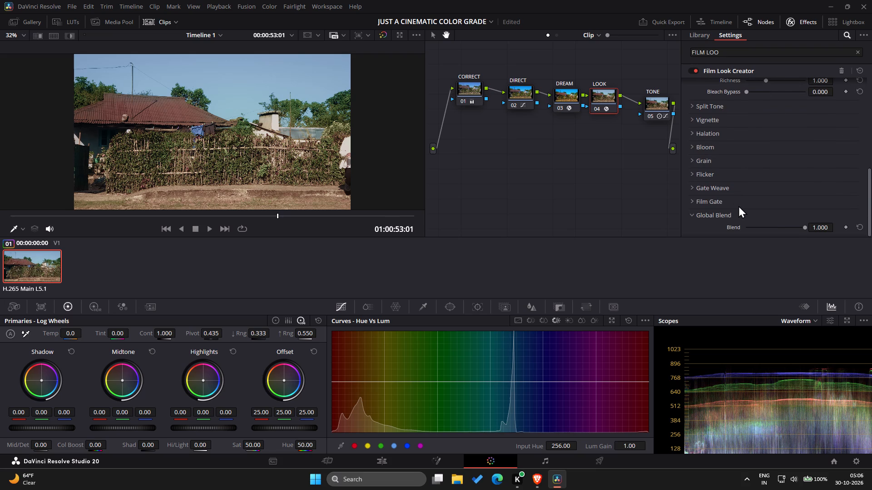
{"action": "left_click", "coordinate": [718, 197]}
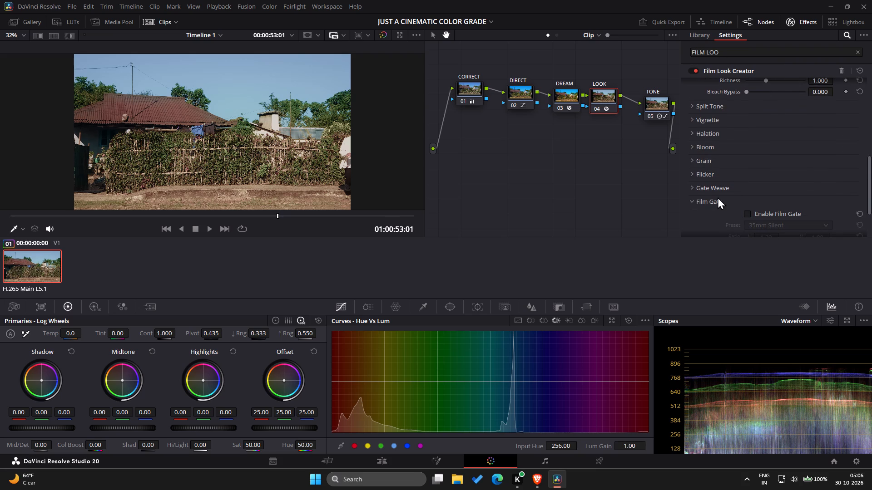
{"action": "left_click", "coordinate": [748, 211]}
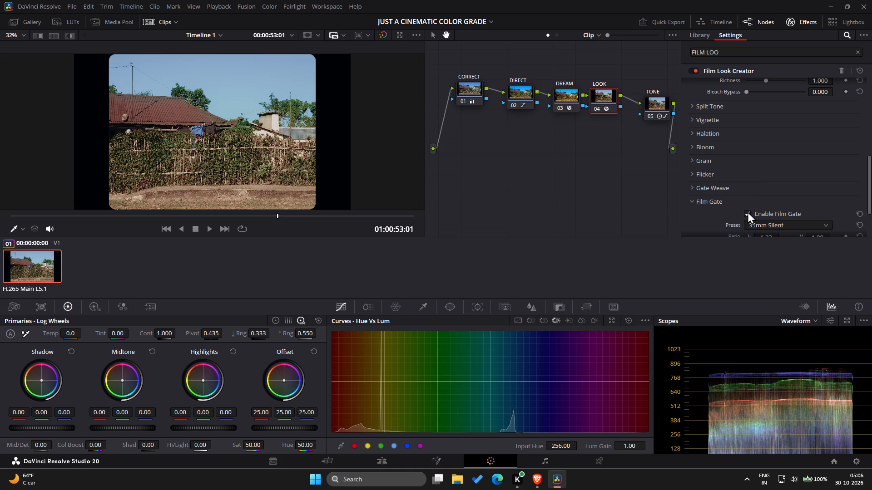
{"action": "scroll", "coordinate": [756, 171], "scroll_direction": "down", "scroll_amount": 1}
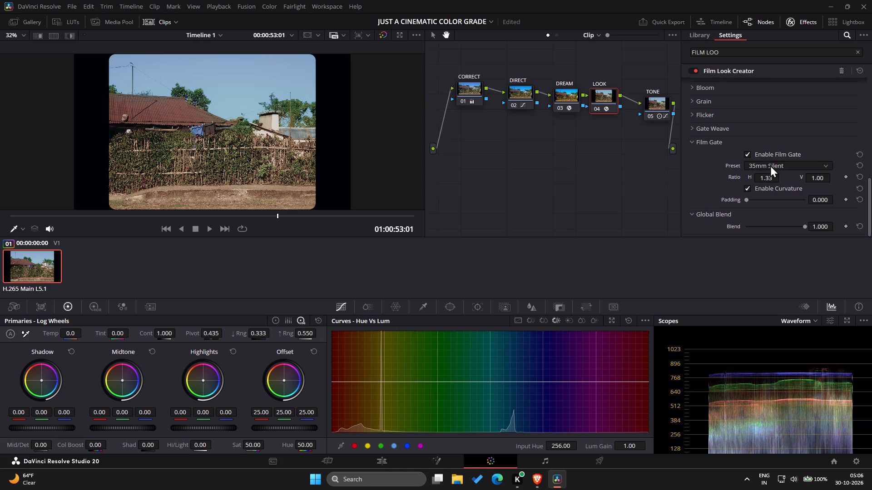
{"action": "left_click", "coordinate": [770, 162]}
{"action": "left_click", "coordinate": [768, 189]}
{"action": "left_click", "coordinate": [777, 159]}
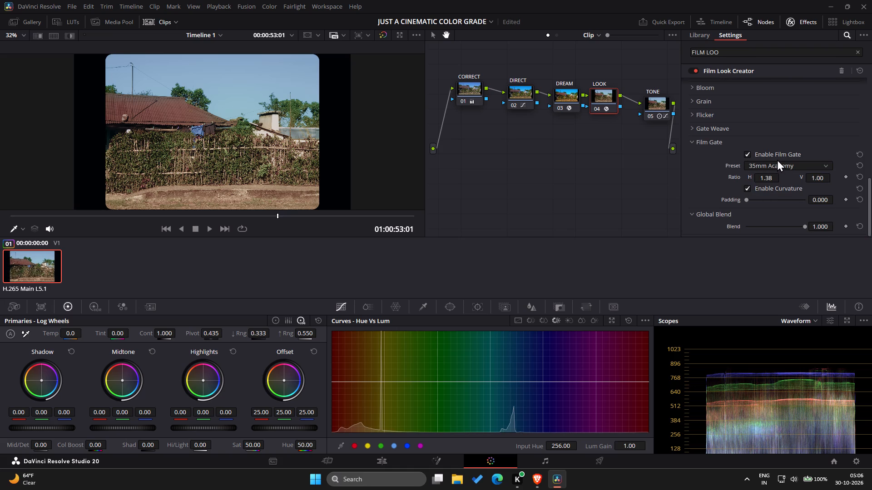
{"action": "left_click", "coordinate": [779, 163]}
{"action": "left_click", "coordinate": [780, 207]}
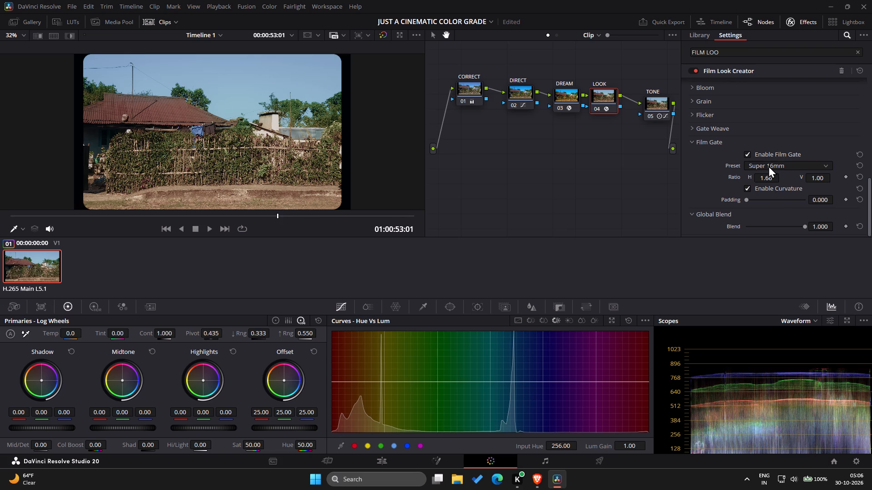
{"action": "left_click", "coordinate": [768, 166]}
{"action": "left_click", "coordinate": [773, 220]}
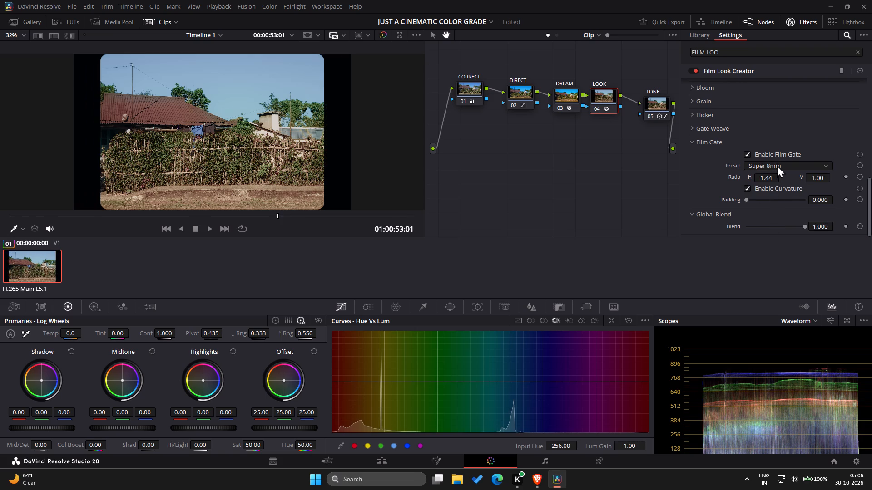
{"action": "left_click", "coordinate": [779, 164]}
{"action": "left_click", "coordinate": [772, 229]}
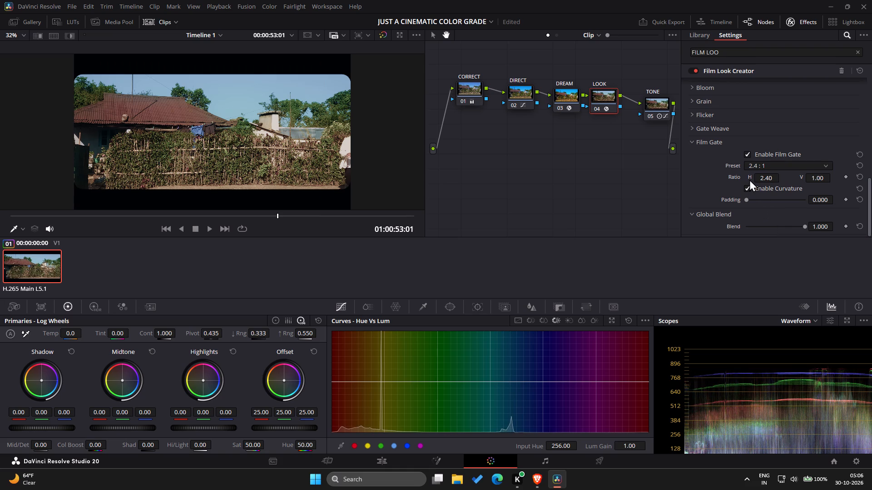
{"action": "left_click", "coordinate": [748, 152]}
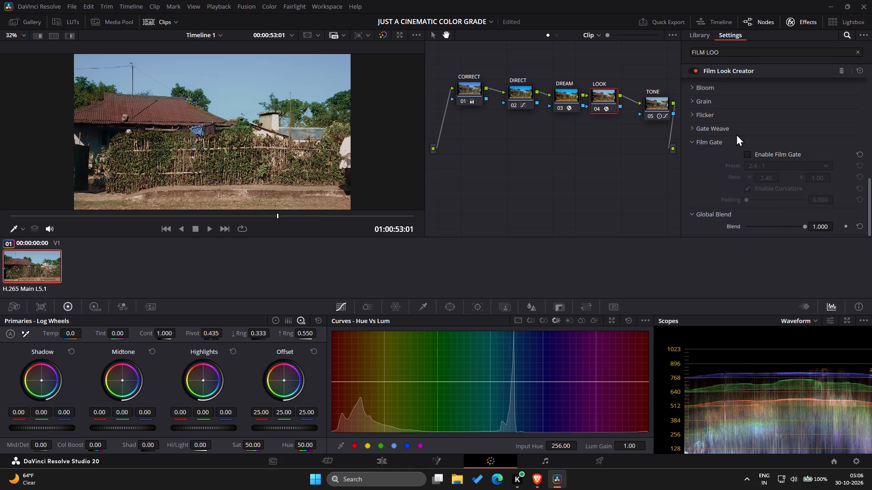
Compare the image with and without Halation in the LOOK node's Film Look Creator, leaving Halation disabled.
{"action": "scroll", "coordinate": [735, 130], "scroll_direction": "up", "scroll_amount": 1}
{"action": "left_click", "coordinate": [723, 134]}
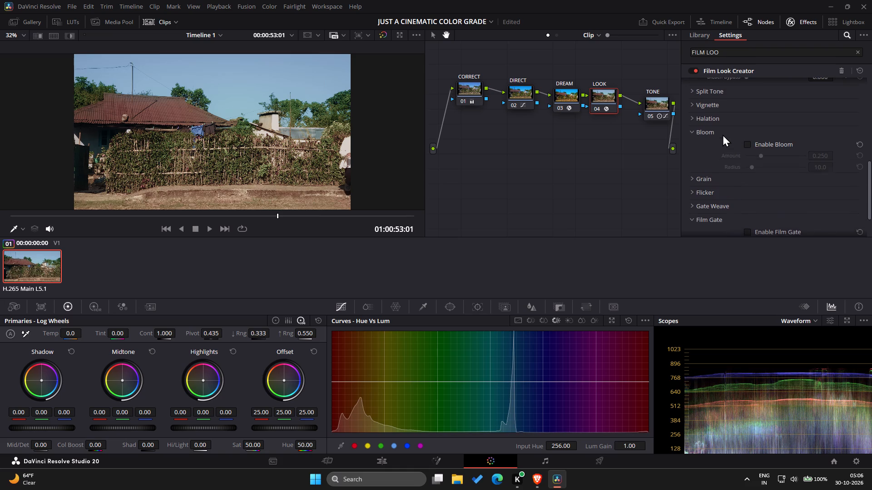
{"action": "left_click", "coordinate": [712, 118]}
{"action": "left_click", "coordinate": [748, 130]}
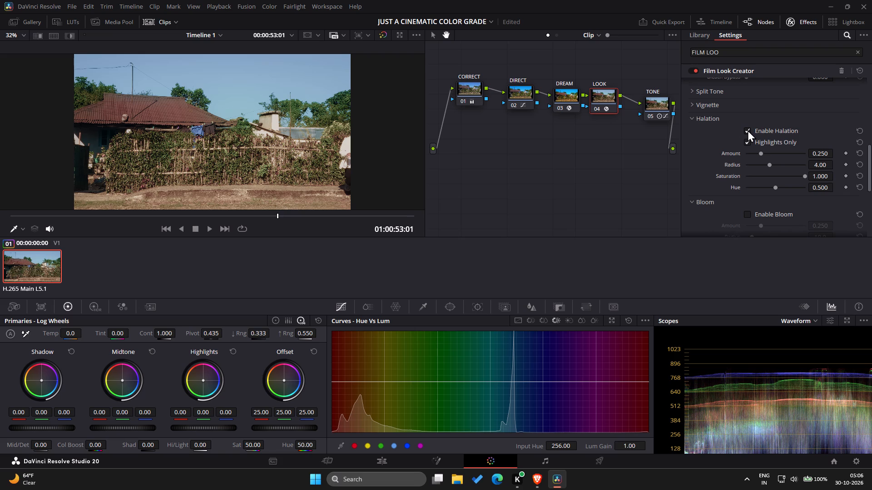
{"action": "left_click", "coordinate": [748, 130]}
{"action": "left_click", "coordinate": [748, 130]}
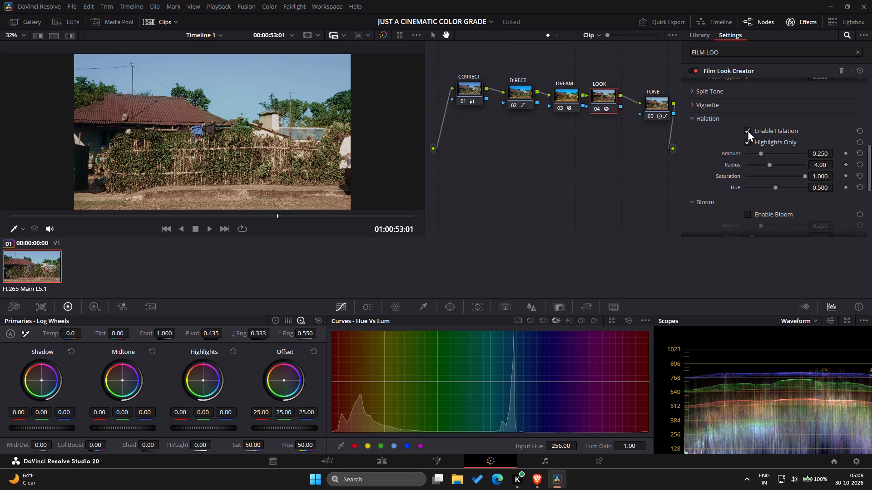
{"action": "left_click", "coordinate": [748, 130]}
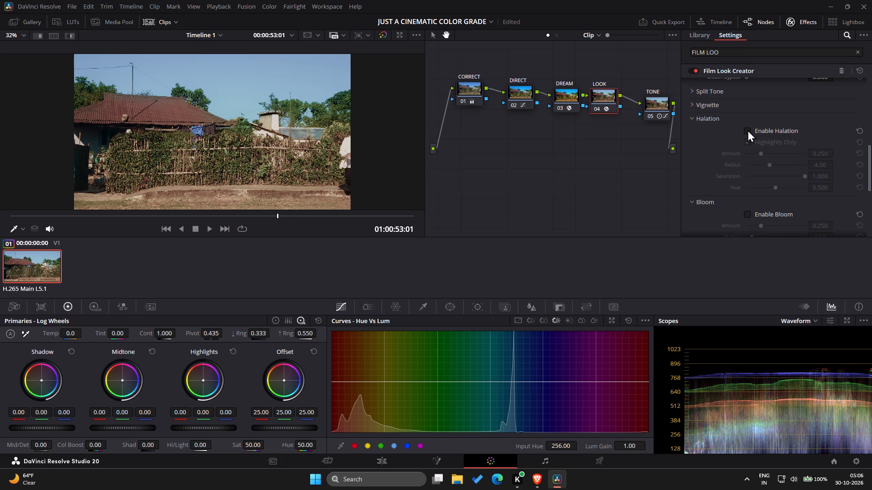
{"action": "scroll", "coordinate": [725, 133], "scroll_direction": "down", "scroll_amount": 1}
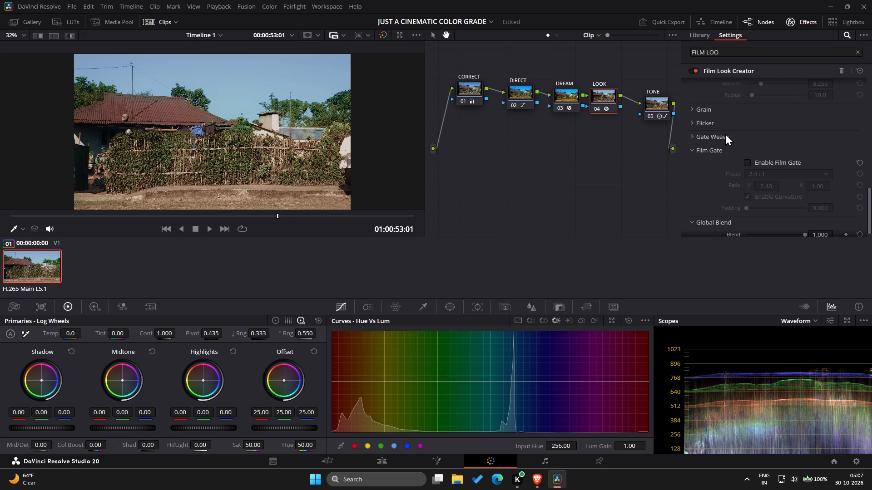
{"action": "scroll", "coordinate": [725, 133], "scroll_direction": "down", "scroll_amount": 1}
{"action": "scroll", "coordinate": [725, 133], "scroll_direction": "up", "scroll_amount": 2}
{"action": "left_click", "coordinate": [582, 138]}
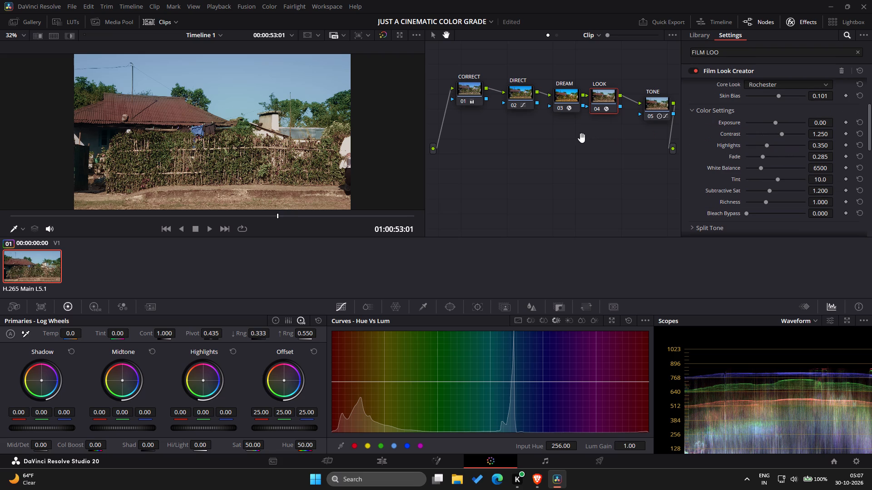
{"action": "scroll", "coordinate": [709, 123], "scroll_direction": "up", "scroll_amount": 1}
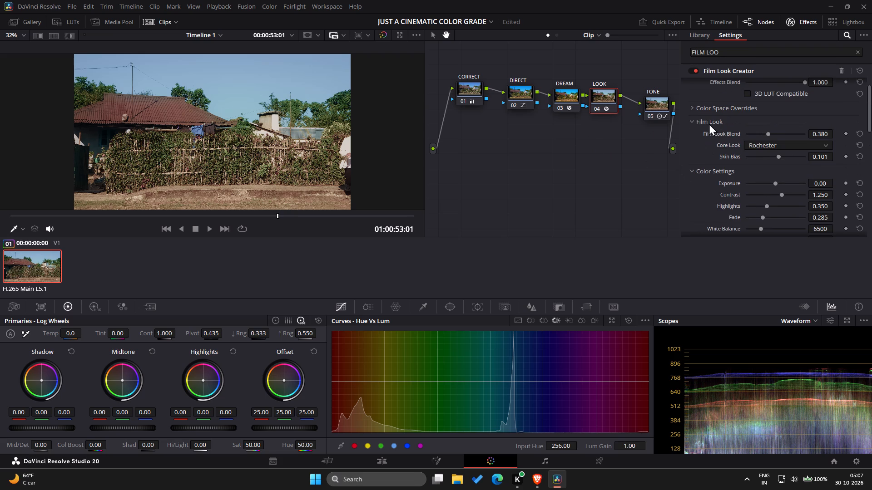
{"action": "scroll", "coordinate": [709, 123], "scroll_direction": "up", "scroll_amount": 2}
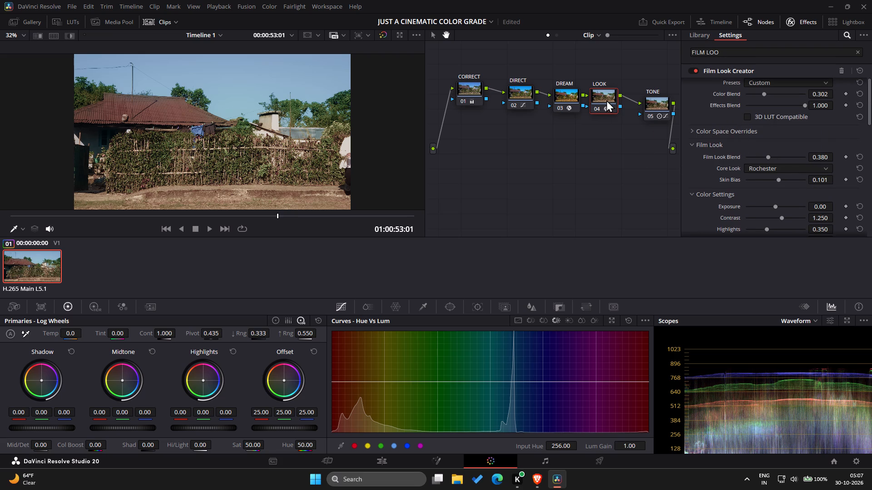
In the DREAM node's Glow, try opacities between 0 and full strength and settle the Opacity at 1.000.
{"action": "left_click", "coordinate": [569, 97]}
{"action": "scroll", "coordinate": [726, 125], "scroll_direction": "up", "scroll_amount": 1}
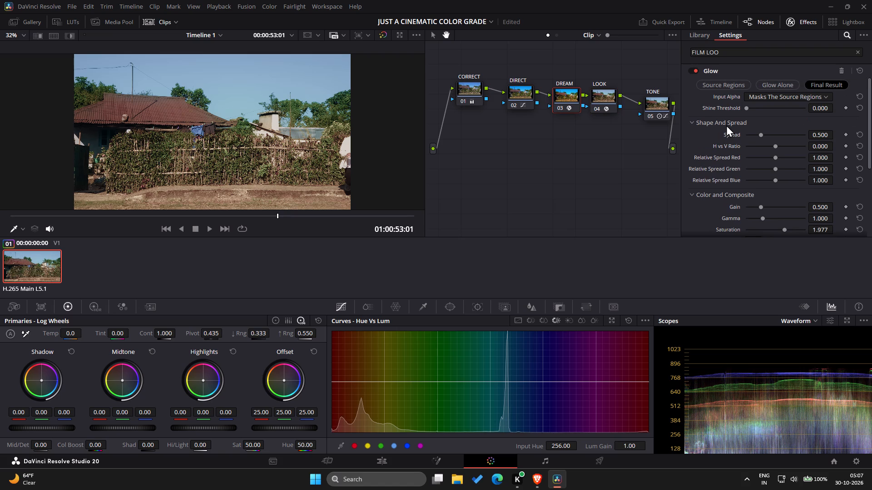
{"action": "scroll", "coordinate": [726, 125], "scroll_direction": "up", "scroll_amount": 1}
{"action": "scroll", "coordinate": [726, 125], "scroll_direction": "down", "scroll_amount": 3}
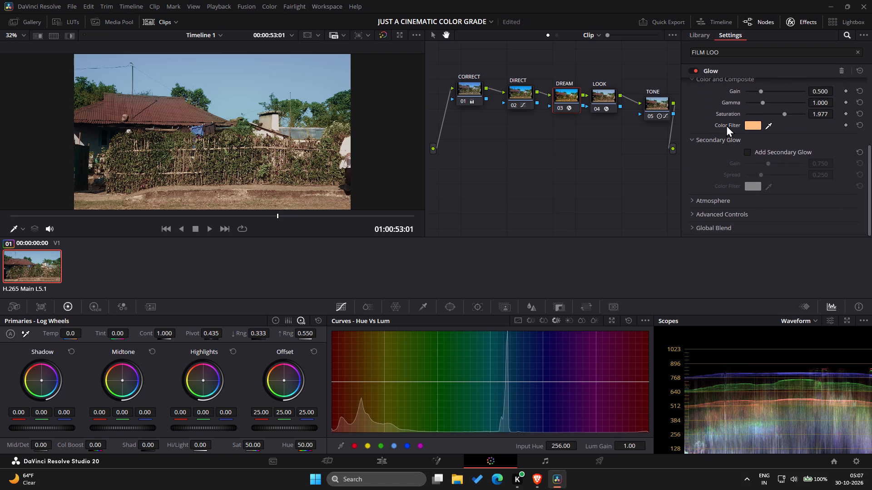
{"action": "left_click", "coordinate": [712, 214]}
{"action": "scroll", "coordinate": [712, 214], "scroll_direction": "down", "scroll_amount": 2}
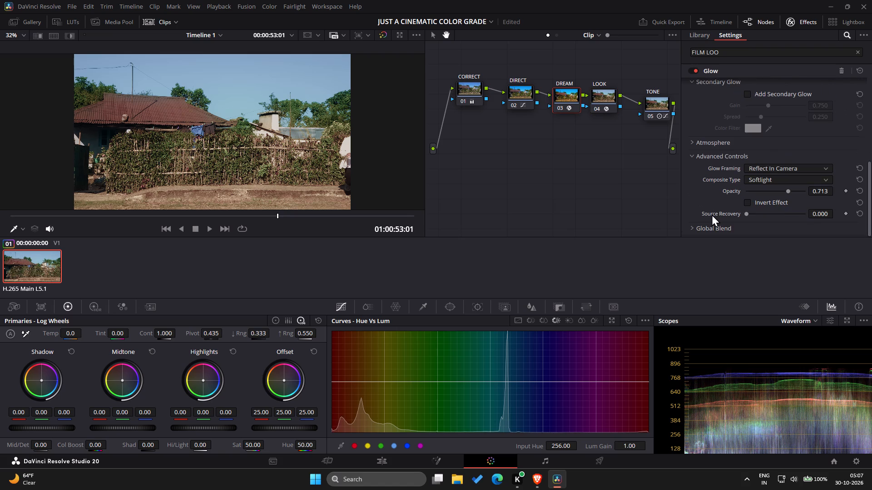
{"action": "scroll", "coordinate": [712, 214], "scroll_direction": "down", "scroll_amount": 1}
{"action": "left_click_drag", "start_coordinate": [787, 186], "coordinate": [785, 192]}
{"action": "left_click_drag", "start_coordinate": [785, 192], "coordinate": [786, 192]}
{"action": "left_click_drag", "start_coordinate": [786, 192], "coordinate": [790, 192]}
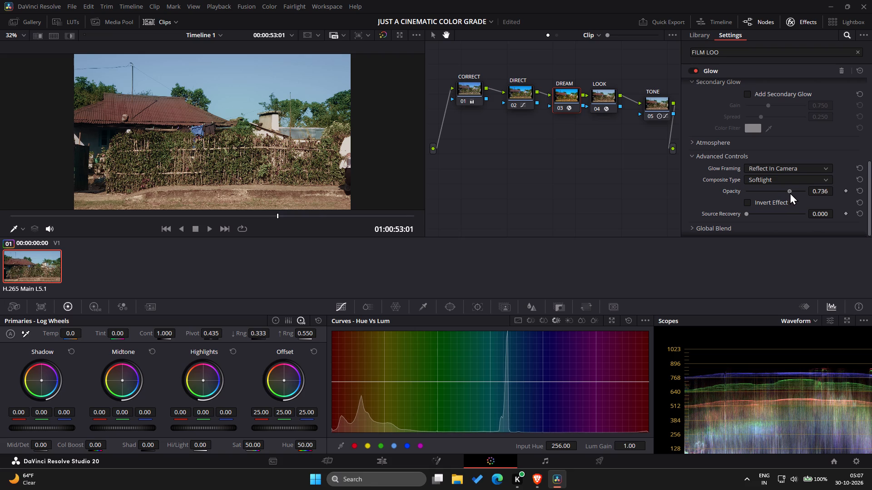
{"action": "left_click_drag", "start_coordinate": [790, 192], "coordinate": [787, 193]}
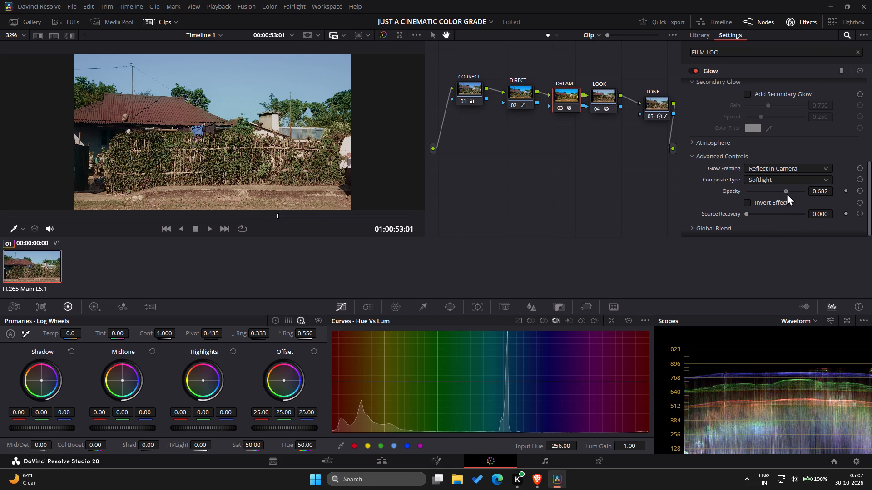
{"action": "left_click_drag", "start_coordinate": [787, 193], "coordinate": [774, 189]}
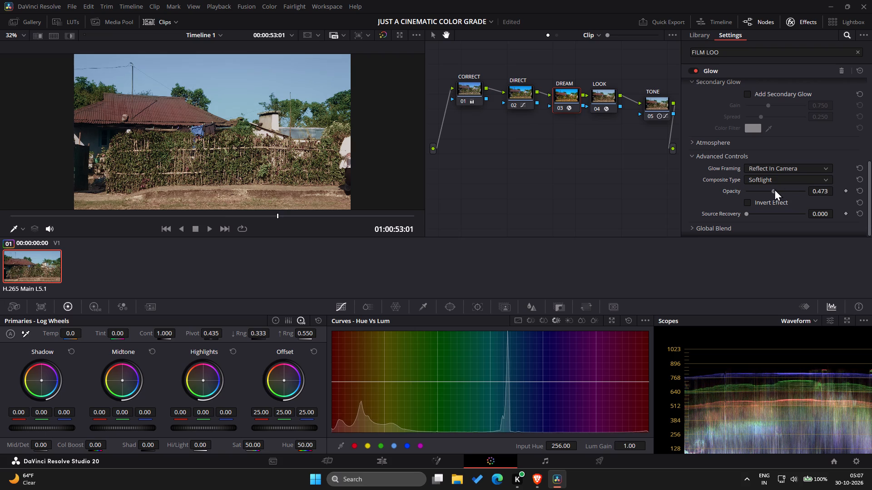
{"action": "left_click_drag", "start_coordinate": [774, 189], "coordinate": [735, 194]}
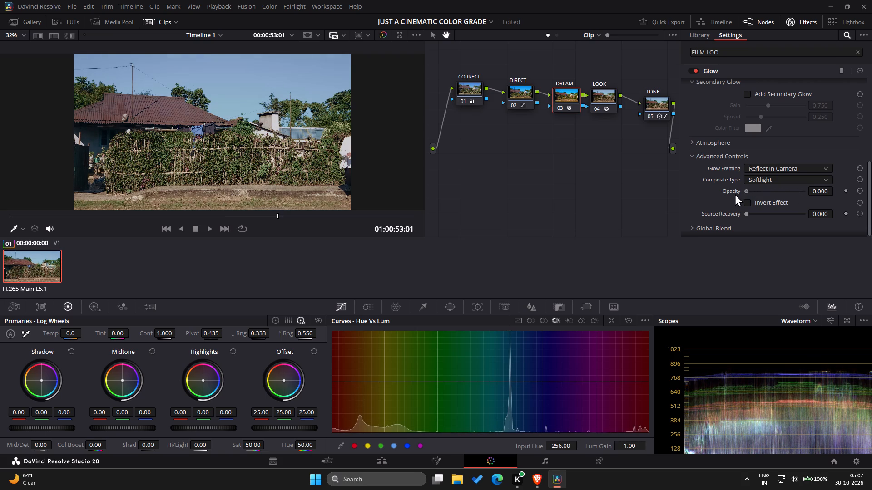
{"action": "left_click_drag", "start_coordinate": [735, 194], "coordinate": [726, 194]}
{"action": "left_click_drag", "start_coordinate": [726, 194], "coordinate": [768, 194]}
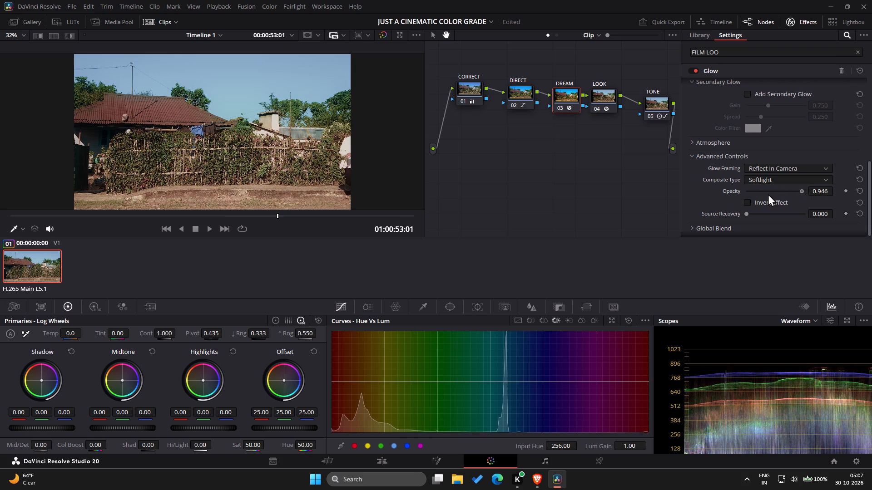
{"action": "left_click_drag", "start_coordinate": [768, 194], "coordinate": [820, 189]}
{"action": "left_click_drag", "start_coordinate": [820, 189], "coordinate": [754, 189]}
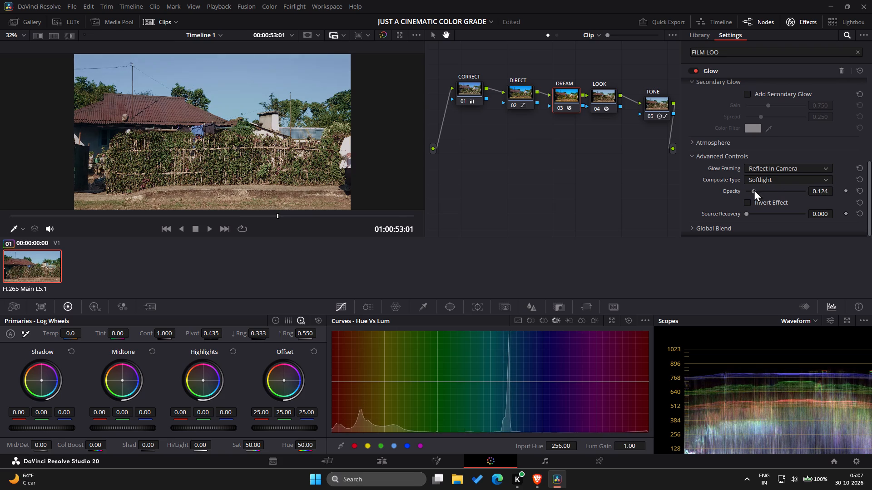
{"action": "left_click_drag", "start_coordinate": [754, 189], "coordinate": [810, 198]}
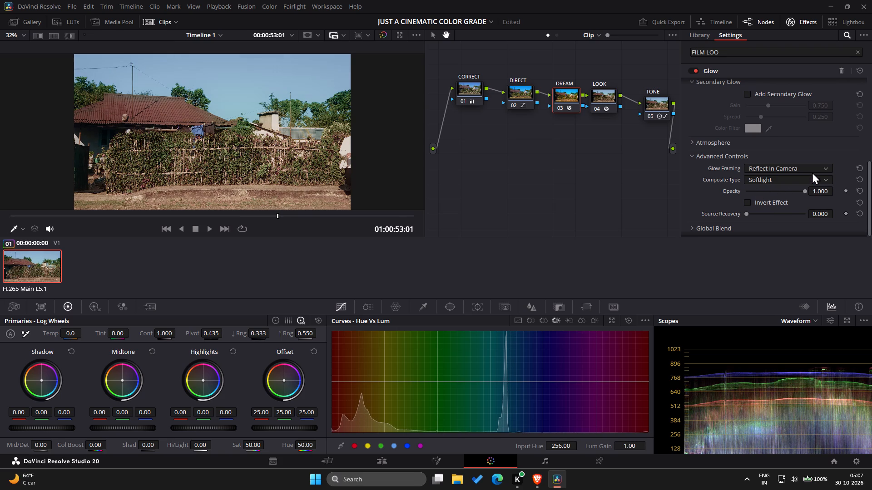
Try different Source Recovery amounts up to about 0.68 in the DREAM node's Glow and settle it at 0.233.
{"action": "scroll", "coordinate": [776, 203], "scroll_direction": "down", "scroll_amount": 1}
{"action": "left_click_drag", "start_coordinate": [747, 212], "coordinate": [776, 215]}
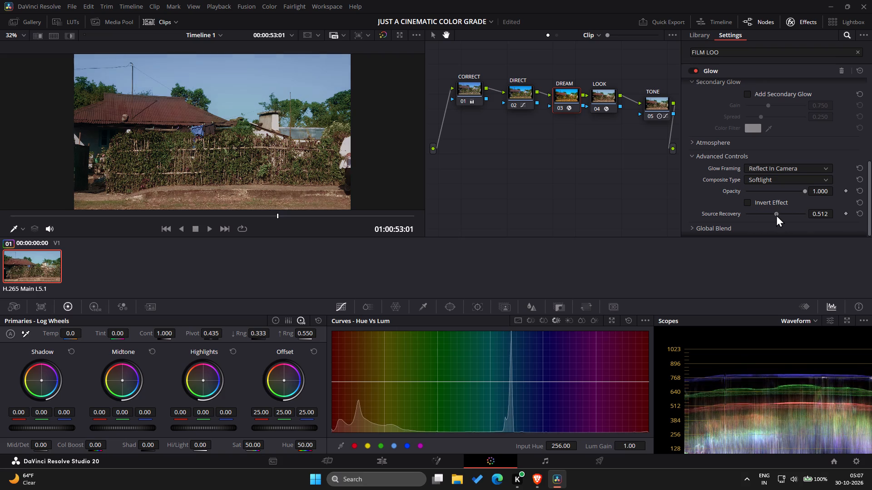
{"action": "left_click_drag", "start_coordinate": [776, 215], "coordinate": [755, 216]}
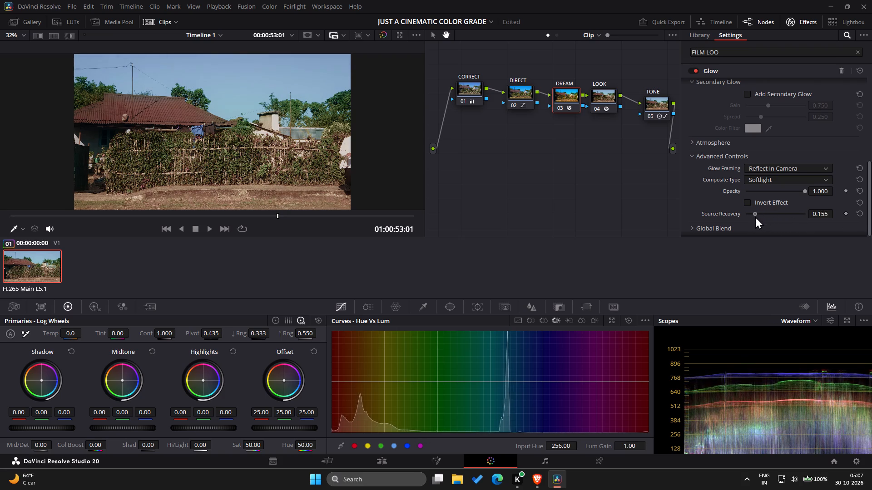
{"action": "left_click_drag", "start_coordinate": [755, 216], "coordinate": [772, 215]}
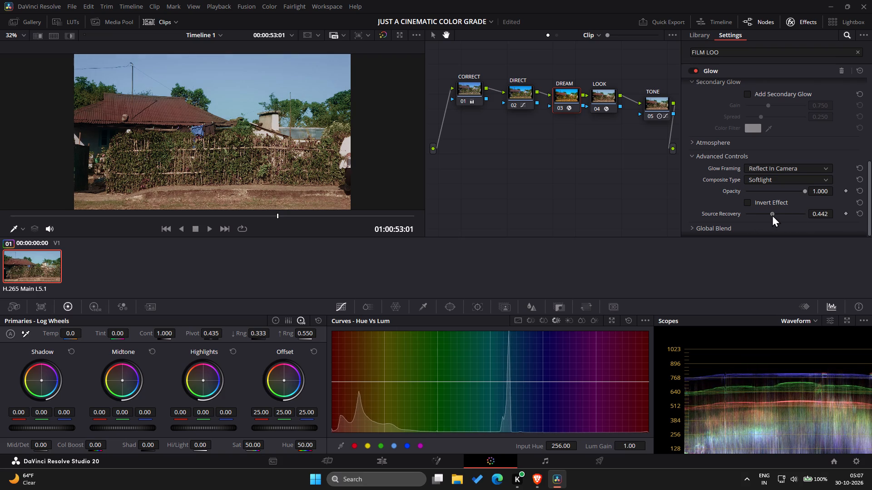
{"action": "left_click_drag", "start_coordinate": [772, 215], "coordinate": [786, 216]}
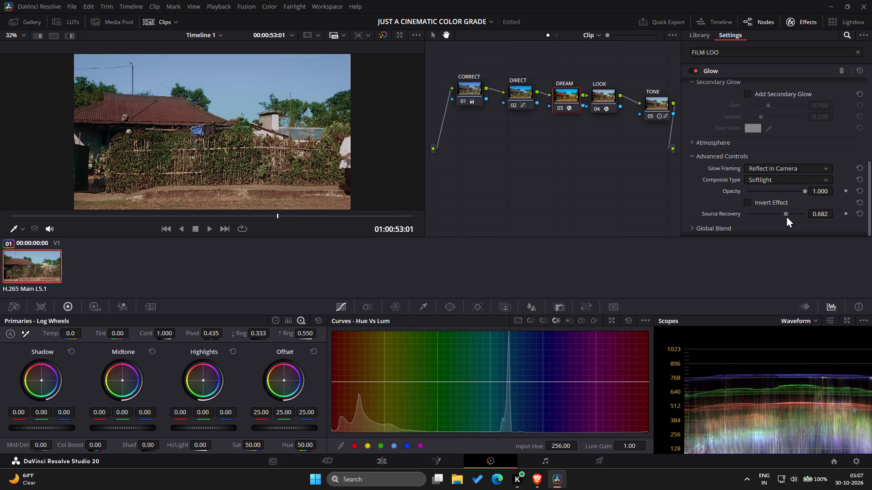
{"action": "left_click_drag", "start_coordinate": [786, 216], "coordinate": [785, 212]}
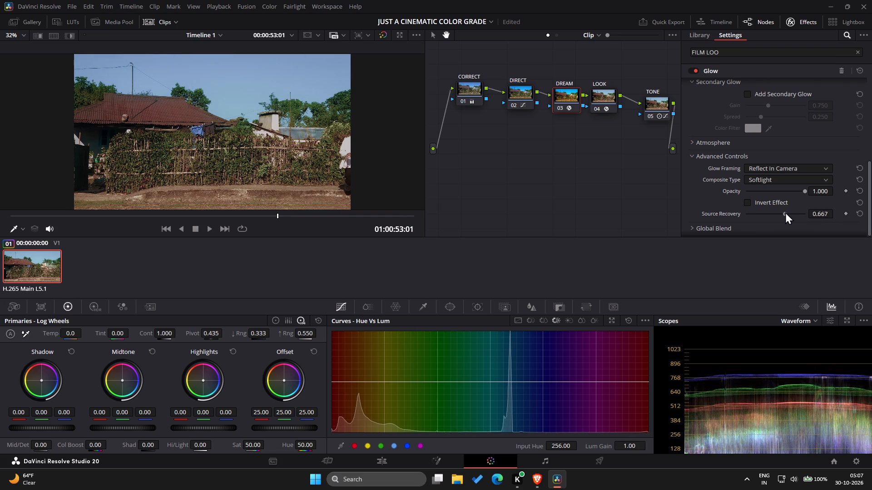
{"action": "left_click_drag", "start_coordinate": [785, 212], "coordinate": [758, 214]}
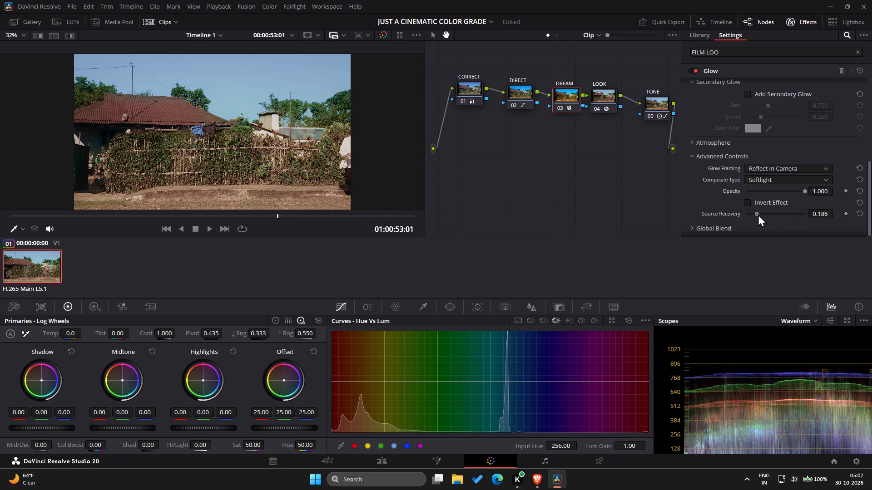
{"action": "left_click_drag", "start_coordinate": [758, 214], "coordinate": [760, 215]}
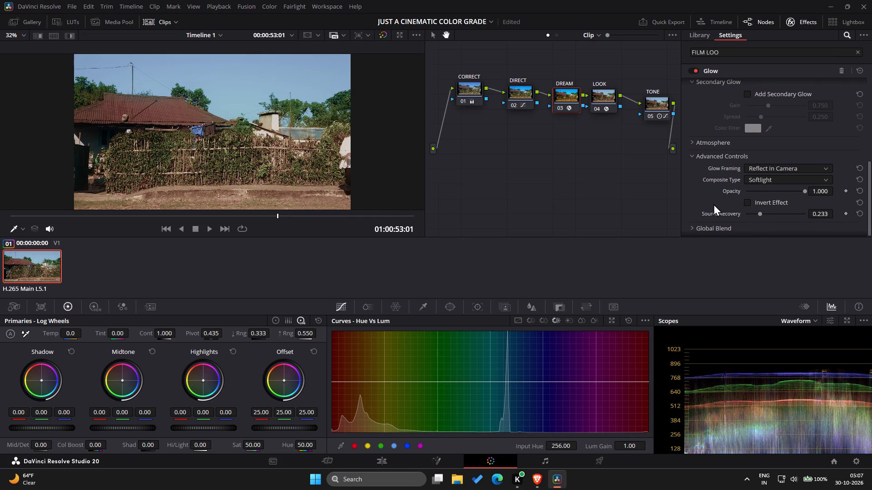
{"action": "scroll", "coordinate": [713, 204], "scroll_direction": "down", "scroll_amount": 1}
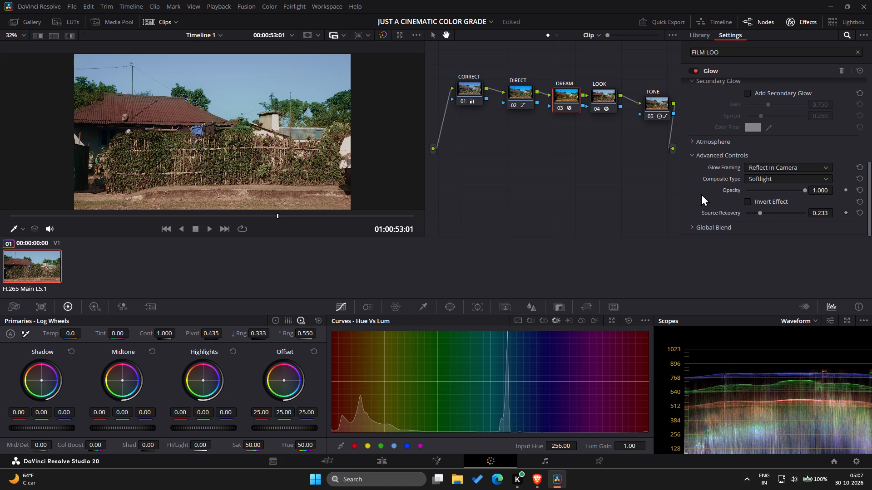
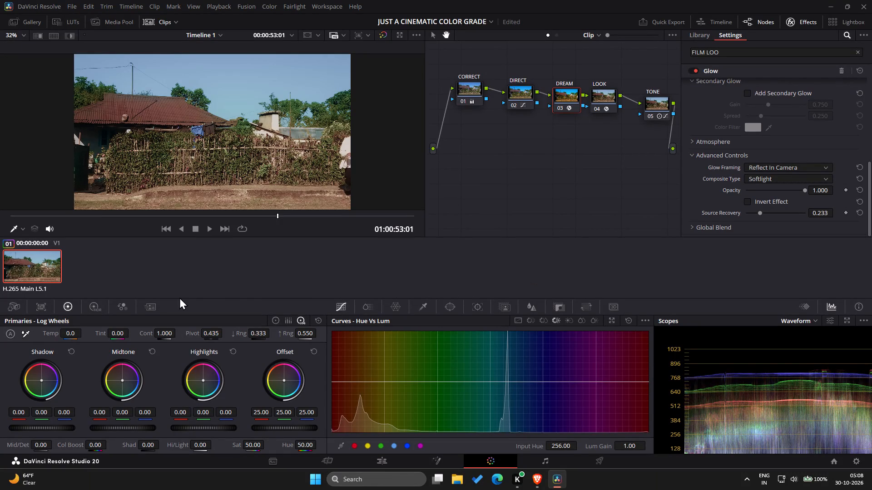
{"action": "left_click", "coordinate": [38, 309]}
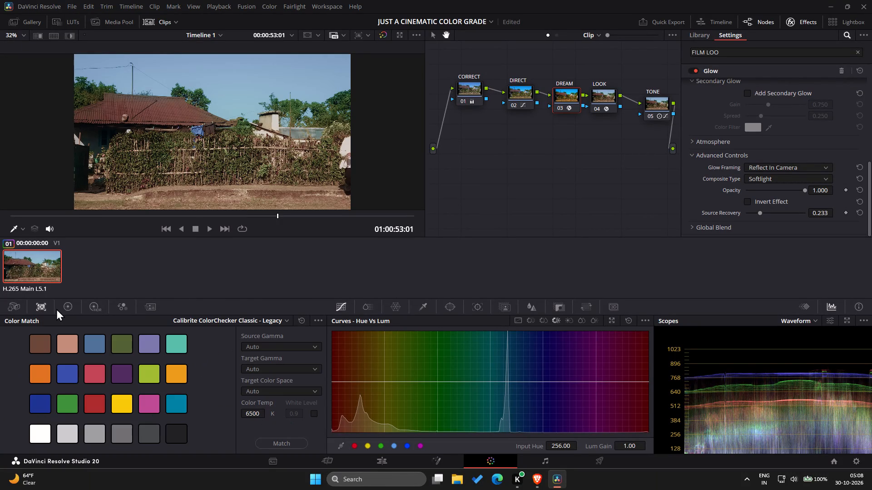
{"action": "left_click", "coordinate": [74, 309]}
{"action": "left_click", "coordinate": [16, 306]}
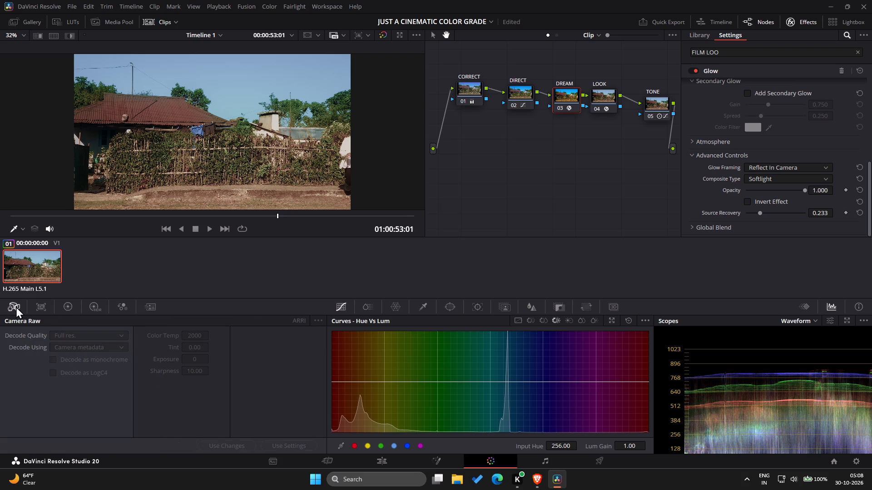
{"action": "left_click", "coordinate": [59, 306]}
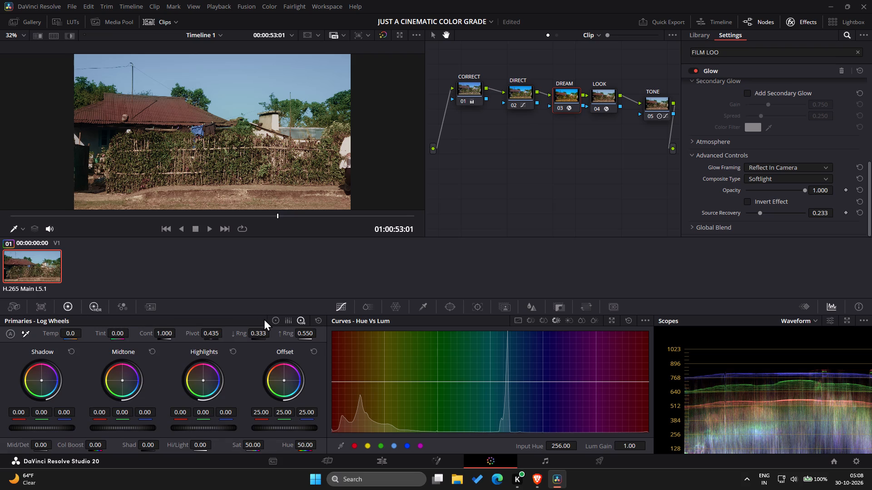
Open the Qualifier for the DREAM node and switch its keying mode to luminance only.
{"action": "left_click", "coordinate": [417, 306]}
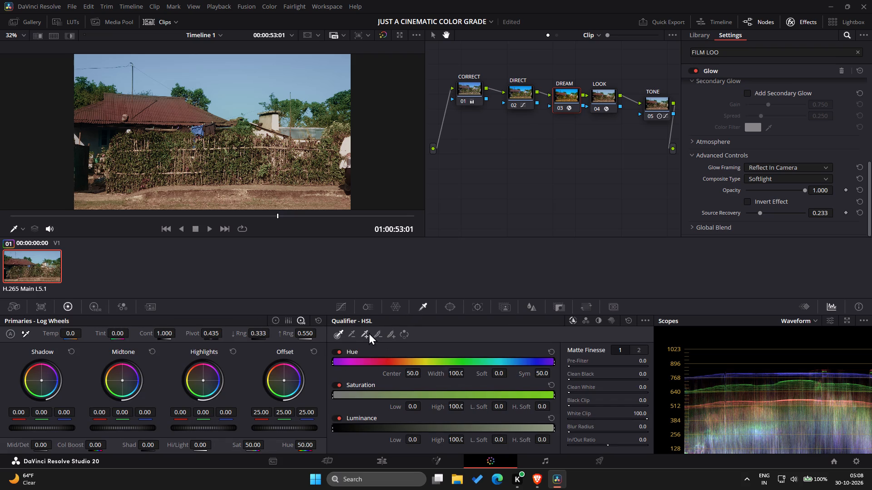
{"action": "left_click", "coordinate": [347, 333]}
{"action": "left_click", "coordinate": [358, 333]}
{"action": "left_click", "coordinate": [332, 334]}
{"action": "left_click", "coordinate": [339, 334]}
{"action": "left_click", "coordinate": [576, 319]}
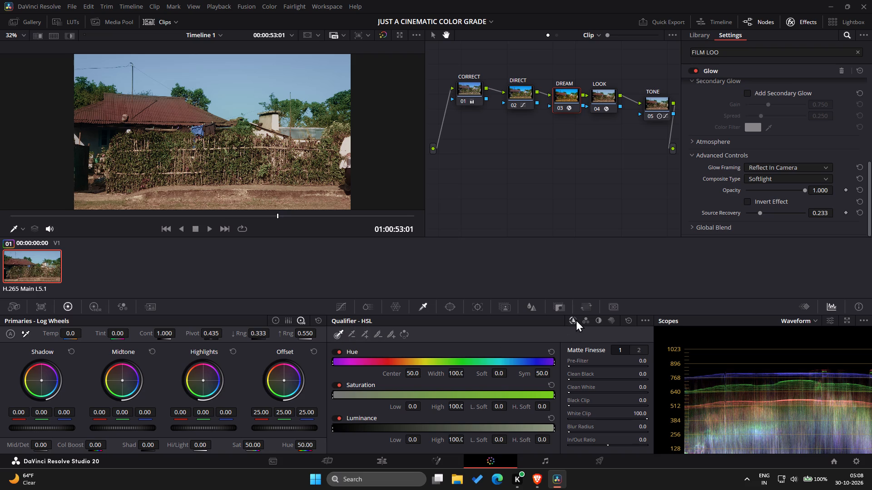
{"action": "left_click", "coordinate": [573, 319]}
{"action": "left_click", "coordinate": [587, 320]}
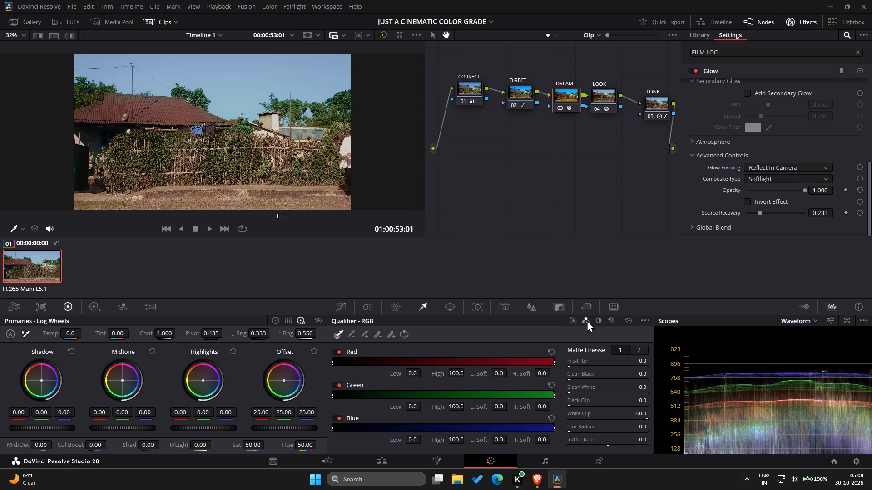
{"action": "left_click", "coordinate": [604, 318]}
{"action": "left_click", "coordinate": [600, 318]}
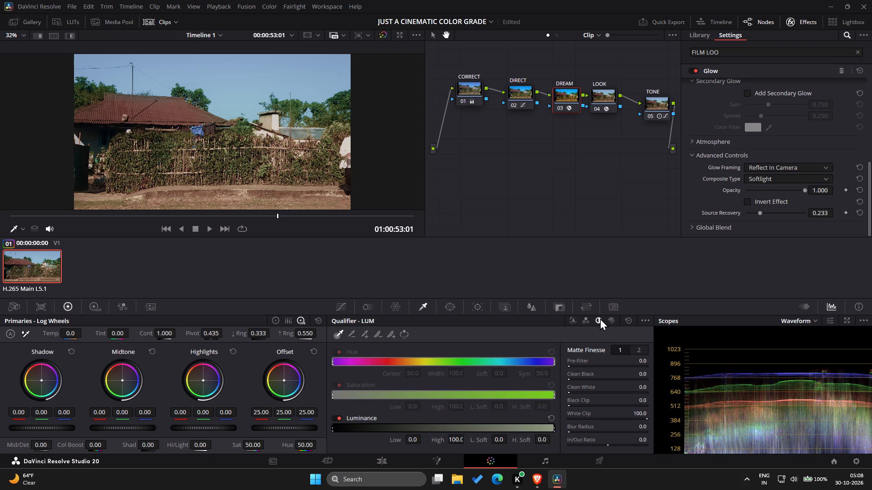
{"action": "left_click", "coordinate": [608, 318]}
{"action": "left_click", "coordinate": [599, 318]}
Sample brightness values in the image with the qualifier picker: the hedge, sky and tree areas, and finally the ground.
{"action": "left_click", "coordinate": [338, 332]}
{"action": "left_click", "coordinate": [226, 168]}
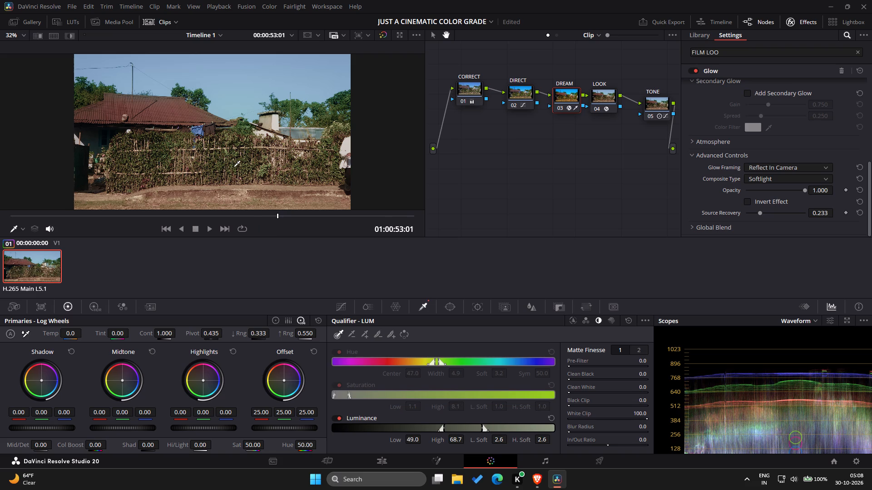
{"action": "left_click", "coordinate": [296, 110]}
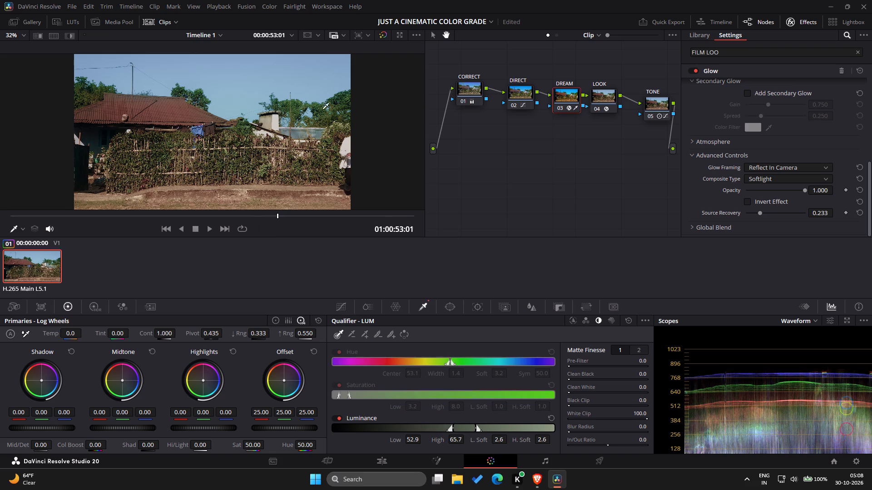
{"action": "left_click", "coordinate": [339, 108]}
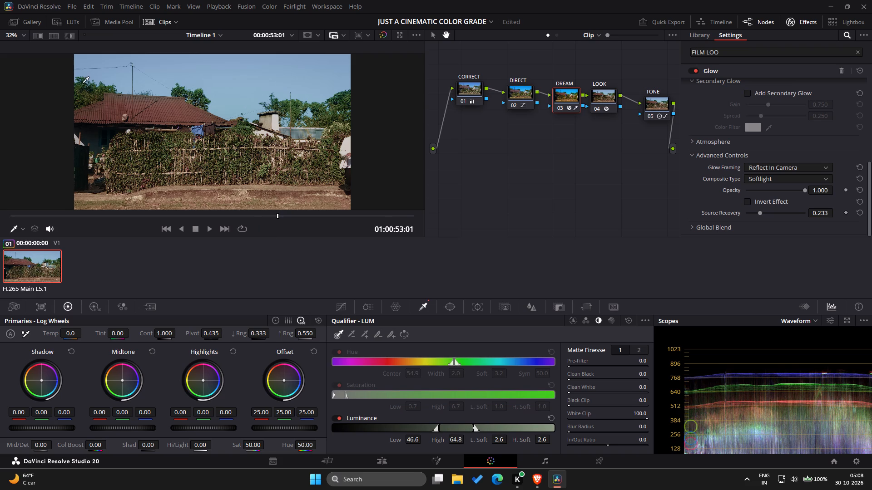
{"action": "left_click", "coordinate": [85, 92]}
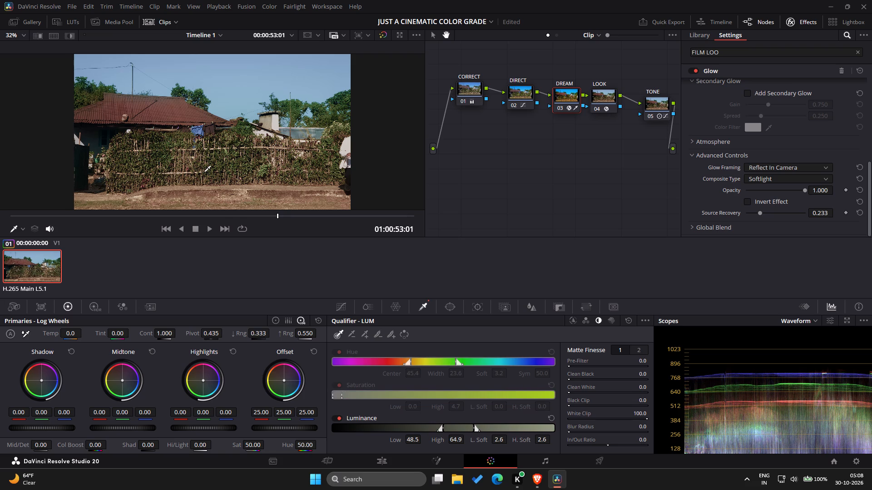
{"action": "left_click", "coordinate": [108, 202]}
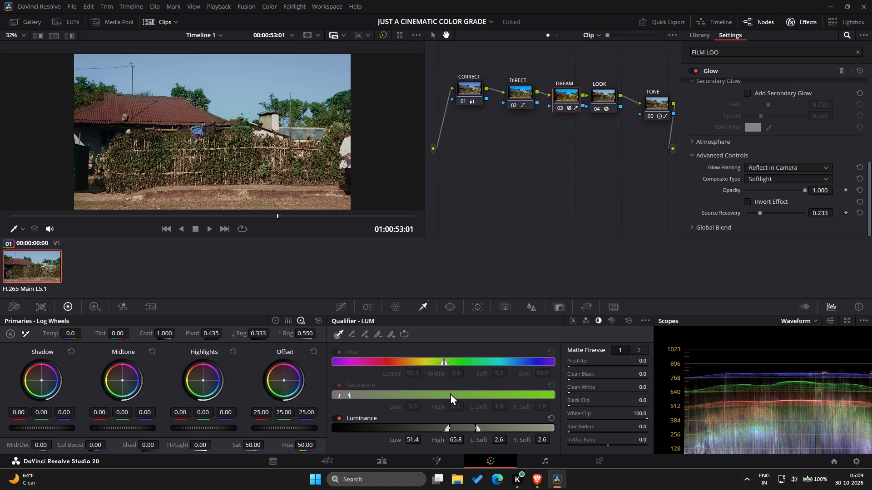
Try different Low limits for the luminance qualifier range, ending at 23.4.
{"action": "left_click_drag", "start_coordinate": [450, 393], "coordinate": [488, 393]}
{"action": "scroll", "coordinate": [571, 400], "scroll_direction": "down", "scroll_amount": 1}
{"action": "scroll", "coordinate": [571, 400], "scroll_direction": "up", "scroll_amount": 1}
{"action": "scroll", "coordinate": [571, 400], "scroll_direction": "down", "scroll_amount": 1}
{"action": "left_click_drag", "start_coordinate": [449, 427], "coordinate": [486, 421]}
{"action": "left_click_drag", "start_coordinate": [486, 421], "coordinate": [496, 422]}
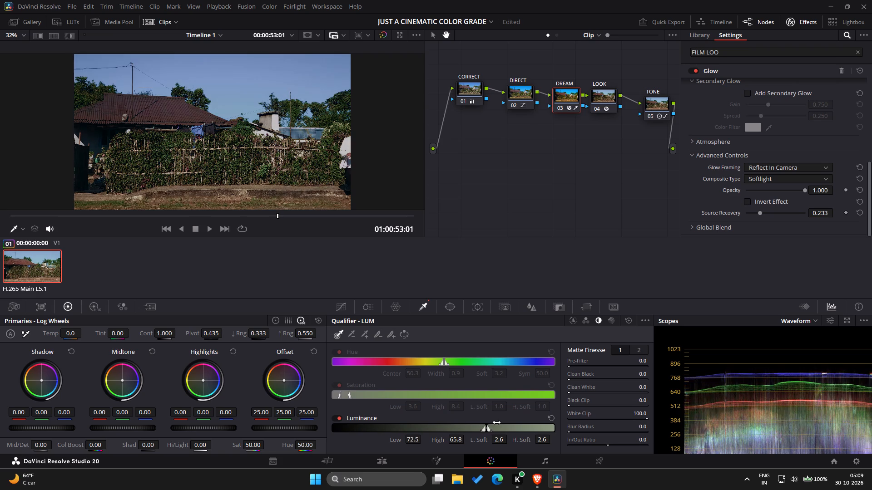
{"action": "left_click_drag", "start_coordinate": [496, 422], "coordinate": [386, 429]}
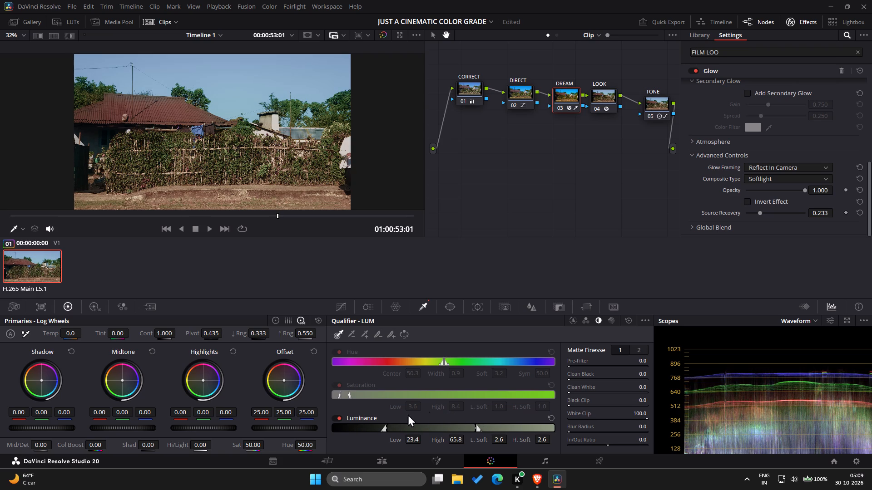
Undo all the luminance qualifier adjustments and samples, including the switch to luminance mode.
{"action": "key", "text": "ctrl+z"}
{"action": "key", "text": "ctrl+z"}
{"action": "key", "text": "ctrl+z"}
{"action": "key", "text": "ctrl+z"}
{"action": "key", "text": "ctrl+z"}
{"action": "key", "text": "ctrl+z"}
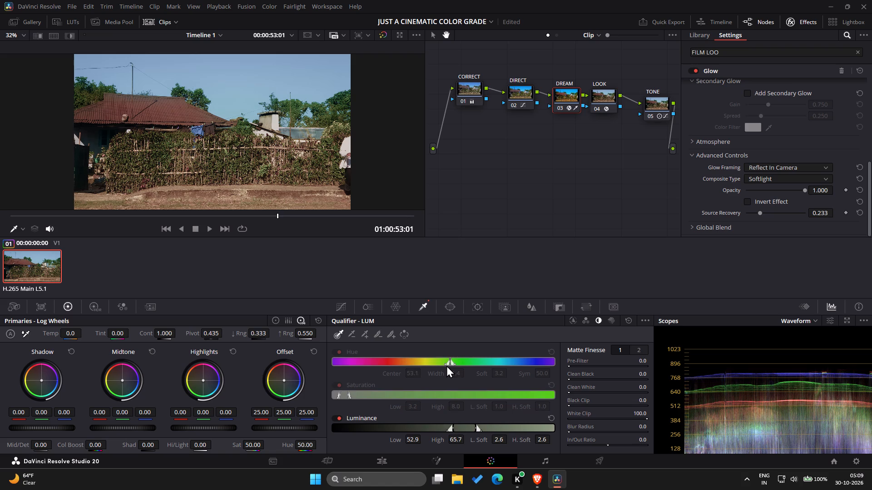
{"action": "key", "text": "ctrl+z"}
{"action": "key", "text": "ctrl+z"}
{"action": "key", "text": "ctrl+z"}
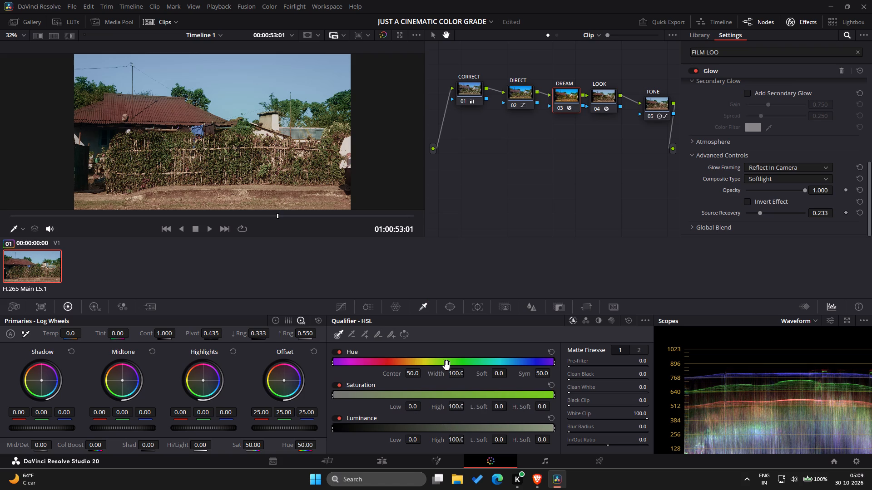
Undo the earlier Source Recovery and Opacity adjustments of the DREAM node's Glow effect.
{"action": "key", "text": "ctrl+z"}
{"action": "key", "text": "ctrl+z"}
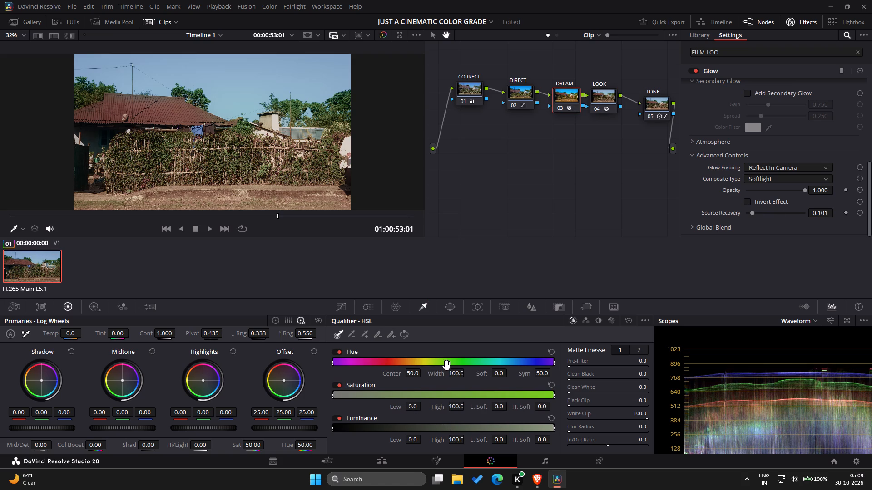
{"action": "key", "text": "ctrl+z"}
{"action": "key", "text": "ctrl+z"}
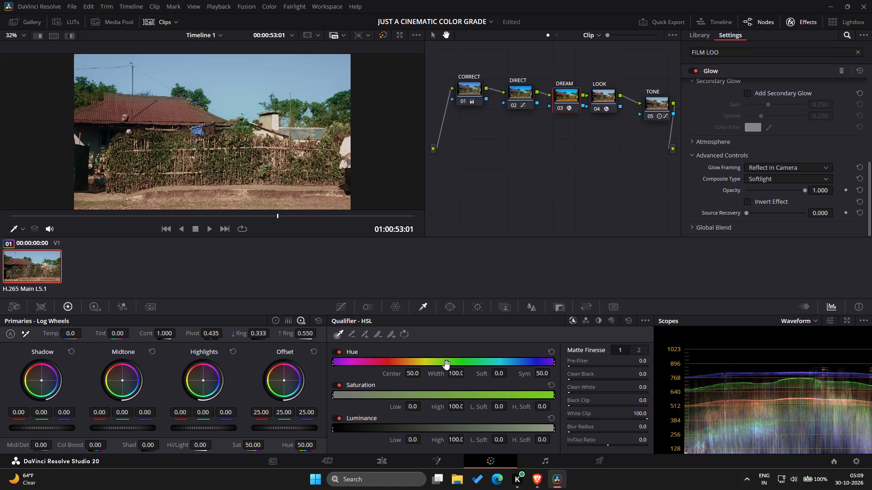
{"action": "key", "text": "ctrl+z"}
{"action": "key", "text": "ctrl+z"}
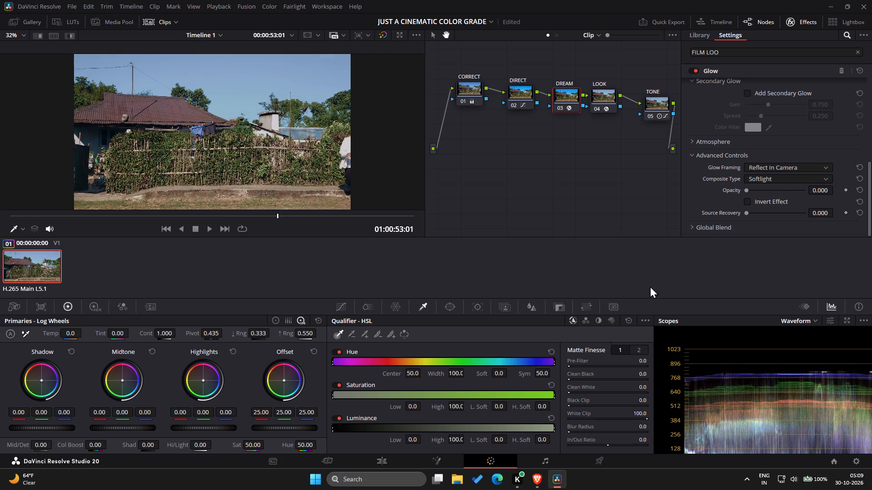
Set the Glow effect's Opacity to 0.907 on the DREAM node.
{"action": "left_click_drag", "start_coordinate": [746, 191], "coordinate": [798, 186]}
{"action": "left_click_drag", "start_coordinate": [798, 186], "coordinate": [811, 213]}
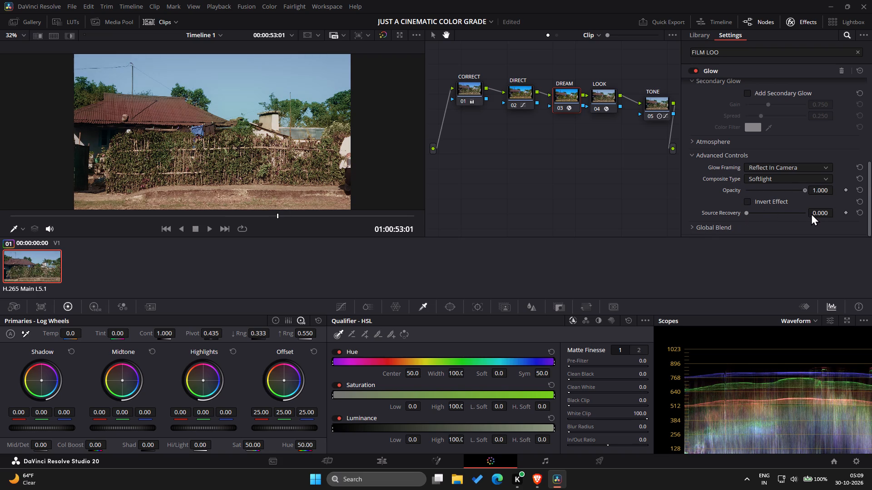
{"action": "left_click_drag", "start_coordinate": [811, 213], "coordinate": [793, 212]}
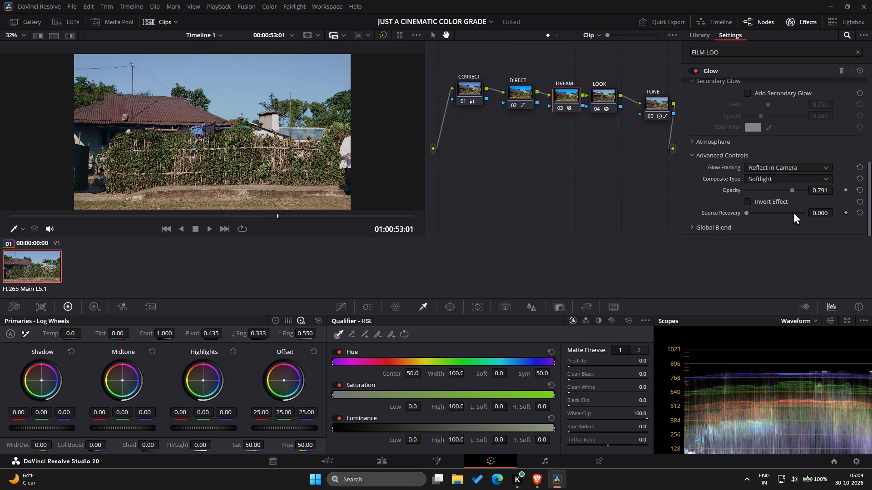
{"action": "left_click_drag", "start_coordinate": [793, 212], "coordinate": [832, 216]}
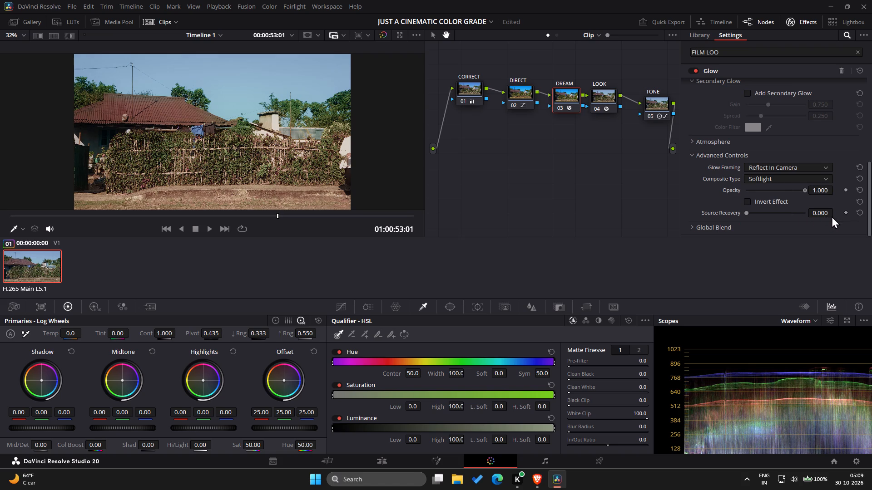
{"action": "left_click_drag", "start_coordinate": [832, 216], "coordinate": [799, 207]}
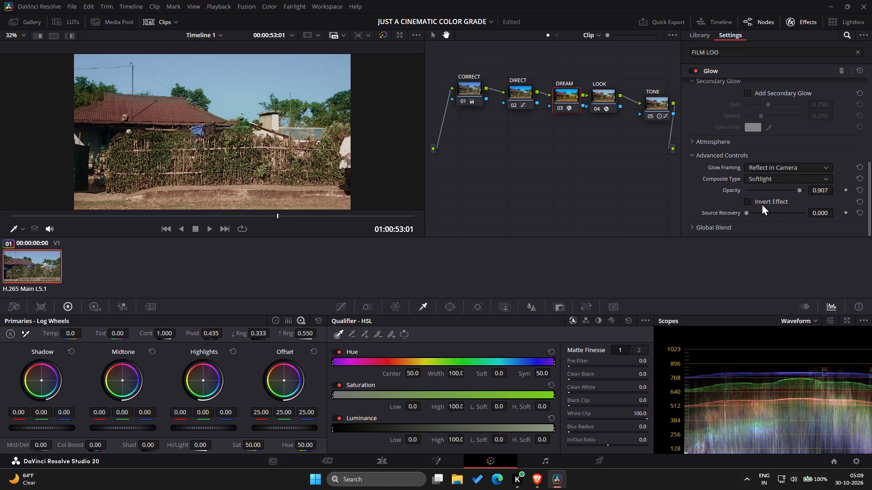
Raise the Glow effect's Source Recovery to 0.124.
{"action": "left_click_drag", "start_coordinate": [749, 210], "coordinate": [747, 211]}
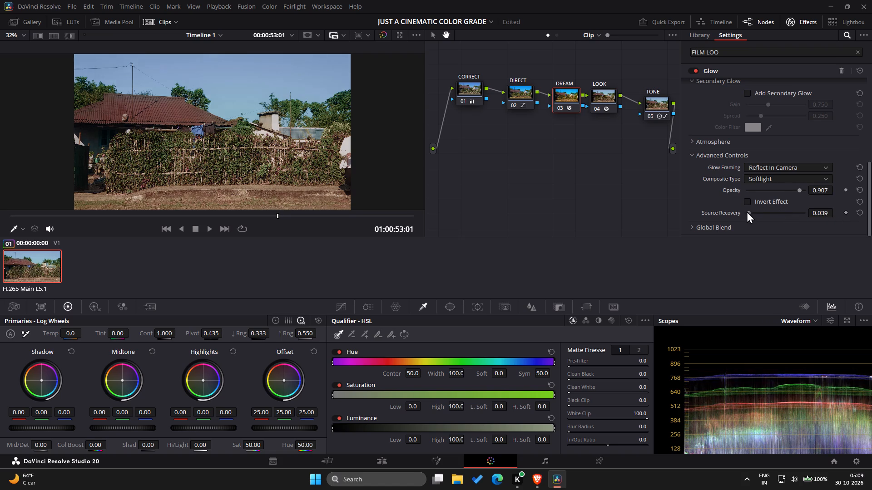
{"action": "left_click_drag", "start_coordinate": [747, 211], "coordinate": [754, 213]}
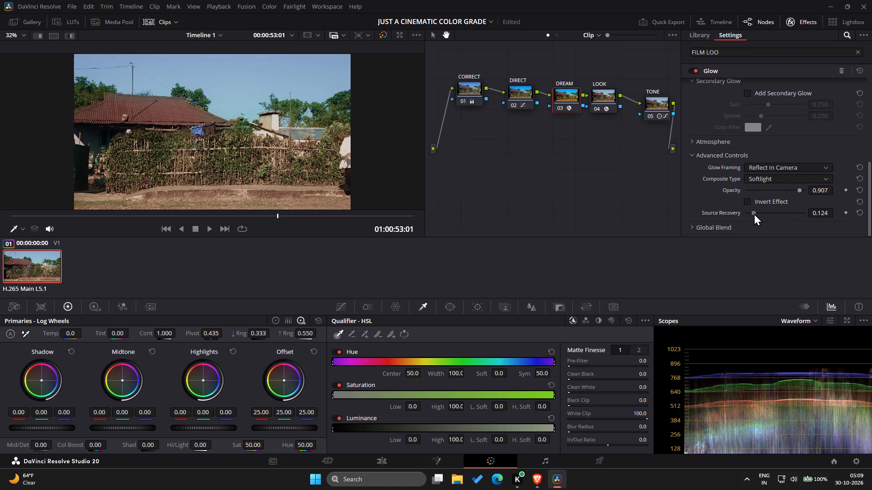
Raise the Source Recovery of the DREAM node's Glow effect to 0.155.
{"action": "left_click_drag", "start_coordinate": [754, 213], "coordinate": [756, 213]}
{"action": "scroll", "coordinate": [722, 200], "scroll_direction": "down", "scroll_amount": 1}
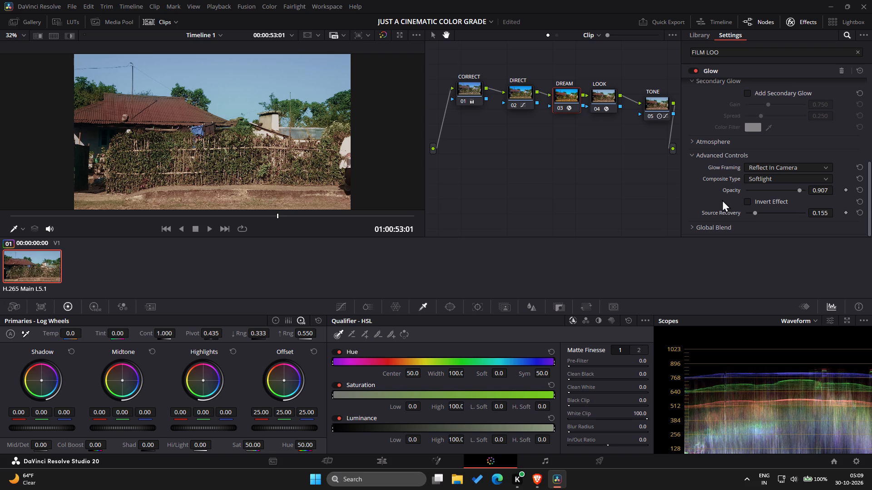
Compare the Glow effect's Saturation at 3.000 and 0.000, and settle it at 2.070.
{"action": "scroll", "coordinate": [722, 200], "scroll_direction": "up", "scroll_amount": 1}
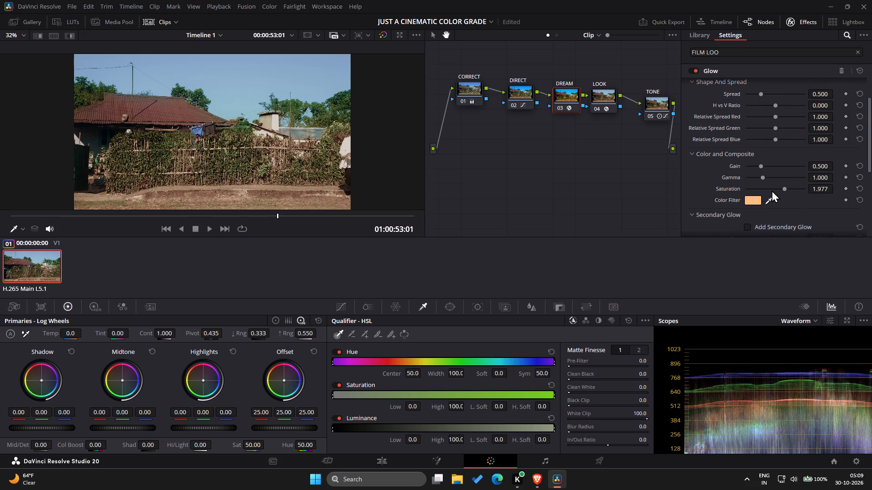
{"action": "left_click_drag", "start_coordinate": [780, 191], "coordinate": [820, 195]}
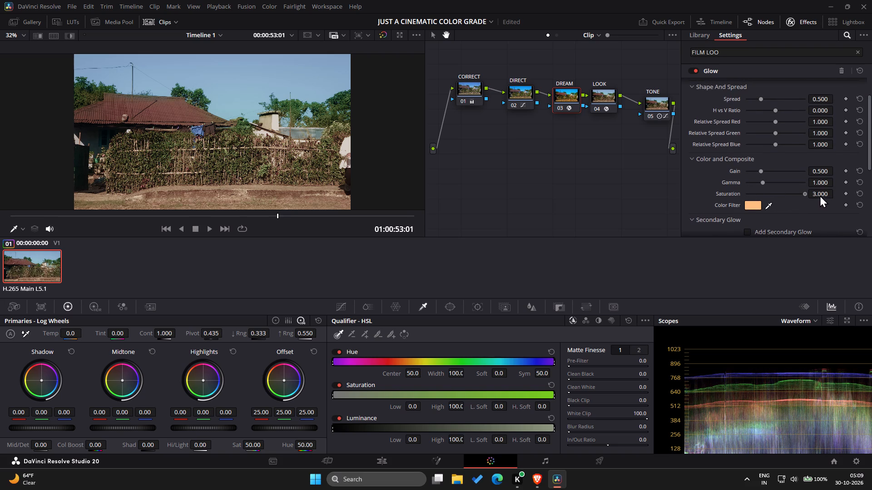
{"action": "left_click_drag", "start_coordinate": [820, 195], "coordinate": [858, 171]}
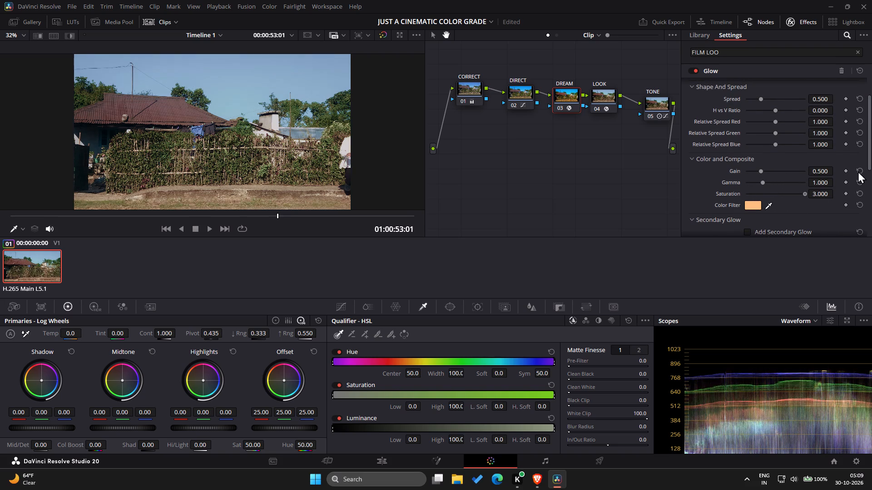
{"action": "left_click_drag", "start_coordinate": [858, 171], "coordinate": [669, 210]}
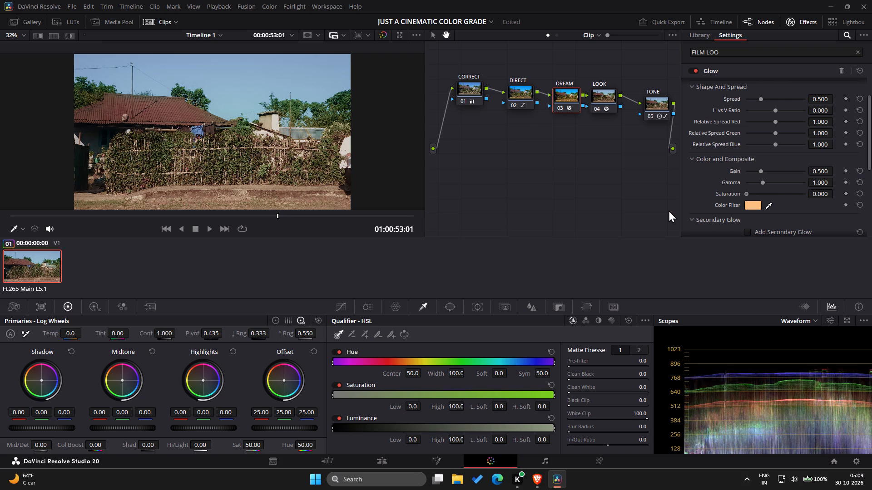
{"action": "left_click_drag", "start_coordinate": [669, 210], "coordinate": [783, 198]}
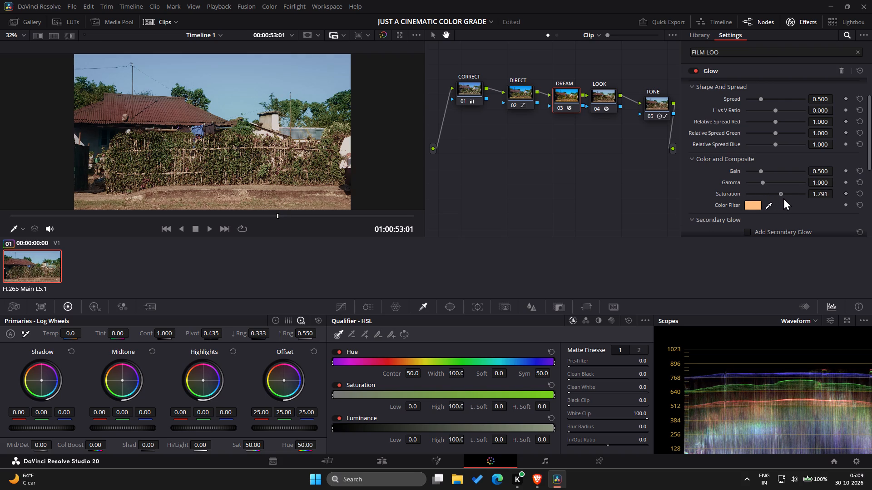
{"action": "left_click_drag", "start_coordinate": [783, 198], "coordinate": [787, 197]}
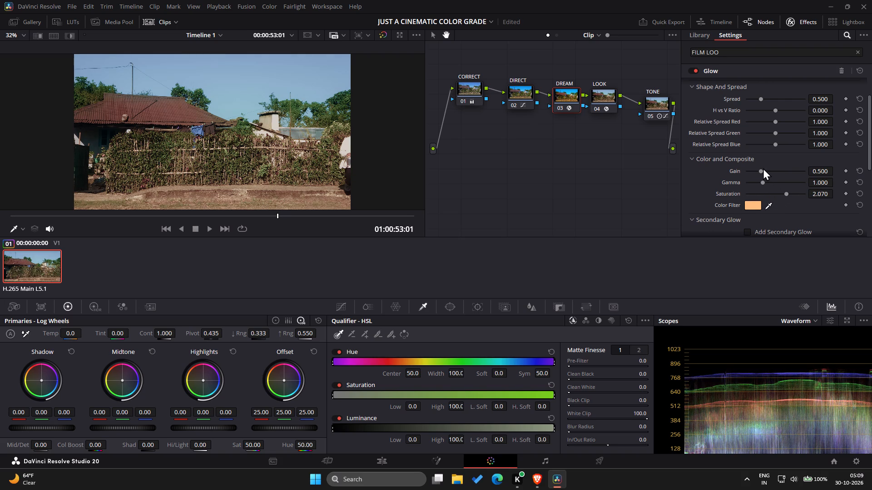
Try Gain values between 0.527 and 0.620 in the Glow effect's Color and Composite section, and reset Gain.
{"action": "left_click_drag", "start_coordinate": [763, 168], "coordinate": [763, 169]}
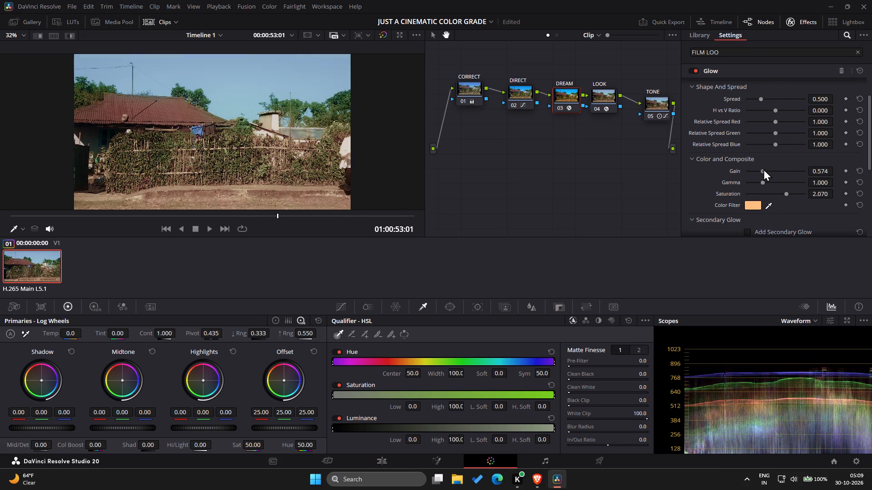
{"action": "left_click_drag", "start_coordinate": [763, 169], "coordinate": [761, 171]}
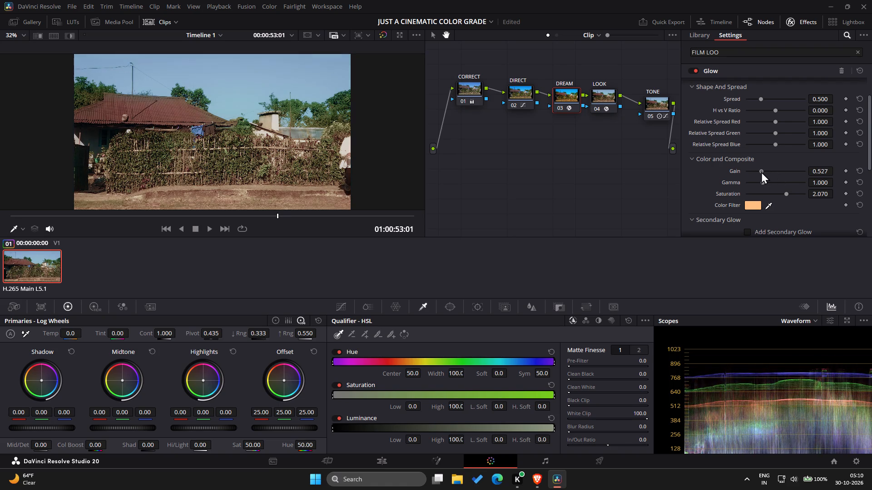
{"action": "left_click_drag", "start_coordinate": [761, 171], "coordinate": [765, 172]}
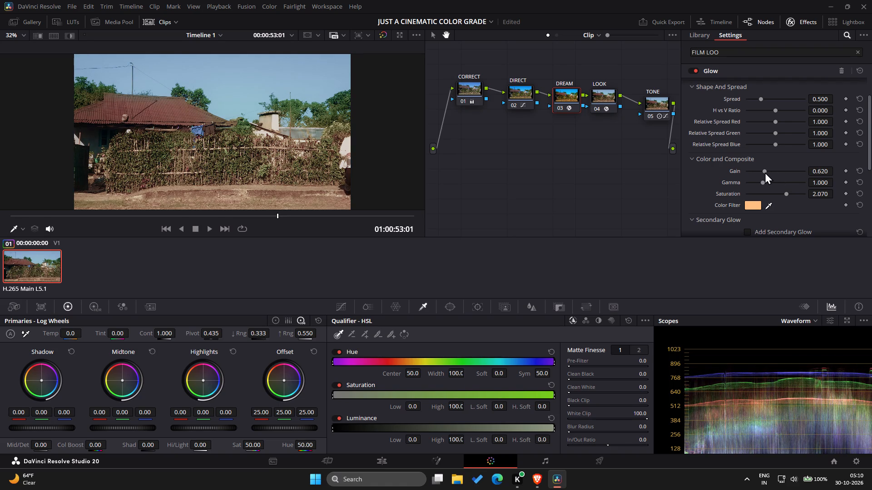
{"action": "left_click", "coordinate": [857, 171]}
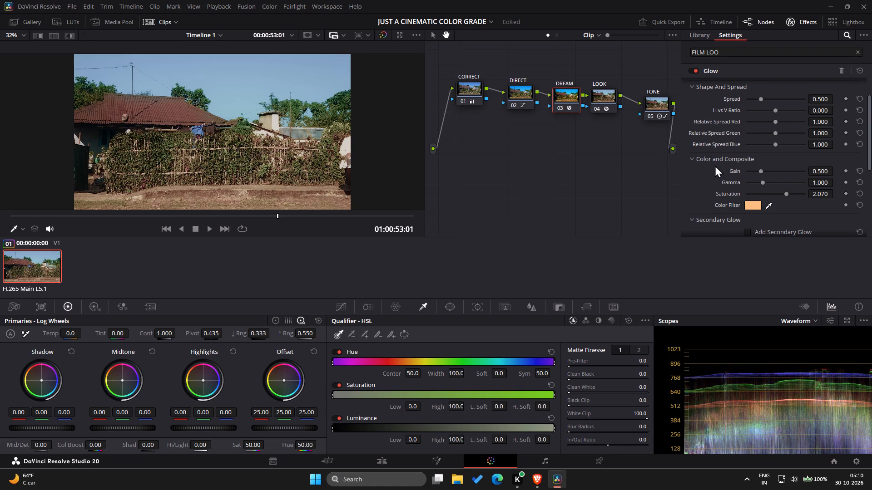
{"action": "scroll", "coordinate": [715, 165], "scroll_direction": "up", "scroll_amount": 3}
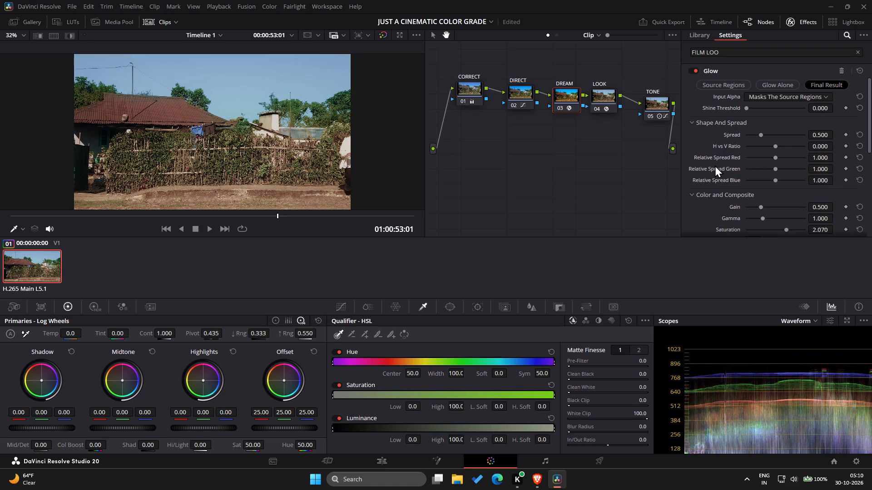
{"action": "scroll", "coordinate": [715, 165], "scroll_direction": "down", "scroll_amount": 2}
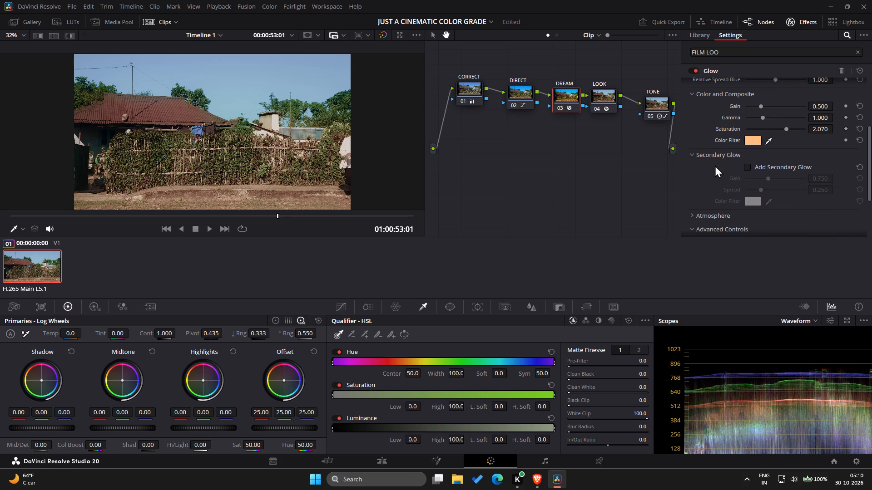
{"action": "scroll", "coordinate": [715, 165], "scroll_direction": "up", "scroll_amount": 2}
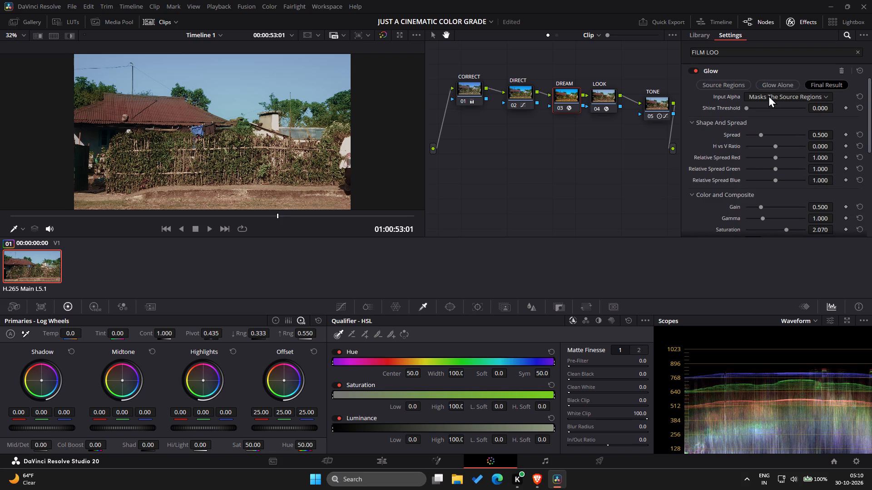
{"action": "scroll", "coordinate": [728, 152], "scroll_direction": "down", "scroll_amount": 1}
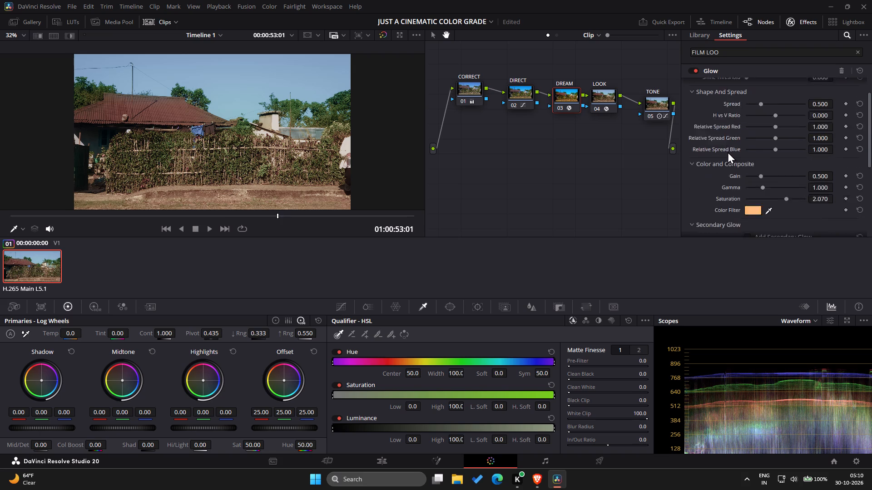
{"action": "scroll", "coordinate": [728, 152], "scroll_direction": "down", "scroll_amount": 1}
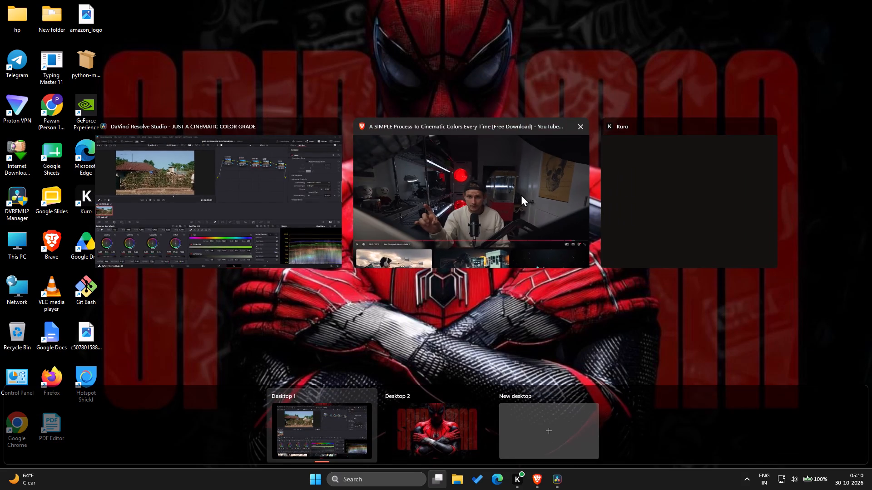
Switch to the cinematic colors tutorial in Brave, skip through its closing part, leave full screen and pause it.
{"action": "left_click", "coordinate": [515, 196]}
{"action": "key", "text": "space"}
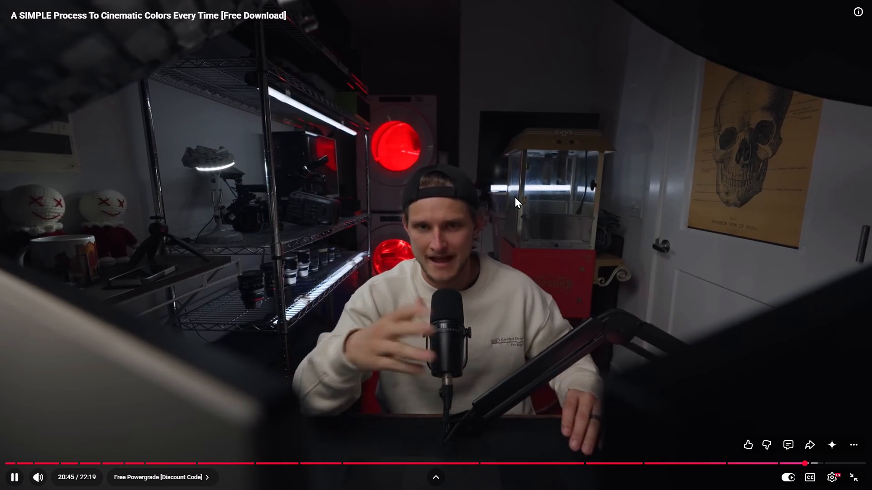
{"action": "key", "text": "Right"}
{"action": "key", "text": "Right"}
{"action": "key", "text": "Right"}
{"action": "key", "text": "Right"}
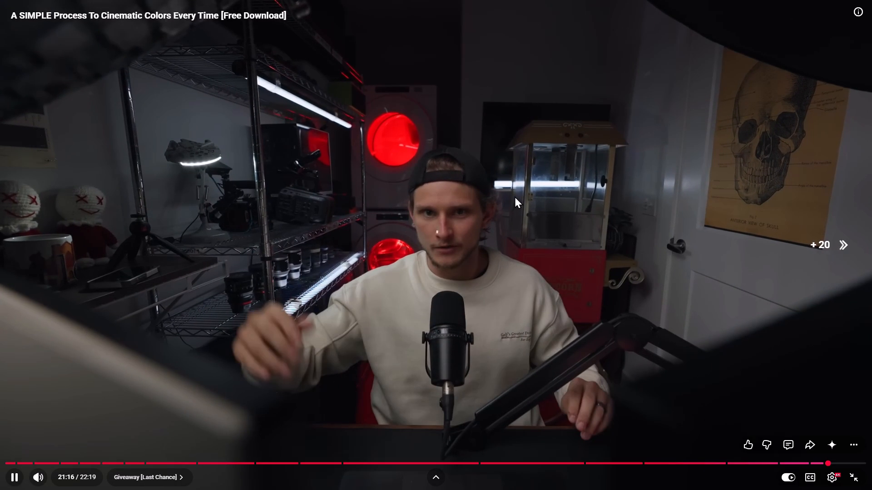
{"action": "key", "text": "Right"}
{"action": "key", "text": "Right"}
{"action": "key", "text": "Right"}
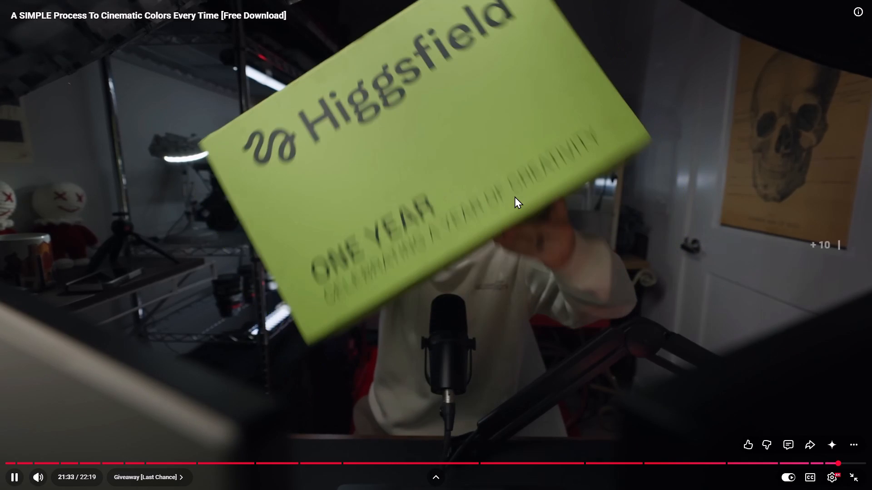
{"action": "key", "text": "Right"}
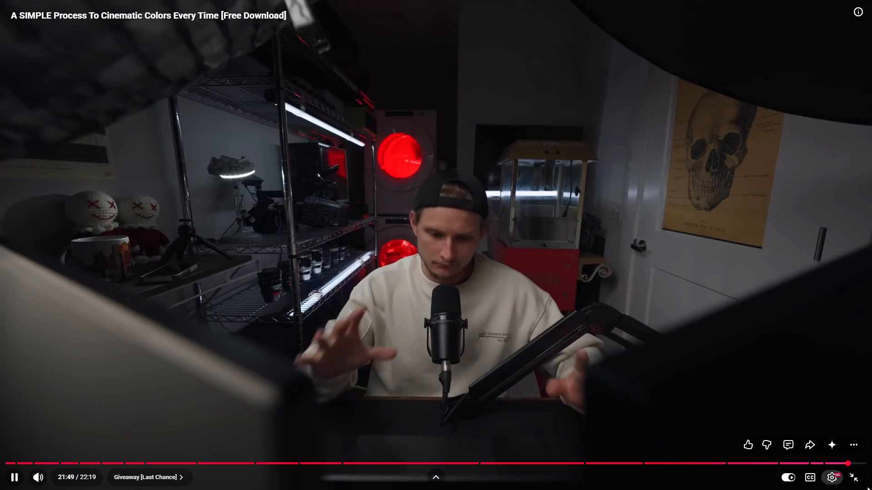
{"action": "left_click", "coordinate": [851, 474]}
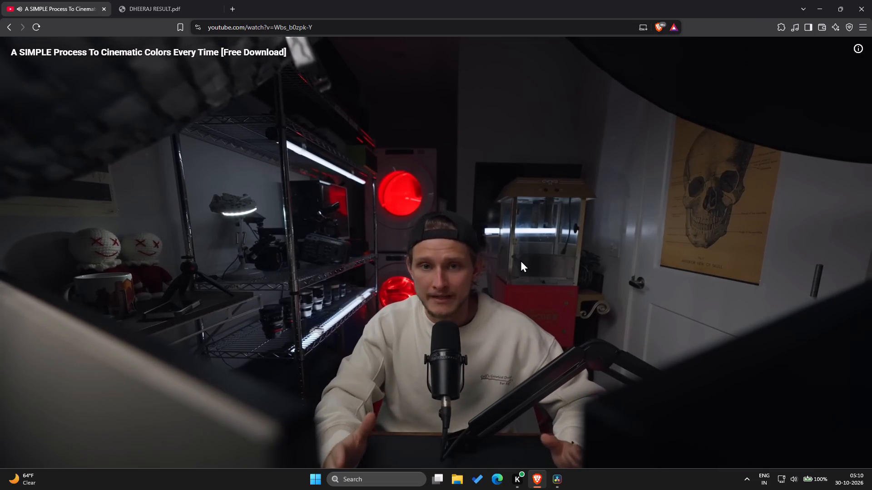
{"action": "key", "text": "space"}
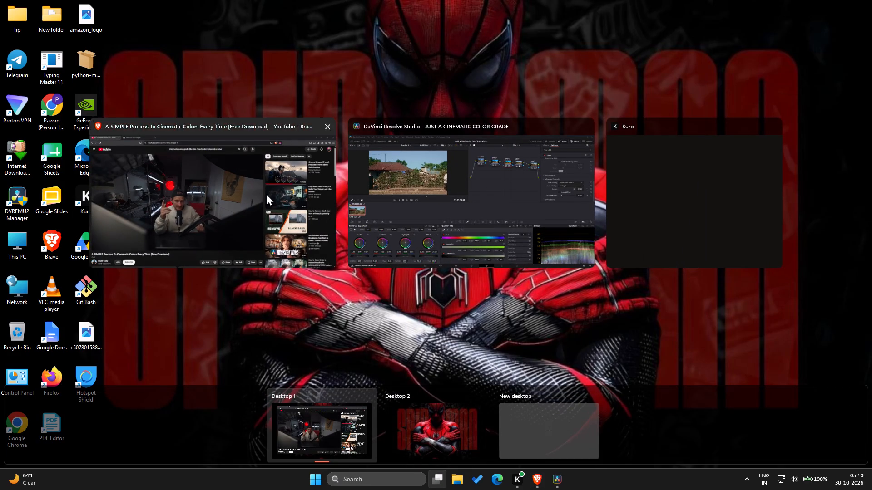
Expand the tutorial's description and look through its links, chapter list and related sections.
{"action": "left_click_drag", "start_coordinate": [266, 193], "coordinate": [303, 251]}
{"action": "left_click", "coordinate": [228, 218]}
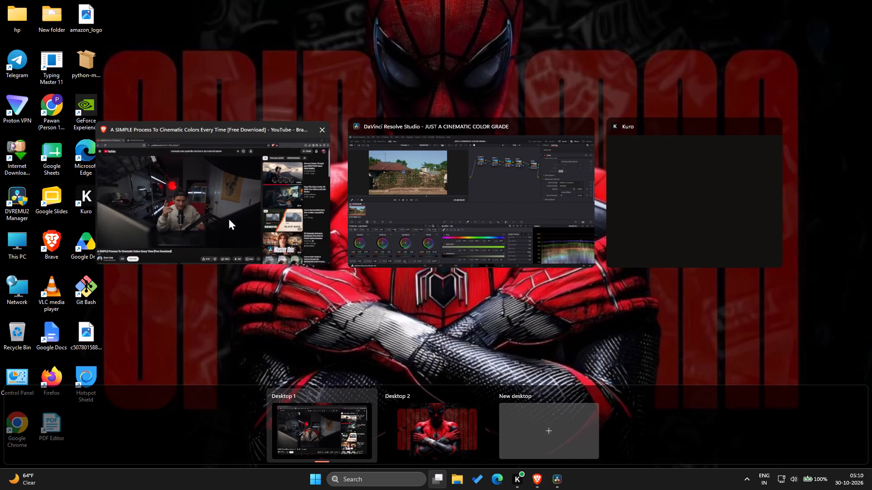
{"action": "scroll", "coordinate": [276, 253], "scroll_direction": "down", "scroll_amount": 4}
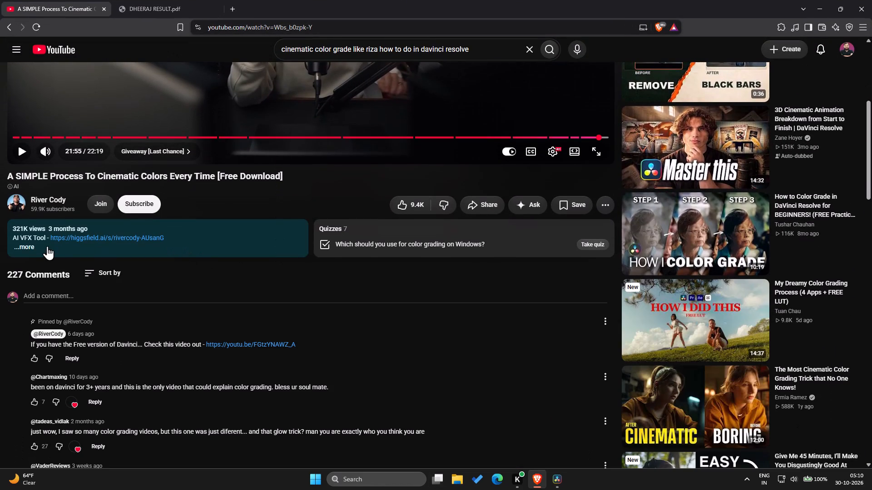
{"action": "left_click", "coordinate": [29, 243]}
{"action": "scroll", "coordinate": [95, 264], "scroll_direction": "down", "scroll_amount": 1}
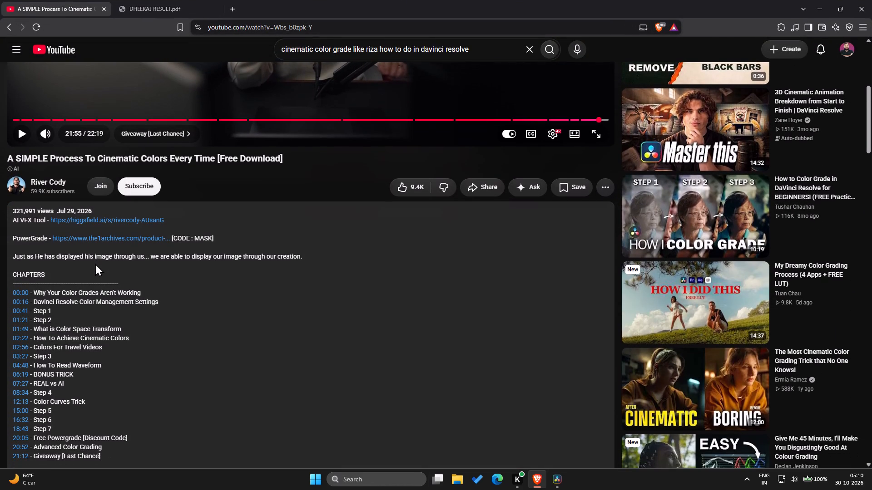
{"action": "scroll", "coordinate": [95, 264], "scroll_direction": "down", "scroll_amount": 1}
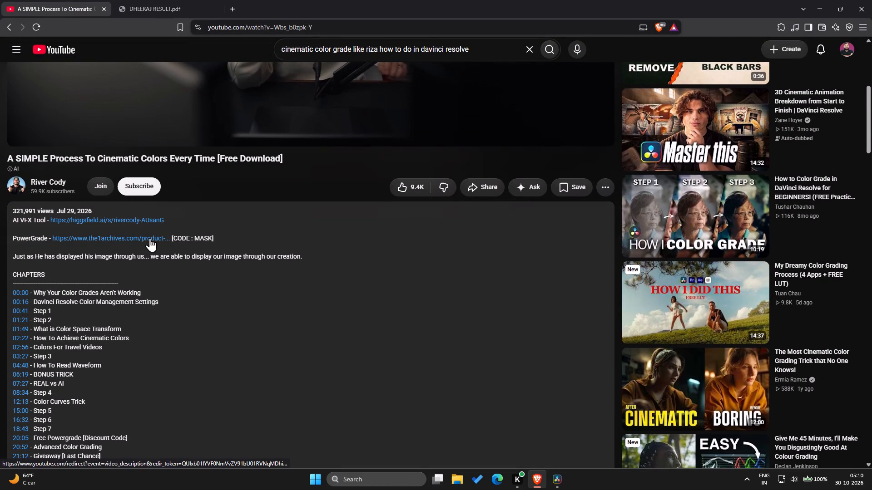
{"action": "scroll", "coordinate": [208, 282], "scroll_direction": "down", "scroll_amount": 4}
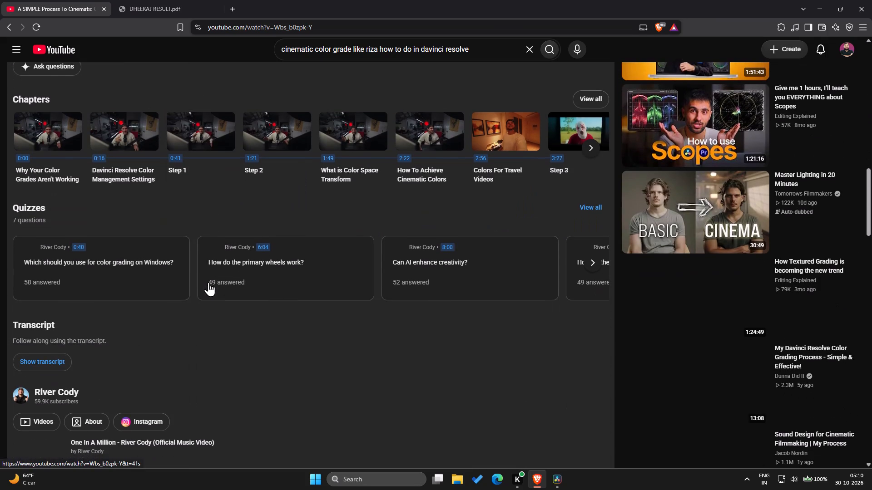
{"action": "scroll", "coordinate": [208, 282], "scroll_direction": "up", "scroll_amount": 3}
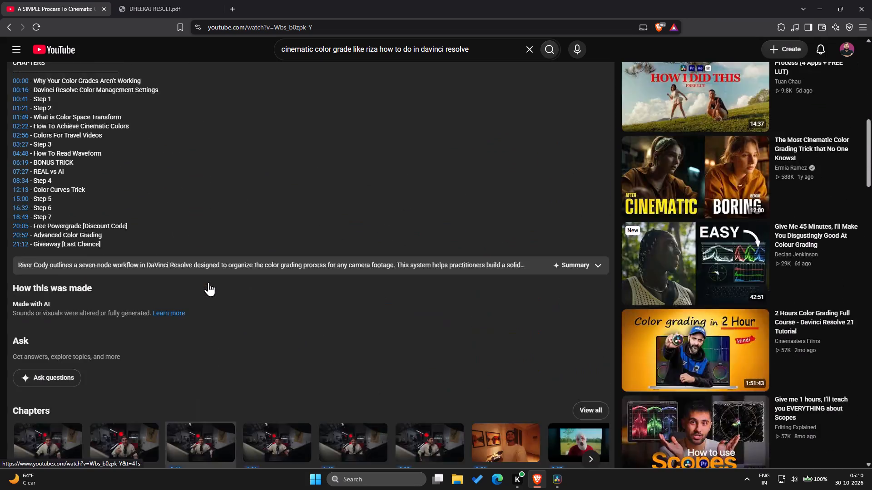
{"action": "scroll", "coordinate": [208, 282], "scroll_direction": "up", "scroll_amount": 3}
{"action": "scroll", "coordinate": [208, 282], "scroll_direction": "down", "scroll_amount": 4}
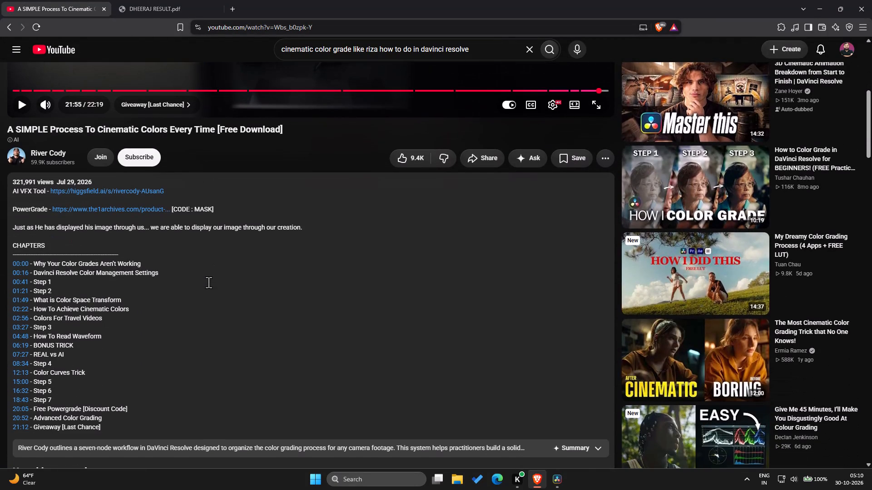
{"action": "scroll", "coordinate": [208, 282], "scroll_direction": "down", "scroll_amount": 1}
Open the suggested video "My Dreamy Color Grading Process (4 Apps + FREE LUT)" and watch its DaVinci Resolve node setup.
{"action": "left_click", "coordinate": [670, 274]}
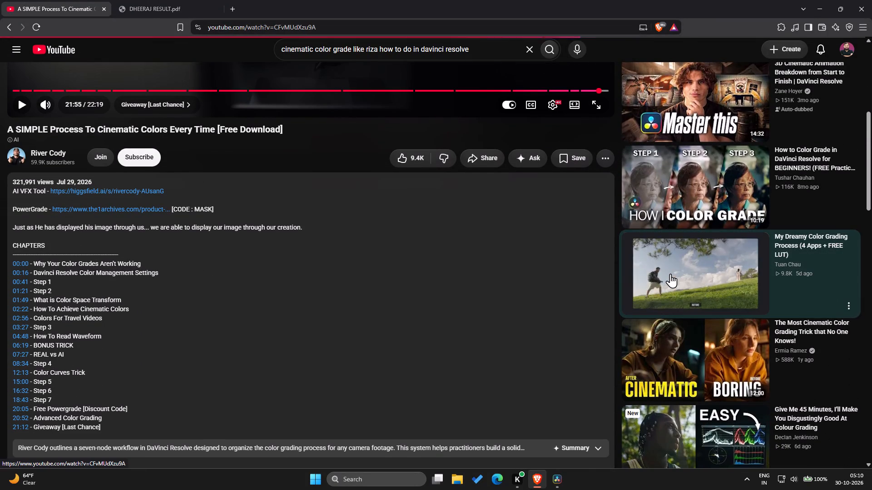
{"action": "left_click", "coordinate": [682, 274]}
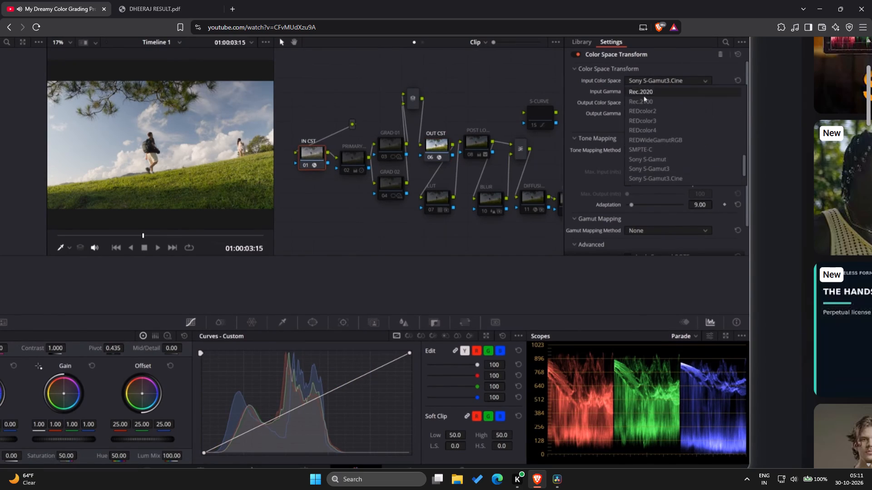
{"action": "right_click_drag", "start_coordinate": [321, 267], "coordinate": [871, 0]}
{"action": "scroll", "coordinate": [321, 267], "scroll_direction": "up", "scroll_amount": 1}
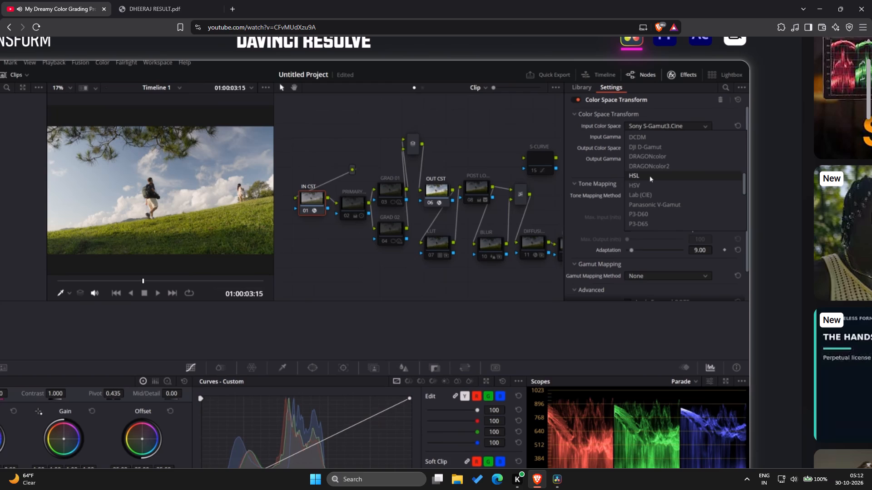
{"action": "left_click", "coordinate": [666, 230]}
{"action": "double_click", "coordinate": [595, 256]}
{"action": "double_click", "coordinate": [560, 266]}
{"action": "left_click", "coordinate": [213, 188]}
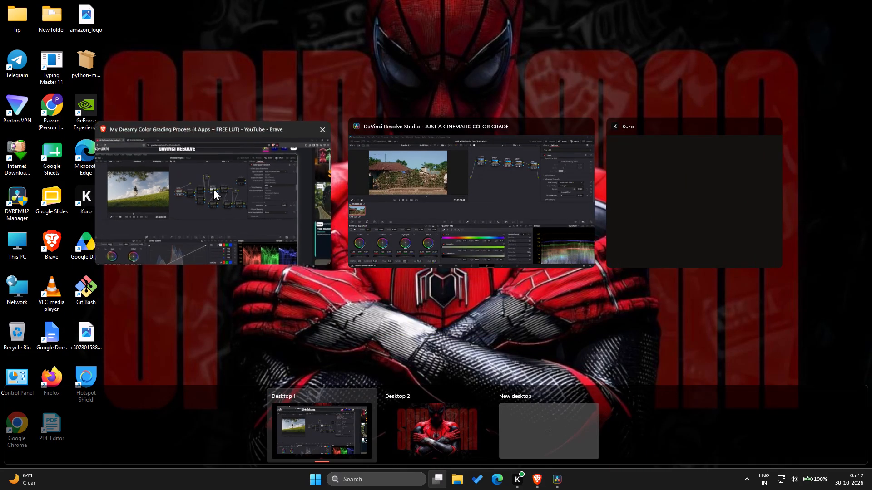
Return to the dreamy color grading tutorial in Brave and try to pause the video and reload its page.
{"action": "scroll", "coordinate": [314, 293], "scroll_direction": "down", "scroll_amount": 2}
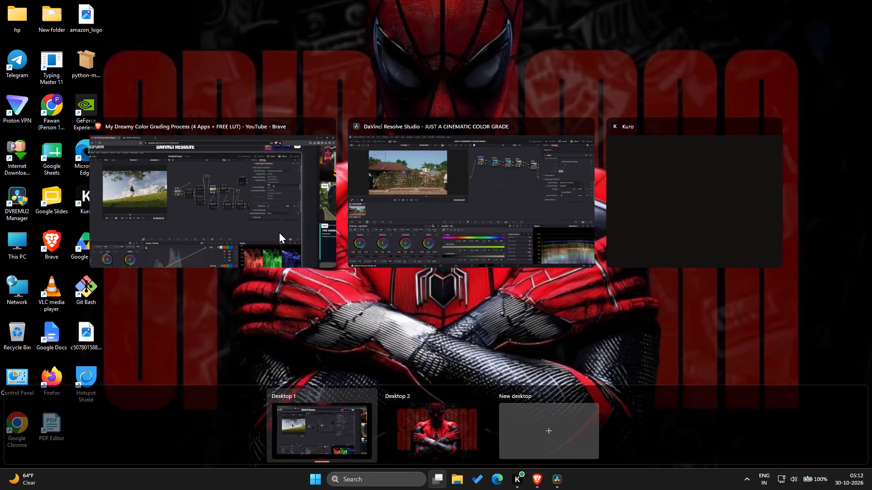
{"action": "left_click", "coordinate": [278, 224]}
{"action": "double_click", "coordinate": [822, 433]}
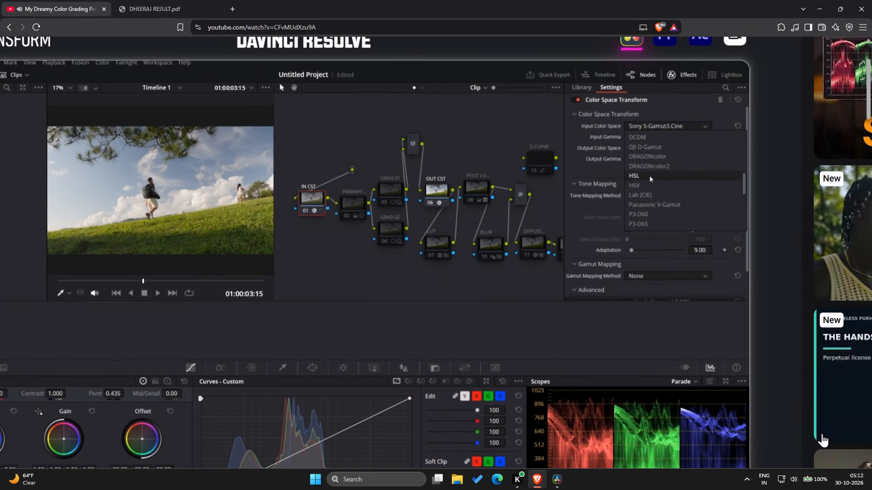
{"action": "left_click", "coordinate": [40, 20]}
{"action": "left_click", "coordinate": [40, 24]}
{"action": "key", "text": "space"}
{"action": "key", "text": "space"}
{"action": "key", "text": "space"}
{"action": "key", "text": "space"}
{"action": "key", "text": "space"}
{"action": "key", "text": "space"}
{"action": "key", "text": "space"}
{"action": "key", "text": "space"}
{"action": "key", "text": "space"}
{"action": "key", "text": "space"}
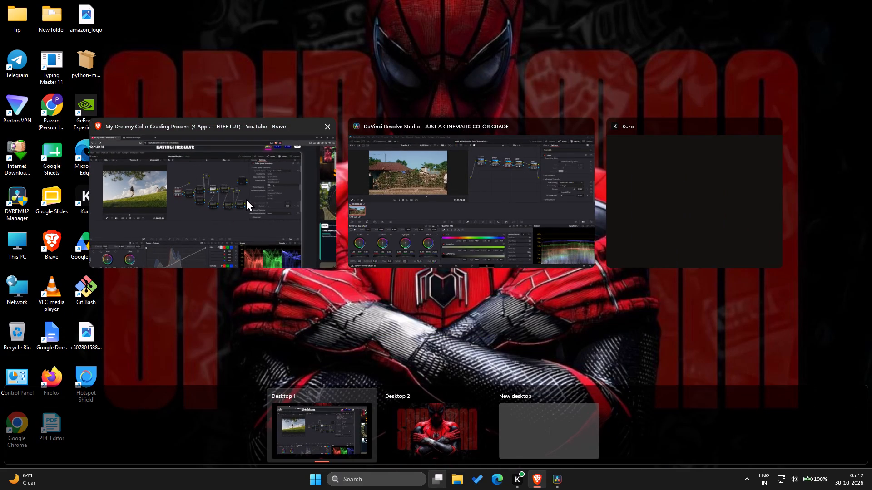
{"action": "left_click", "coordinate": [253, 182]}
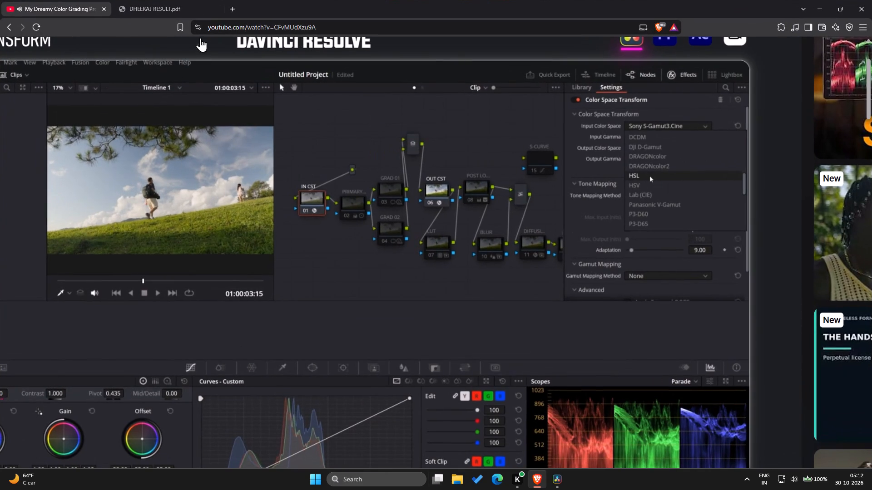
{"action": "left_click", "coordinate": [38, 26]}
Detach the PDF tab from the tutorial's browser window into a window of its own.
{"action": "left_click", "coordinate": [169, 3]}
{"action": "left_click_drag", "start_coordinate": [222, 9], "coordinate": [240, 197]}
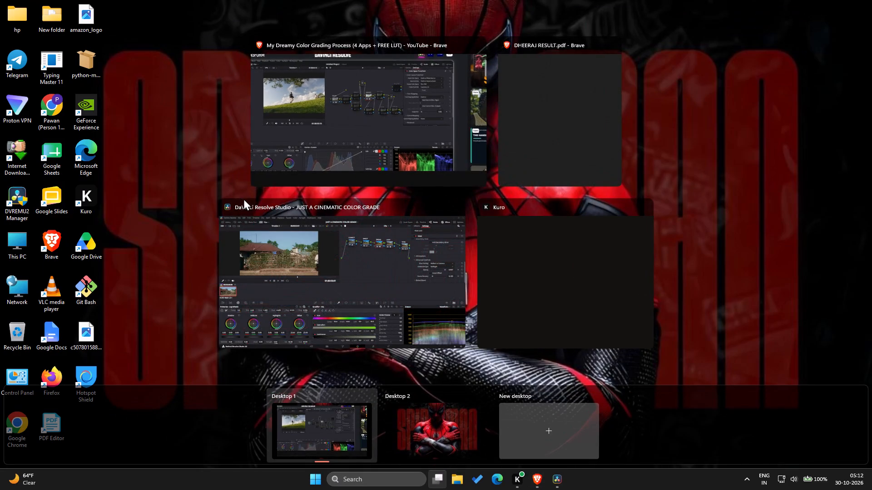
Check the tutorial's OUT CST node settings in Brave, and switch to the JUST A CINEMATIC COLOR GRADE project in DaVinci Resolve.
{"action": "left_click", "coordinate": [290, 143]}
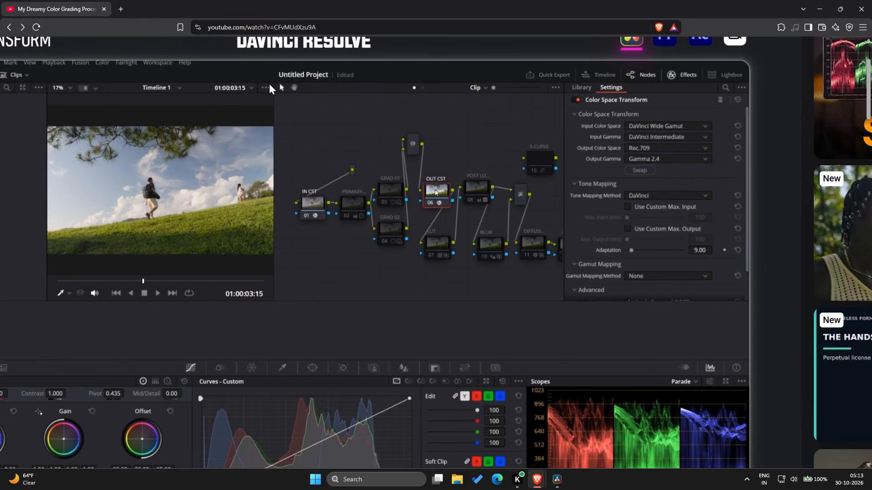
{"action": "scroll", "coordinate": [288, 168], "scroll_direction": "down", "scroll_amount": 1}
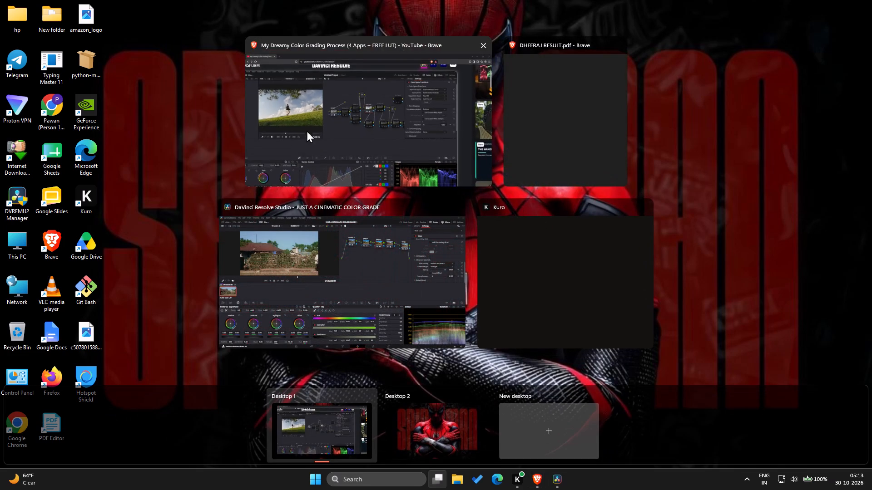
{"action": "left_click", "coordinate": [374, 278]}
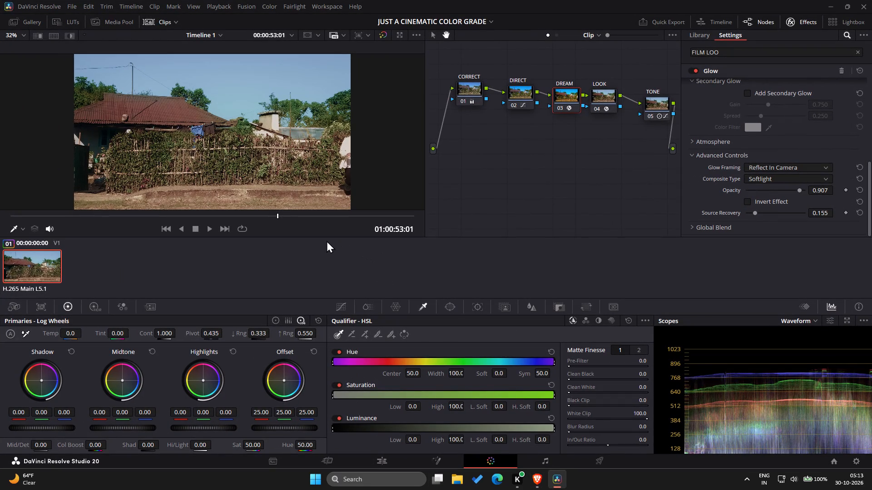
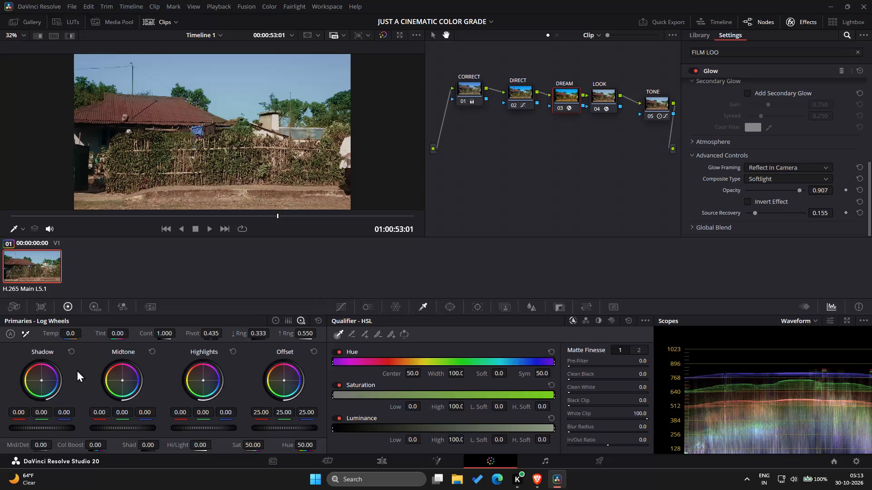
Start a Quick Export of Timeline 1 with the H.264 Master preset, choosing the Downloads folder as the export location.
{"action": "left_click", "coordinate": [32, 272]}
{"action": "left_click", "coordinate": [7, 242]}
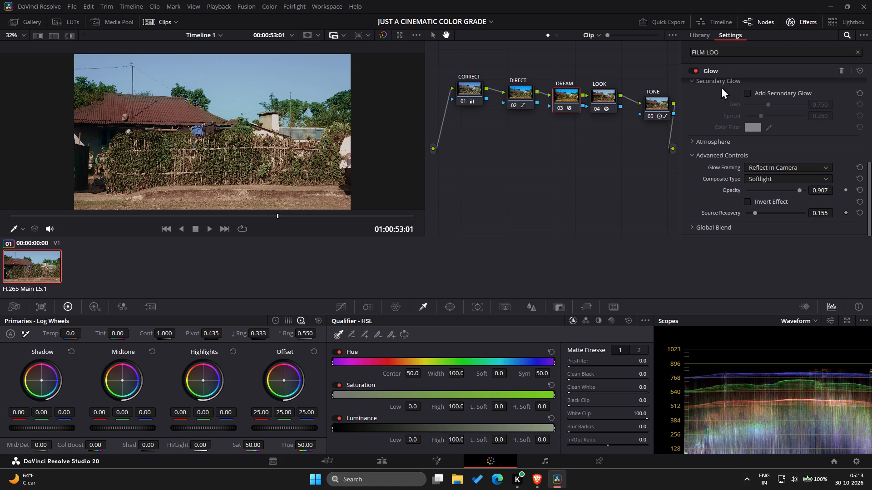
{"action": "left_click", "coordinate": [655, 19]}
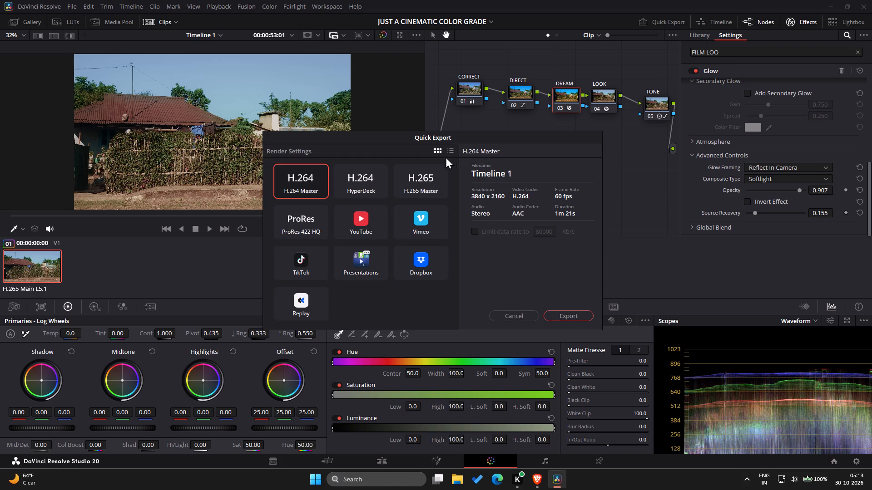
{"action": "left_click", "coordinate": [560, 312]}
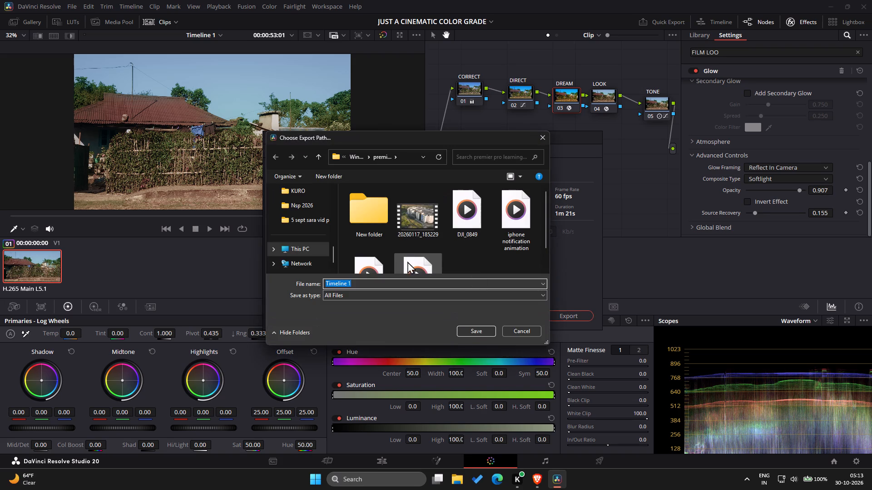
{"action": "scroll", "coordinate": [403, 257], "scroll_direction": "down", "scroll_amount": 1}
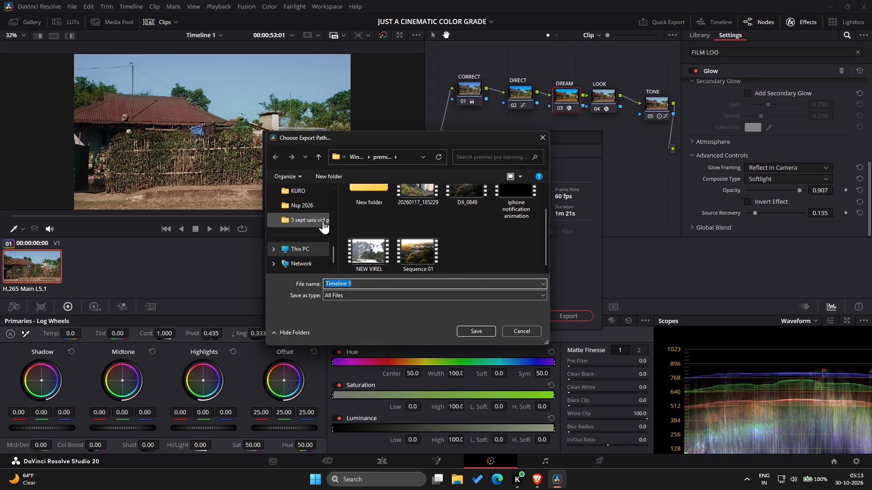
{"action": "scroll", "coordinate": [310, 199], "scroll_direction": "up", "scroll_amount": 2}
{"action": "scroll", "coordinate": [297, 241], "scroll_direction": "down", "scroll_amount": 1}
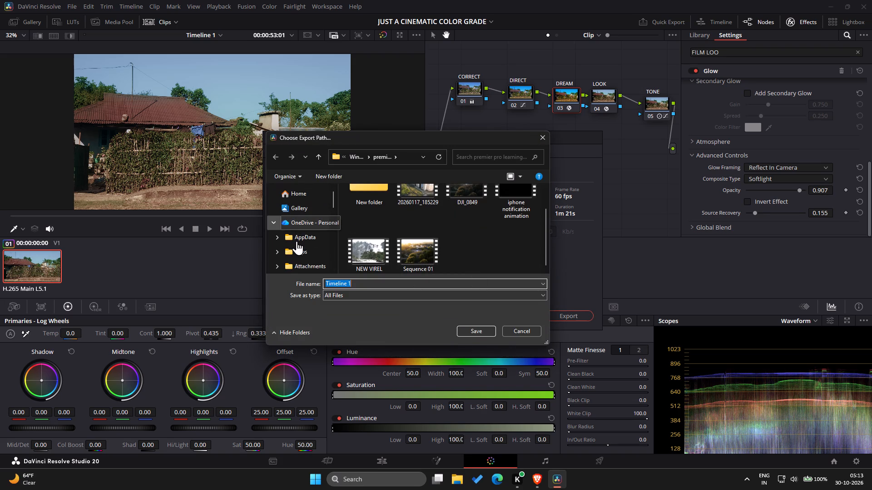
{"action": "scroll", "coordinate": [297, 241], "scroll_direction": "down", "scroll_amount": 1}
{"action": "left_click_drag", "start_coordinate": [332, 198], "coordinate": [332, 209]}
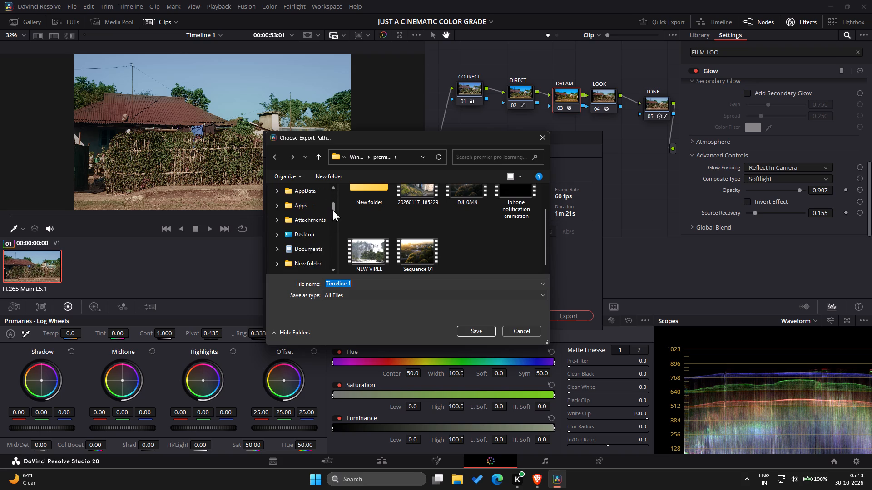
{"action": "left_click_drag", "start_coordinate": [332, 209], "coordinate": [334, 213]}
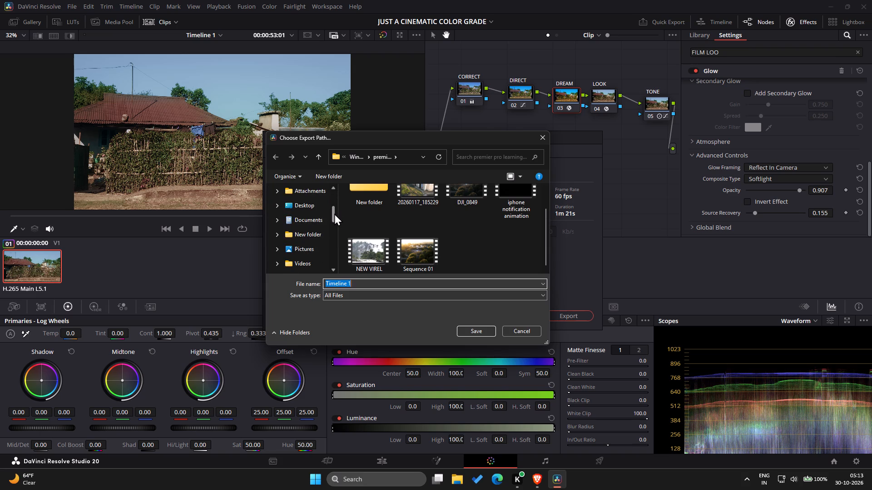
{"action": "left_click_drag", "start_coordinate": [334, 213], "coordinate": [336, 226]}
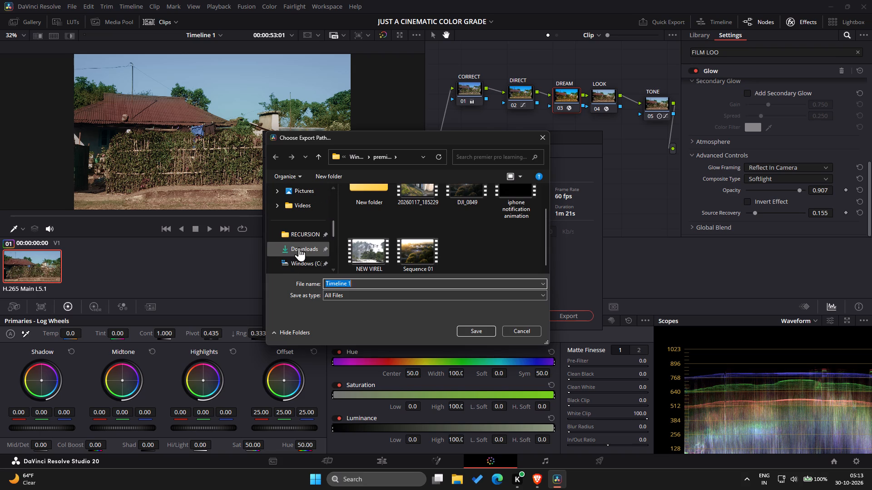
{"action": "left_click", "coordinate": [299, 247]}
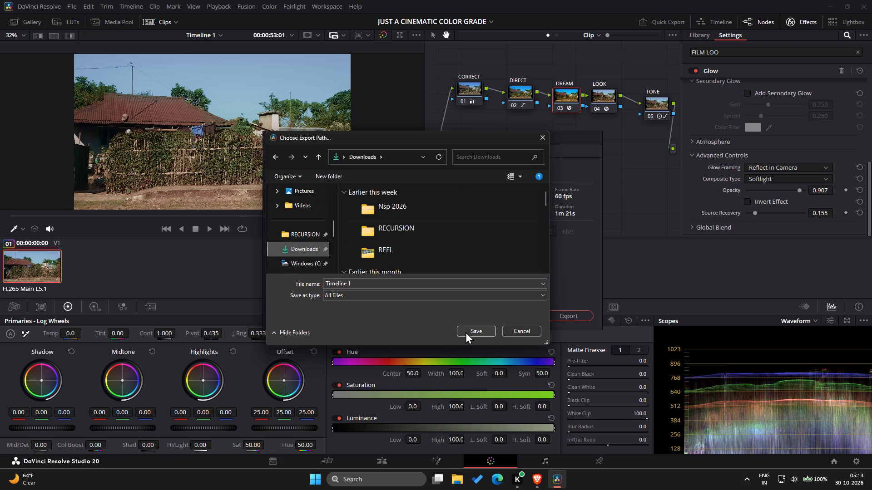
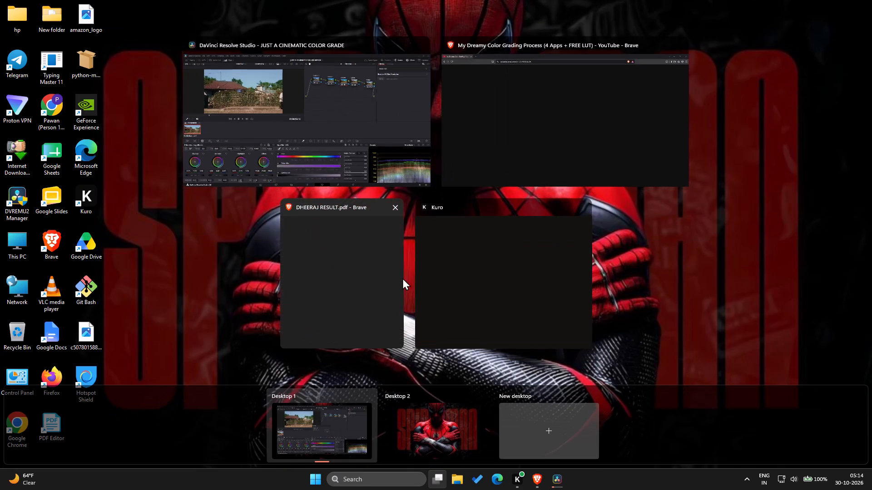
Switch to Brave, reload the YouTube video "My Dreamy Color Grading Process (4 Apps + FREE LUT)" and show it full screen.
{"action": "left_click", "coordinate": [510, 115]}
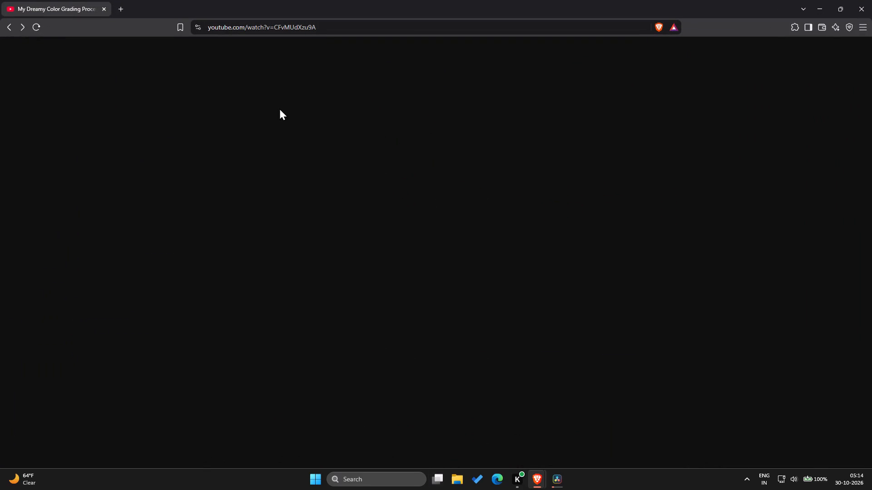
{"action": "left_click", "coordinate": [32, 26]}
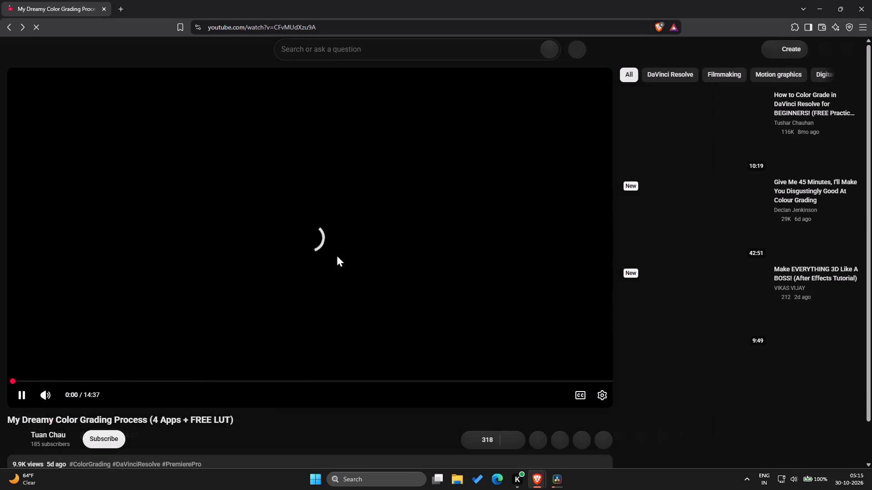
{"action": "left_click", "coordinate": [592, 394]}
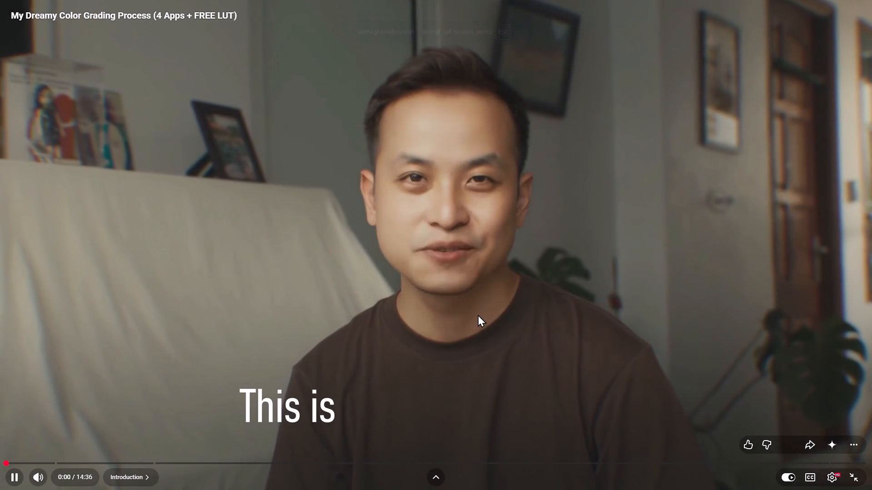
Skip ahead to the "Step 1: Color Space Transform" section, bring up the video's chapter list, and continue watching in full screen.
{"action": "key", "text": "Right"}
{"action": "key", "text": "Right"}
{"action": "key", "text": "Right"}
{"action": "key", "text": "Right"}
{"action": "key", "text": "Right"}
{"action": "key", "text": "Right"}
{"action": "key", "text": "Right"}
{"action": "key", "text": "Right"}
{"action": "key", "text": "Right"}
{"action": "key", "text": "Right"}
{"action": "key", "text": "Right"}
{"action": "key", "text": "Right"}
{"action": "key", "text": "Right"}
{"action": "key", "text": "Right"}
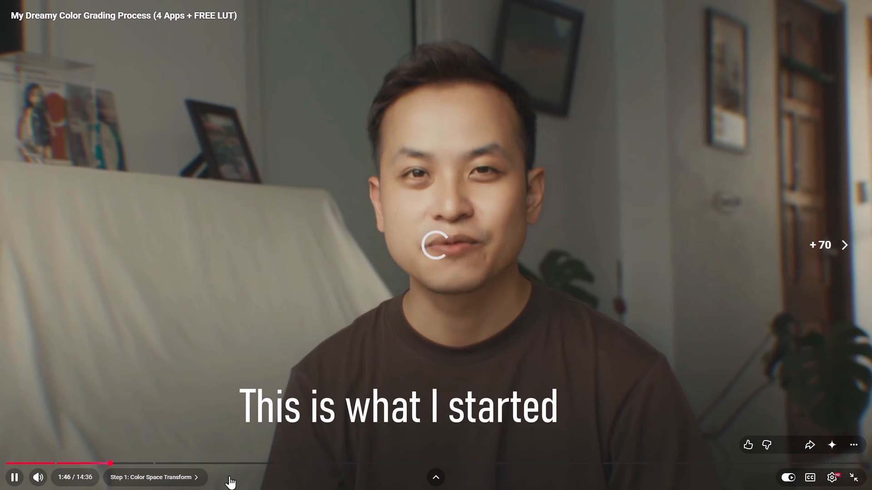
{"action": "left_click", "coordinate": [197, 476]}
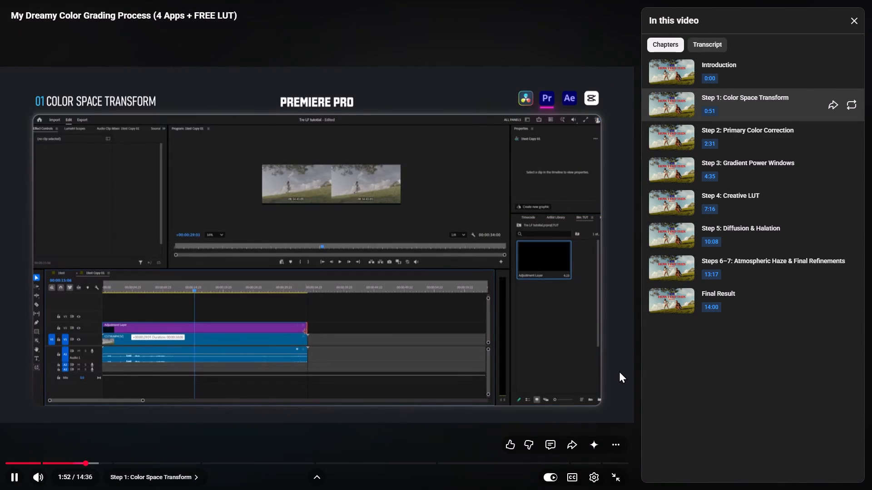
{"action": "left_click", "coordinate": [613, 484]}
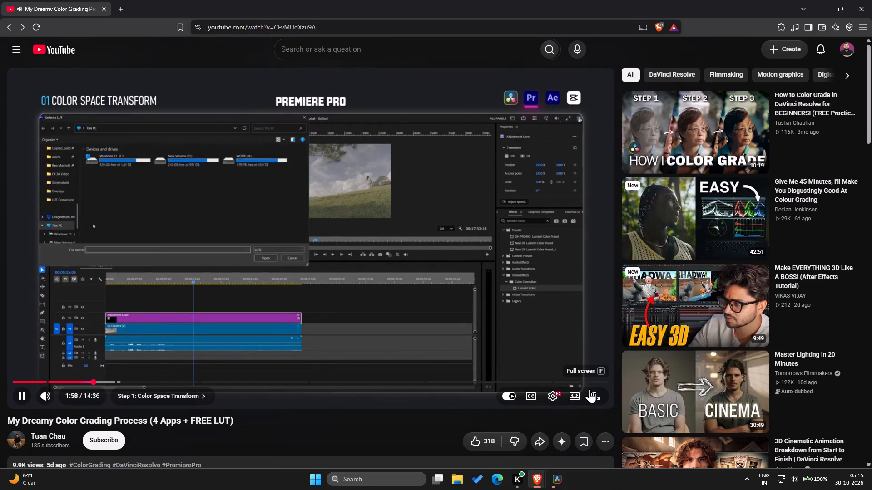
{"action": "left_click", "coordinate": [594, 389]}
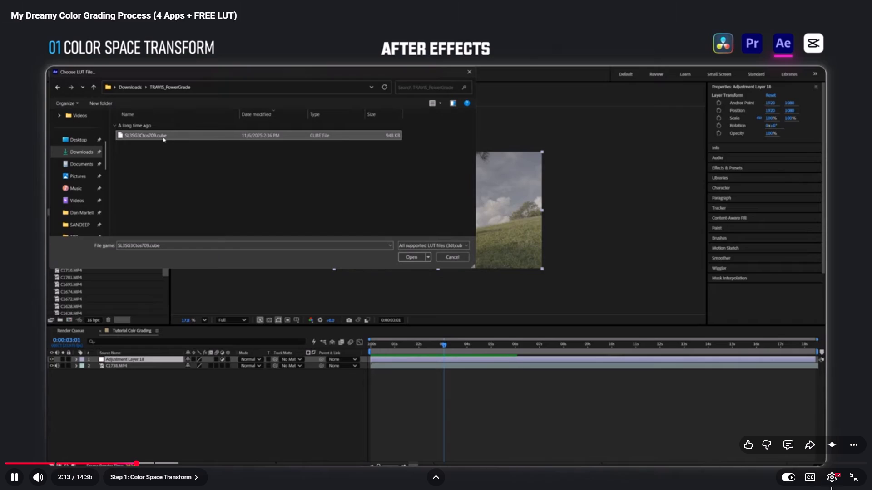
Set the tutorial video's playback quality to 2160p 4K.
{"action": "left_click", "coordinate": [835, 478]}
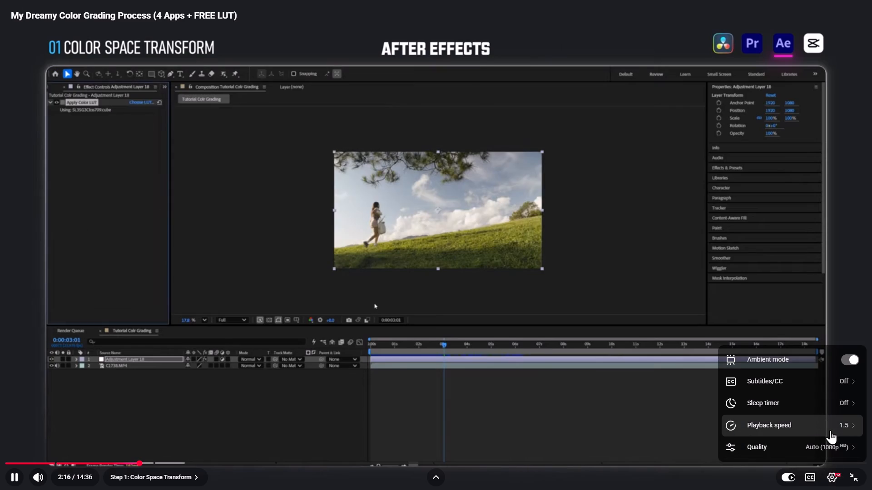
{"action": "left_click", "coordinate": [830, 443]}
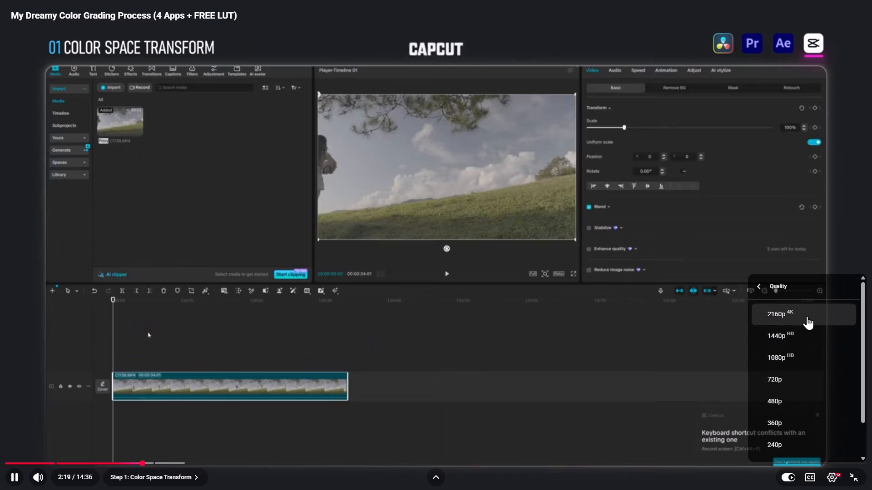
{"action": "left_click", "coordinate": [807, 316]}
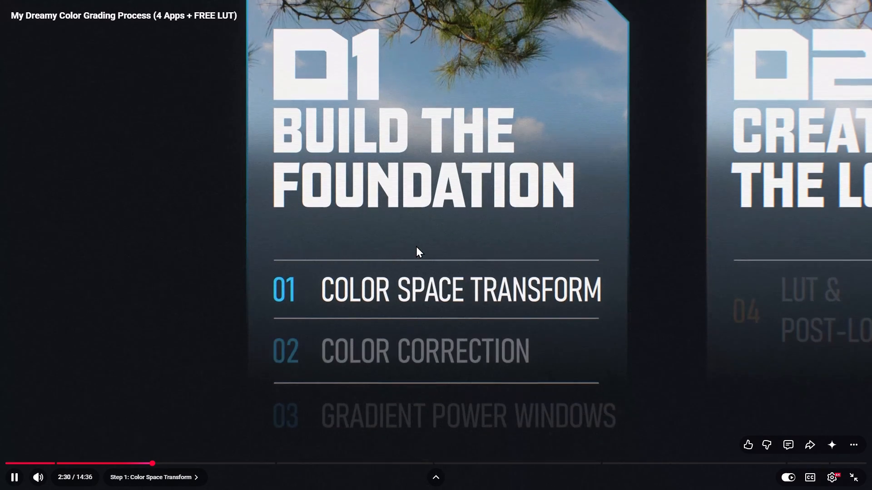
Watch the "Step 2: Primary Color Correction" section of the tutorial, skipping ahead through the After Effects part.
{"action": "key", "text": "Left"}
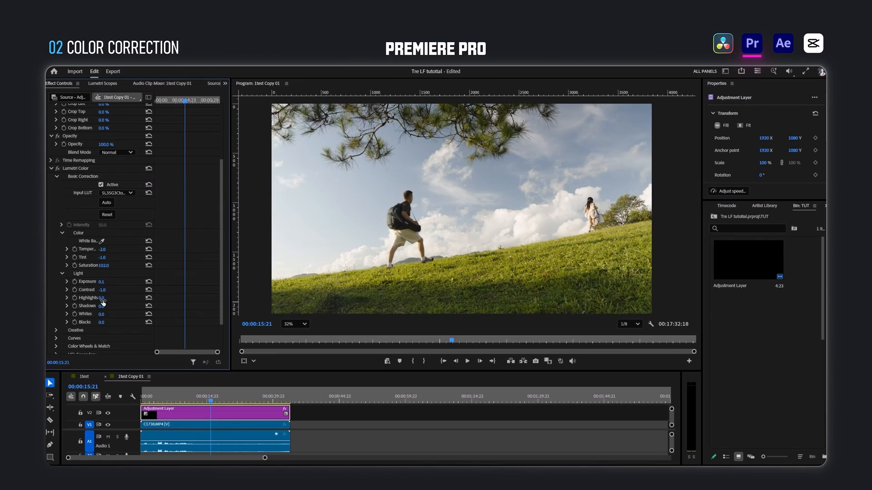
{"action": "key", "text": "Right"}
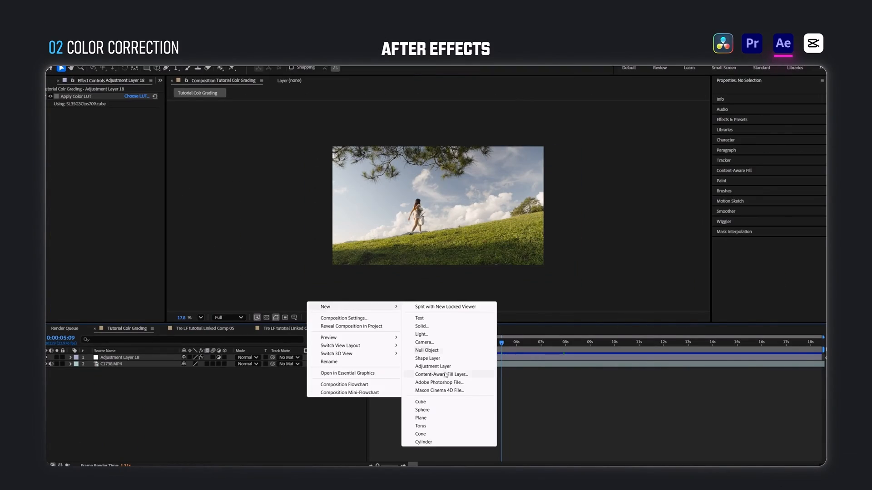
{"action": "key", "text": "Right"}
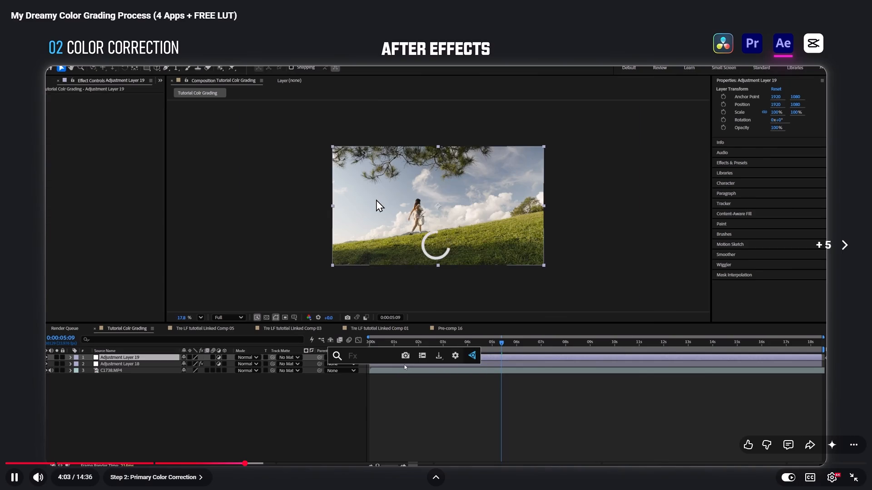
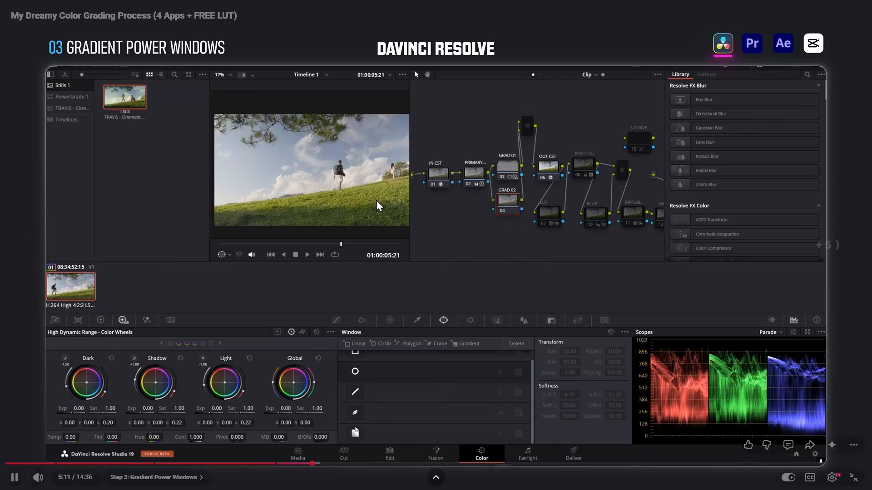
Skip ahead through the DaVinci Resolve part of the tutorial's "Step 3: Gradient Power Windows" section to the Premiere Pro part.
{"action": "key", "text": "Right"}
{"action": "key", "text": "Right"}
{"action": "key", "text": "Right"}
{"action": "key", "text": "Right"}
{"action": "key", "text": "Right"}
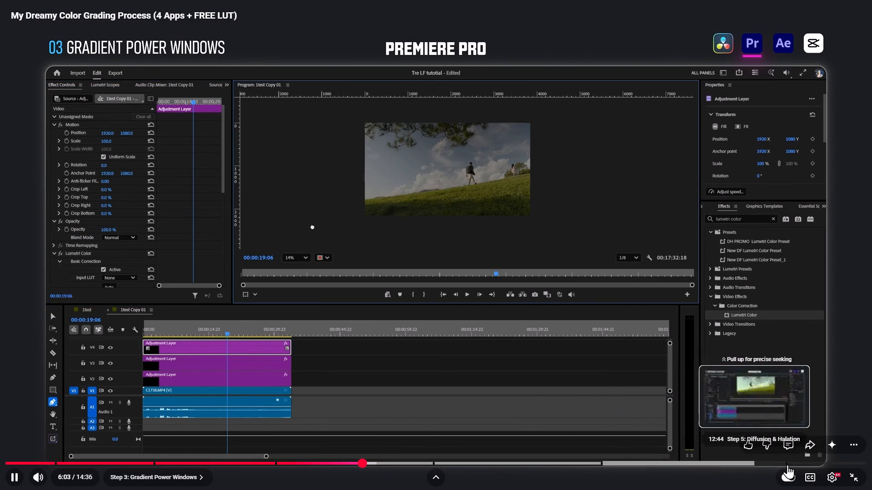
Jump ahead to about 13:28 in the tutorial's "Steps 6–7: Atmospheric Haze & Final Refinements" section.
{"action": "left_click", "coordinate": [799, 465]}
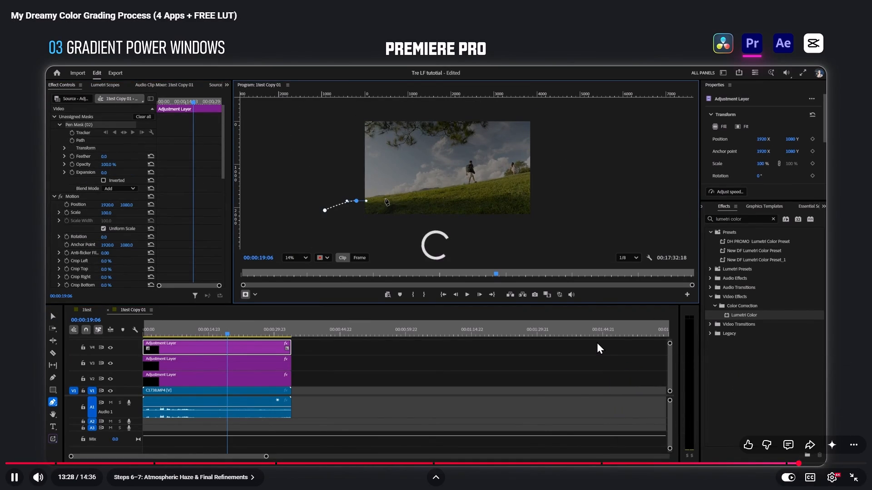
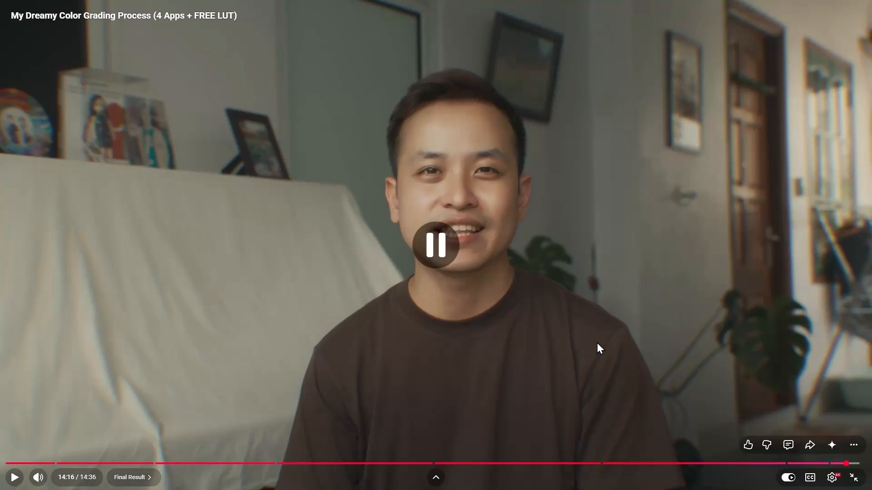
Switch back to DaVinci Resolve to check the render progress, and move the Quick Export window clear of the viewer image.
{"action": "left_click", "coordinate": [507, 148]}
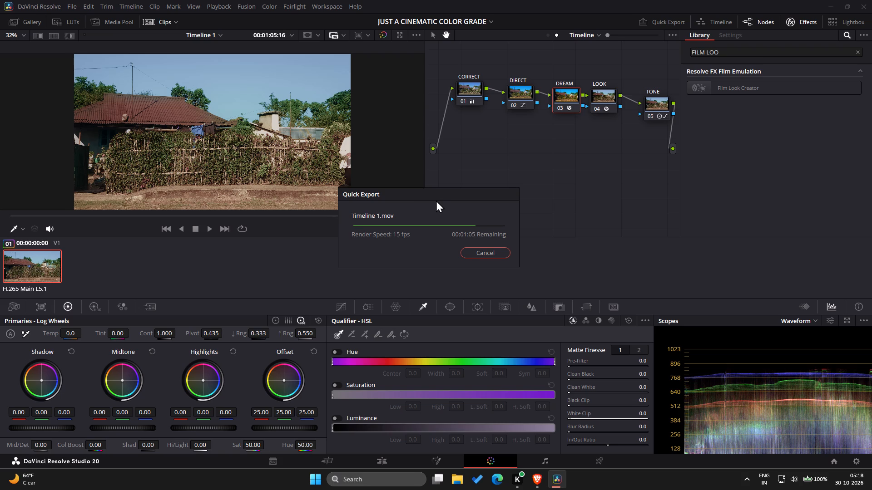
{"action": "left_click_drag", "start_coordinate": [436, 200], "coordinate": [559, 261]}
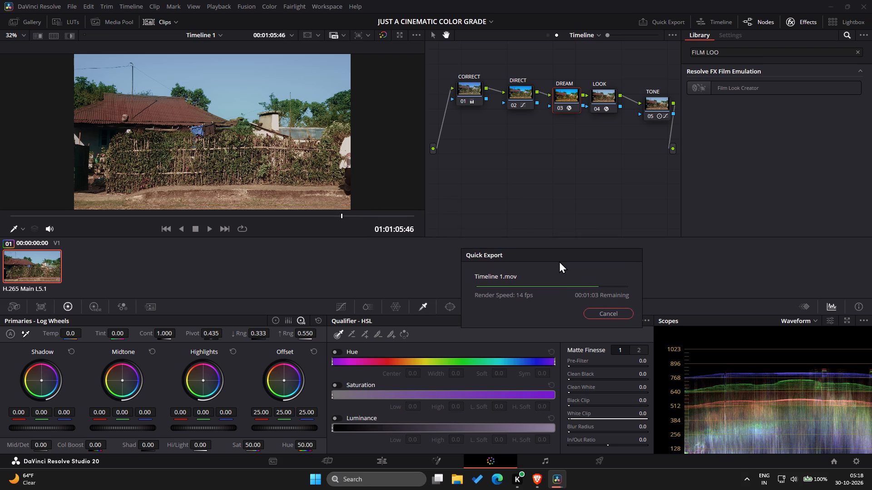